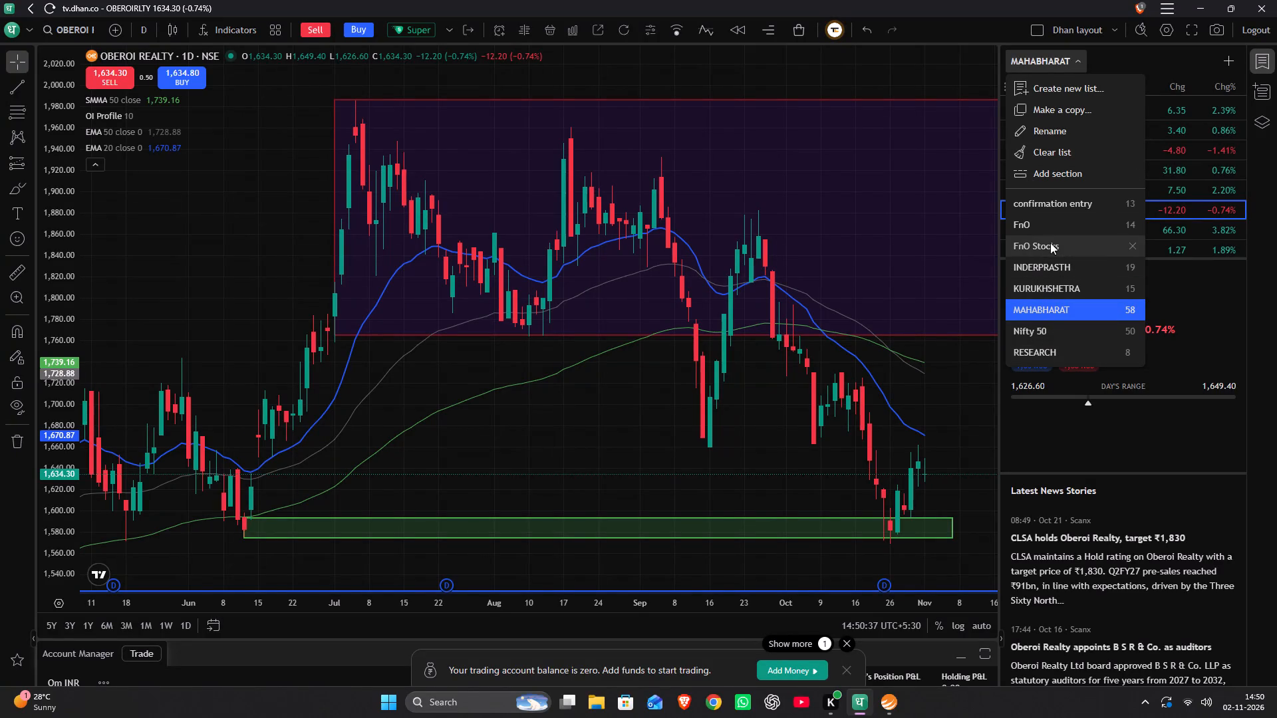
Switch the watchlist to confirmation entry.
{"action": "left_click", "coordinate": [1058, 203]}
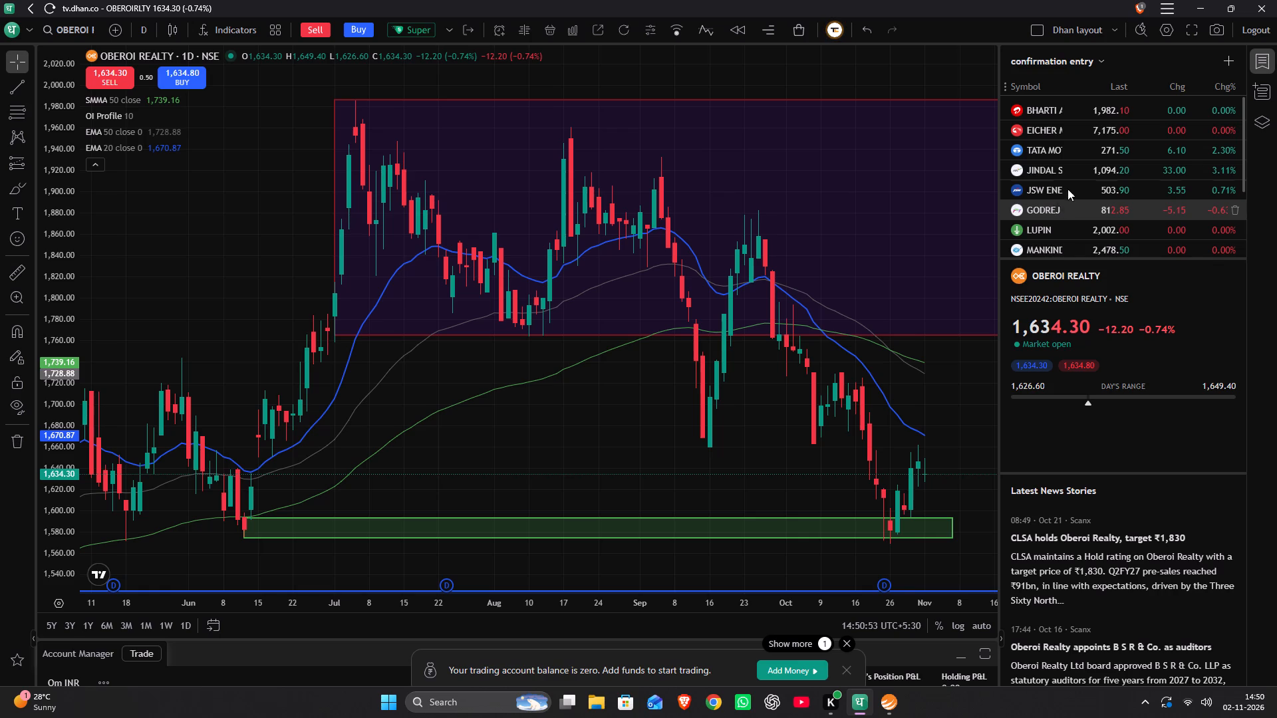
{"action": "scroll", "coordinate": [1073, 182], "scroll_direction": "up", "scroll_amount": 5}
Open the Bharti Airtel and Eicher Motors charts from the confirmation entry watchlist, returning to Bharti Airtel.
{"action": "left_click", "coordinate": [1062, 105]}
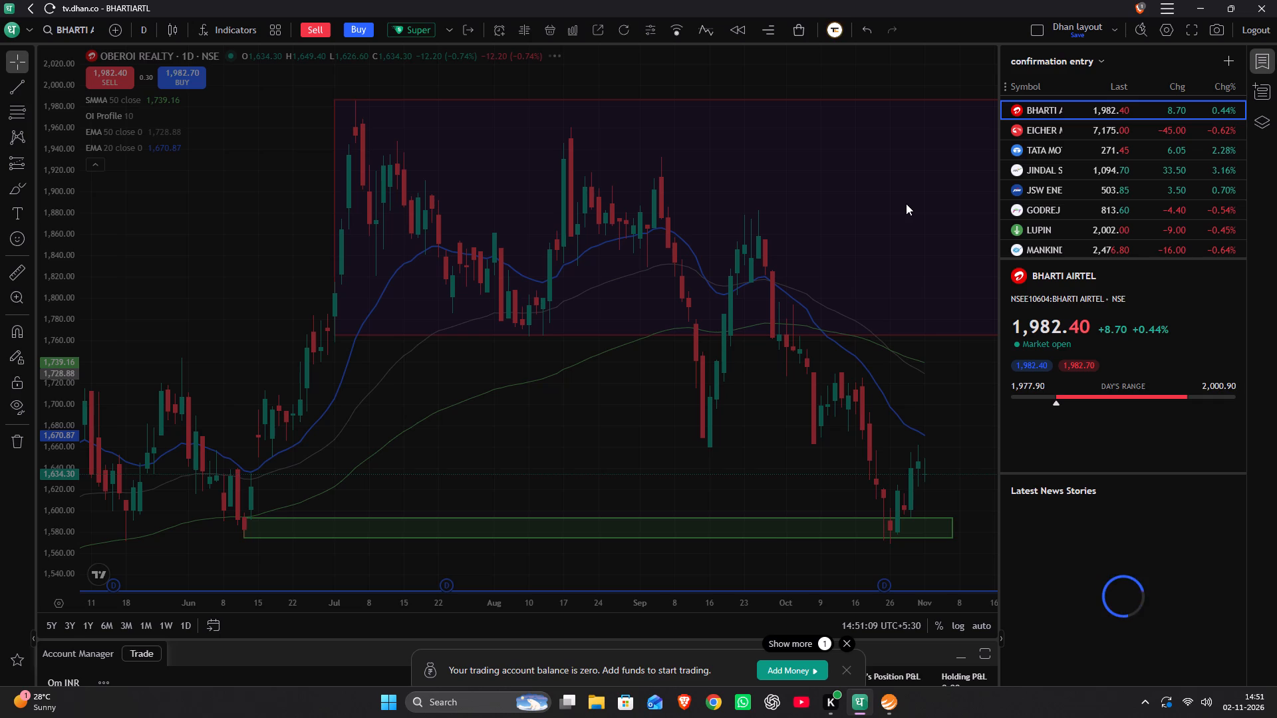
{"action": "left_click", "coordinate": [1054, 132]}
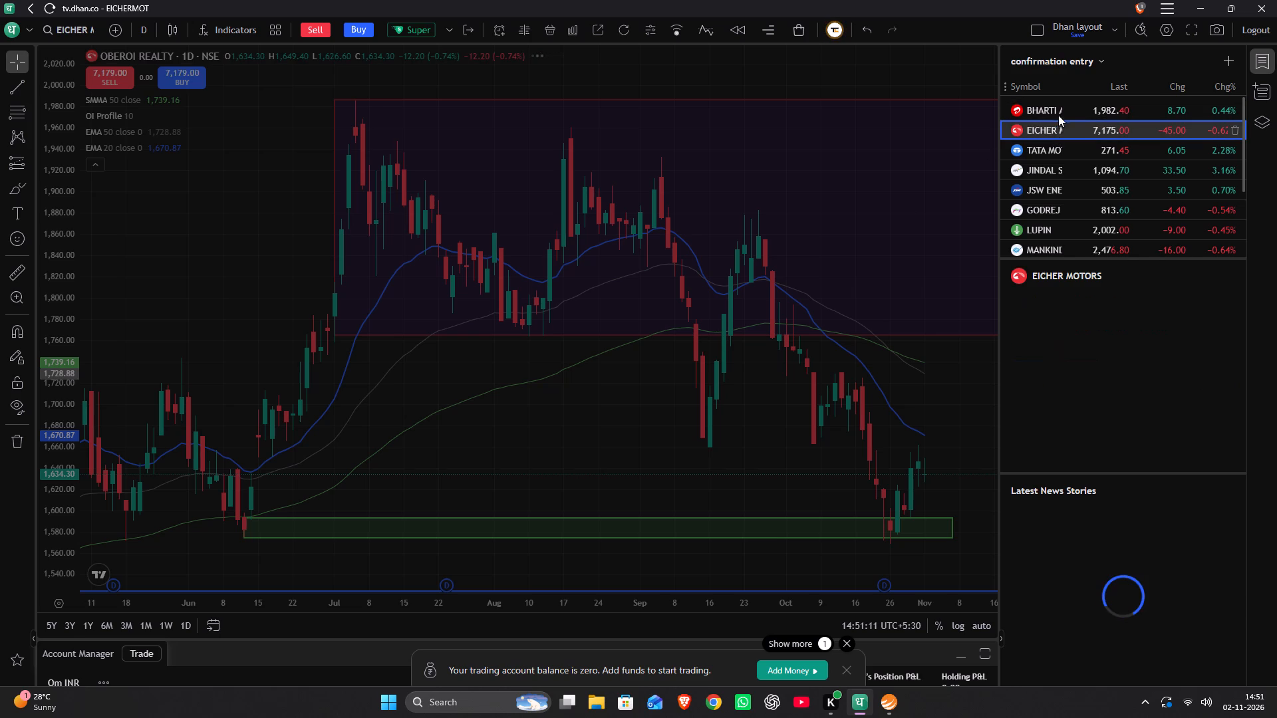
{"action": "left_click", "coordinate": [1060, 113]}
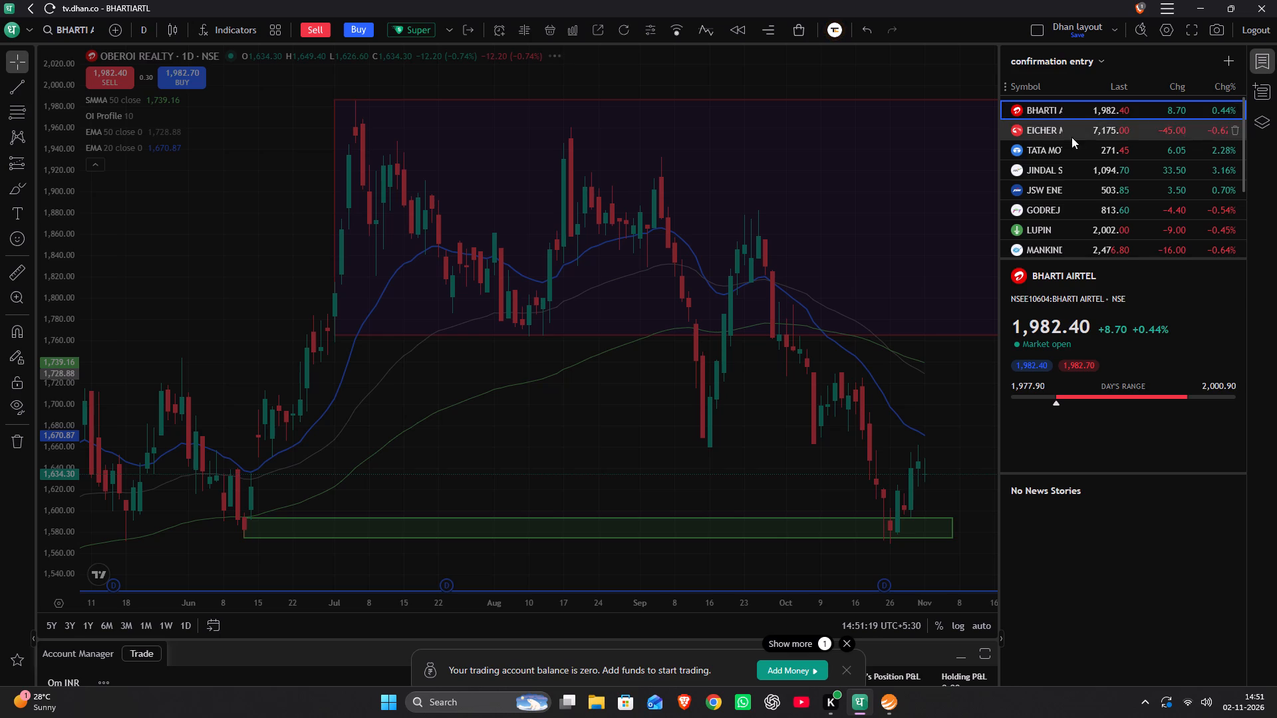
Switch the computer's Wi-Fi connection from Airtel_ranj_9000 to the iPhone hotspot, and return to the trading chart.
{"action": "left_click", "coordinate": [1197, 705]}
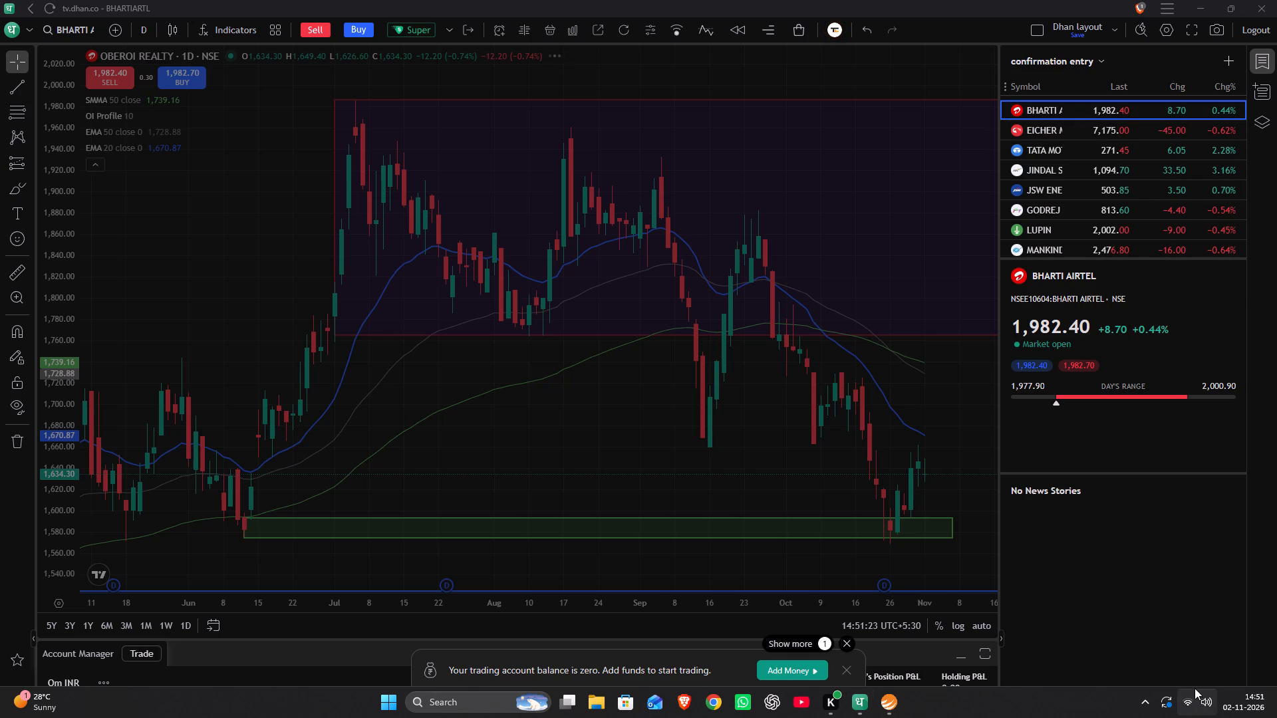
{"action": "left_click", "coordinate": [1193, 700]}
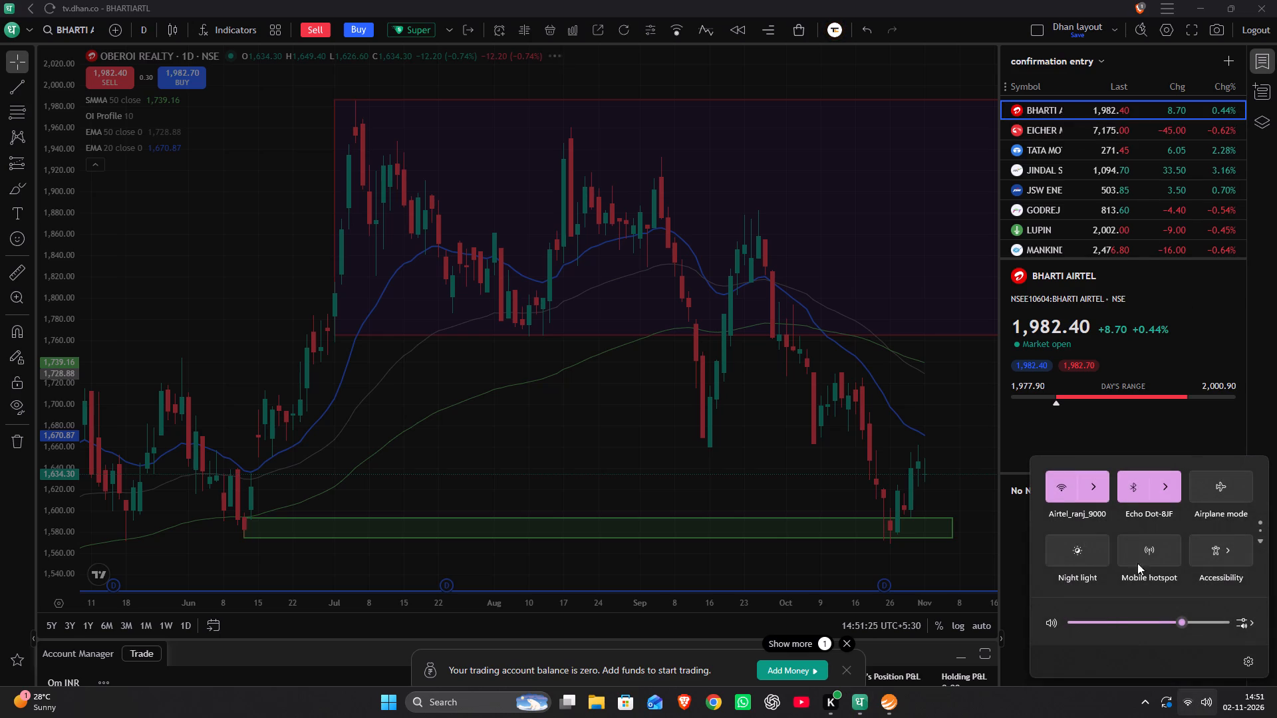
{"action": "left_click", "coordinate": [1093, 485]}
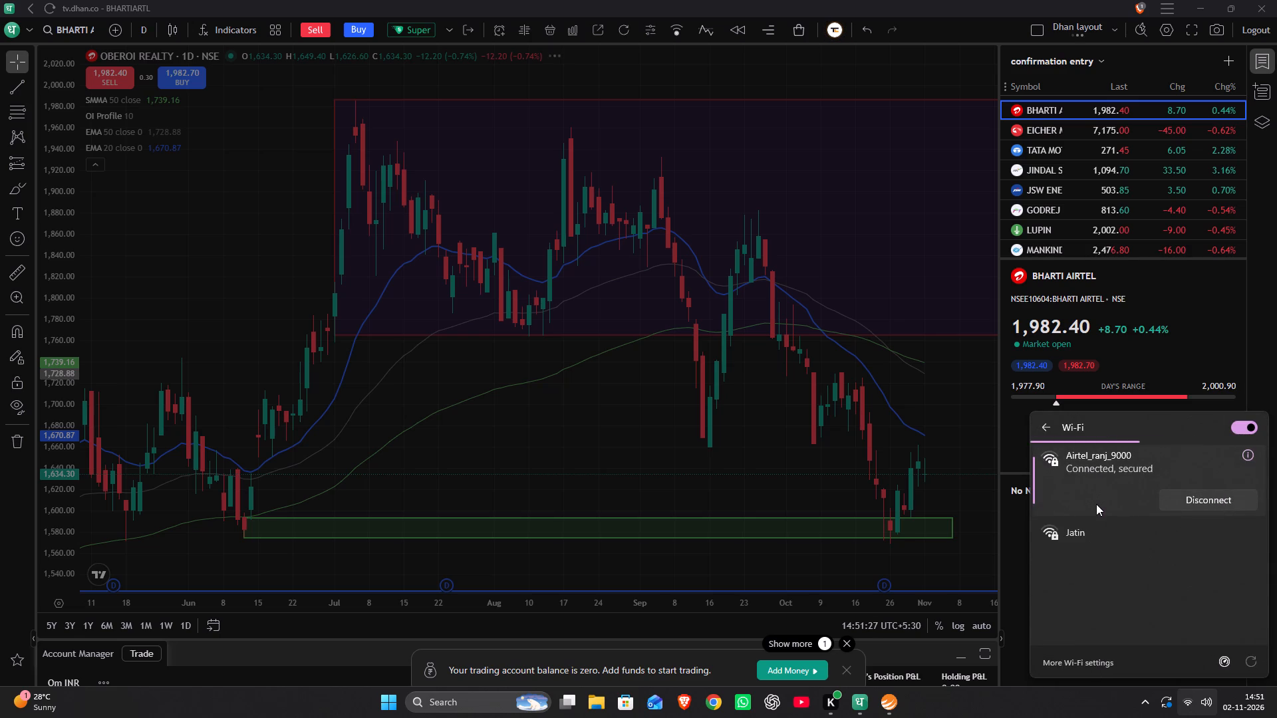
{"action": "left_click", "coordinate": [1093, 547]}
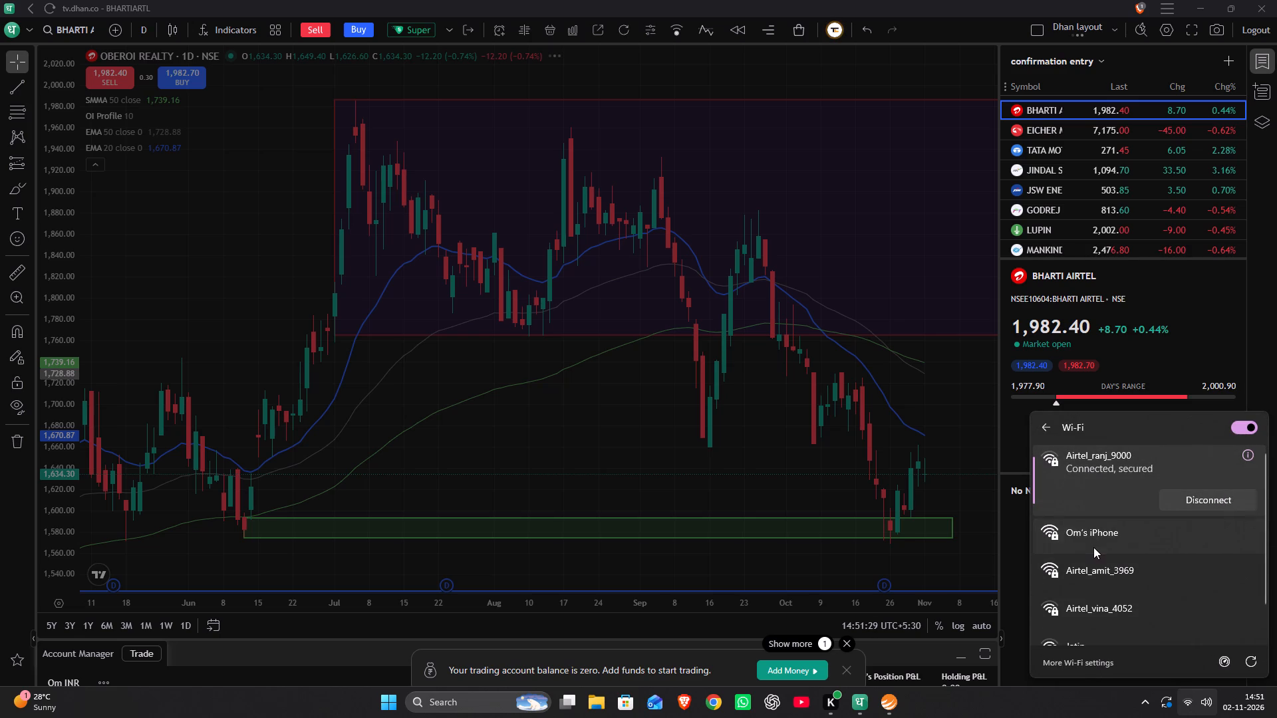
{"action": "left_click", "coordinate": [1200, 550]}
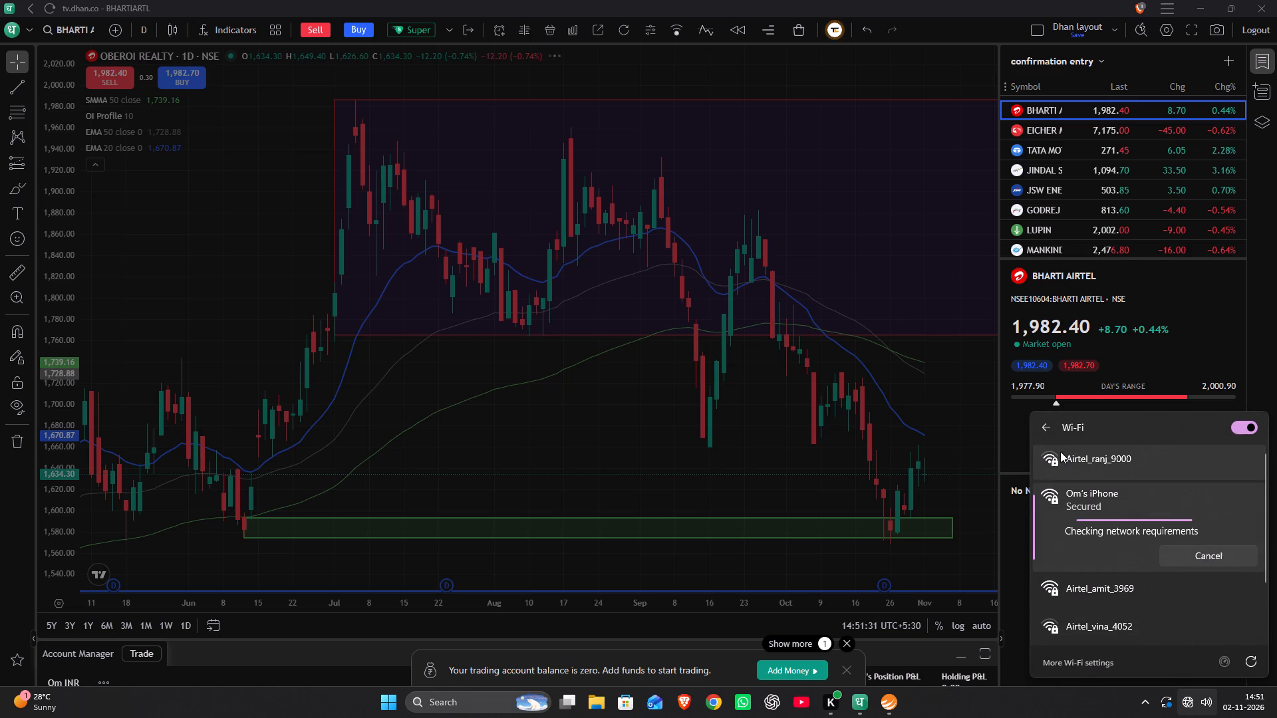
{"action": "left_click", "coordinate": [1061, 334]}
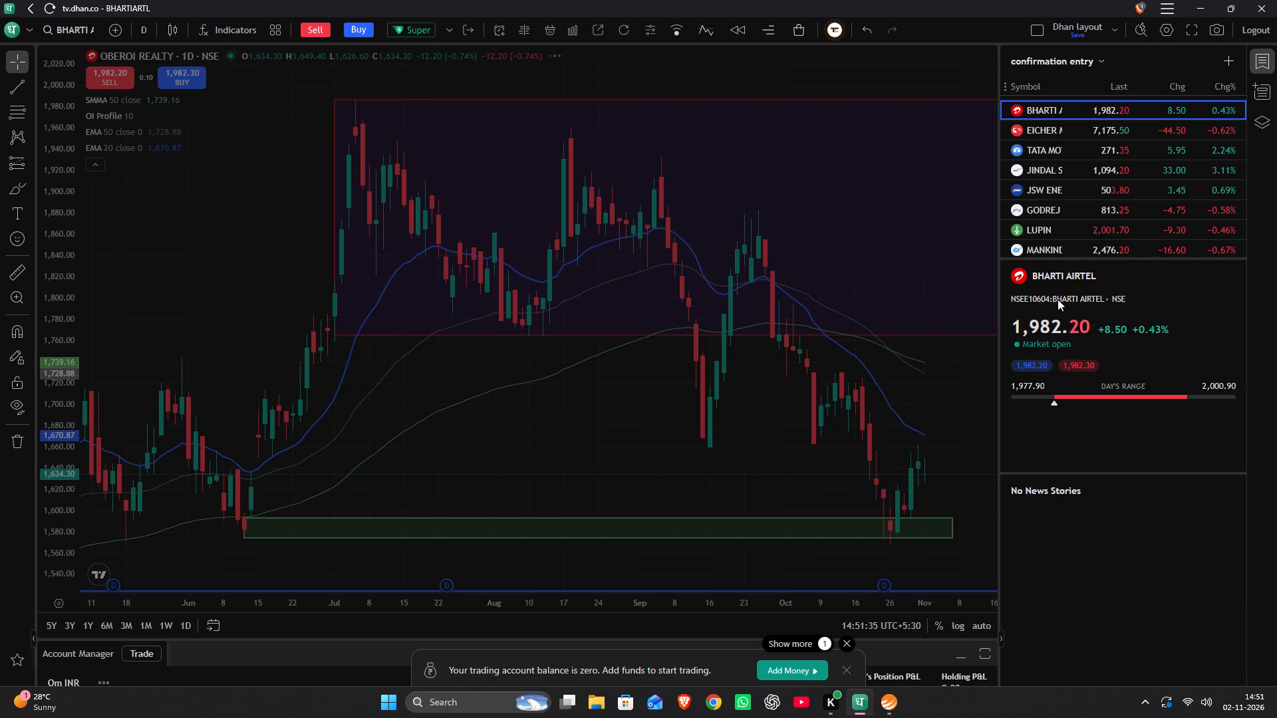
Examine the Eicher Motors, Bharti Airtel and Tata Motors Passenger Vehicles daily charts from the watchlist, ending on Eicher Motors.
{"action": "left_click", "coordinate": [1048, 128]}
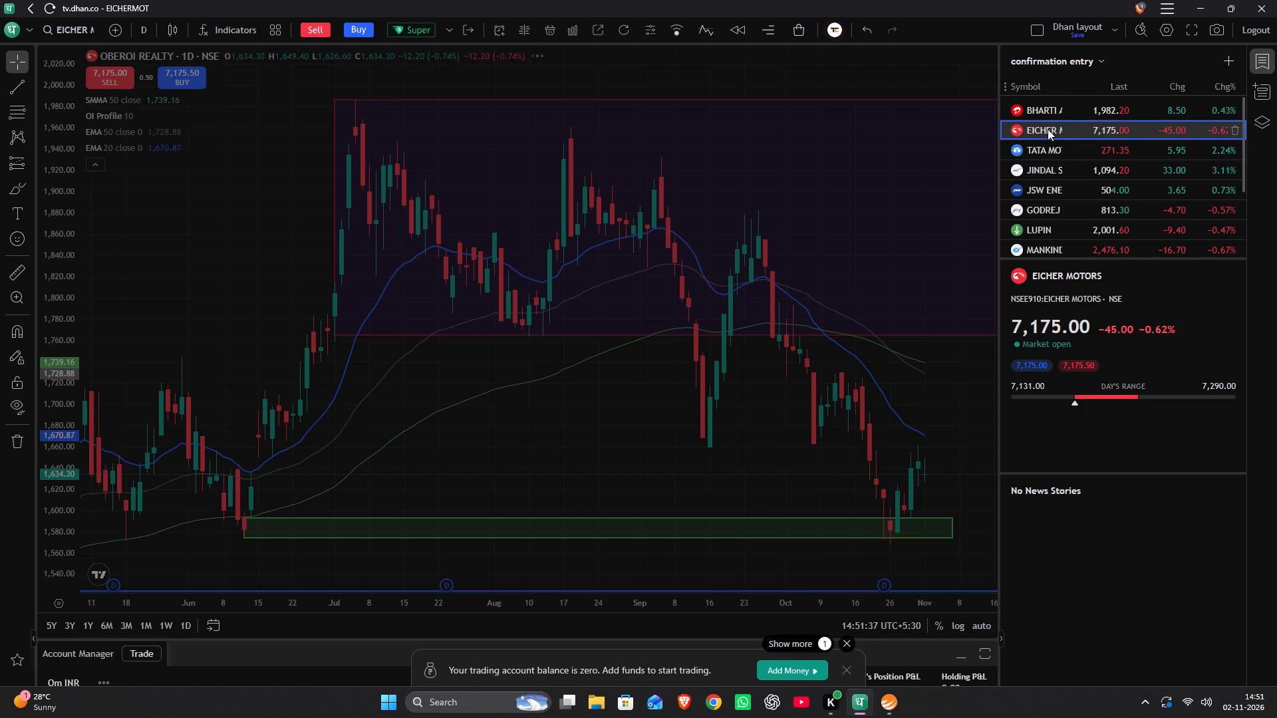
{"action": "left_click", "coordinate": [1064, 106]}
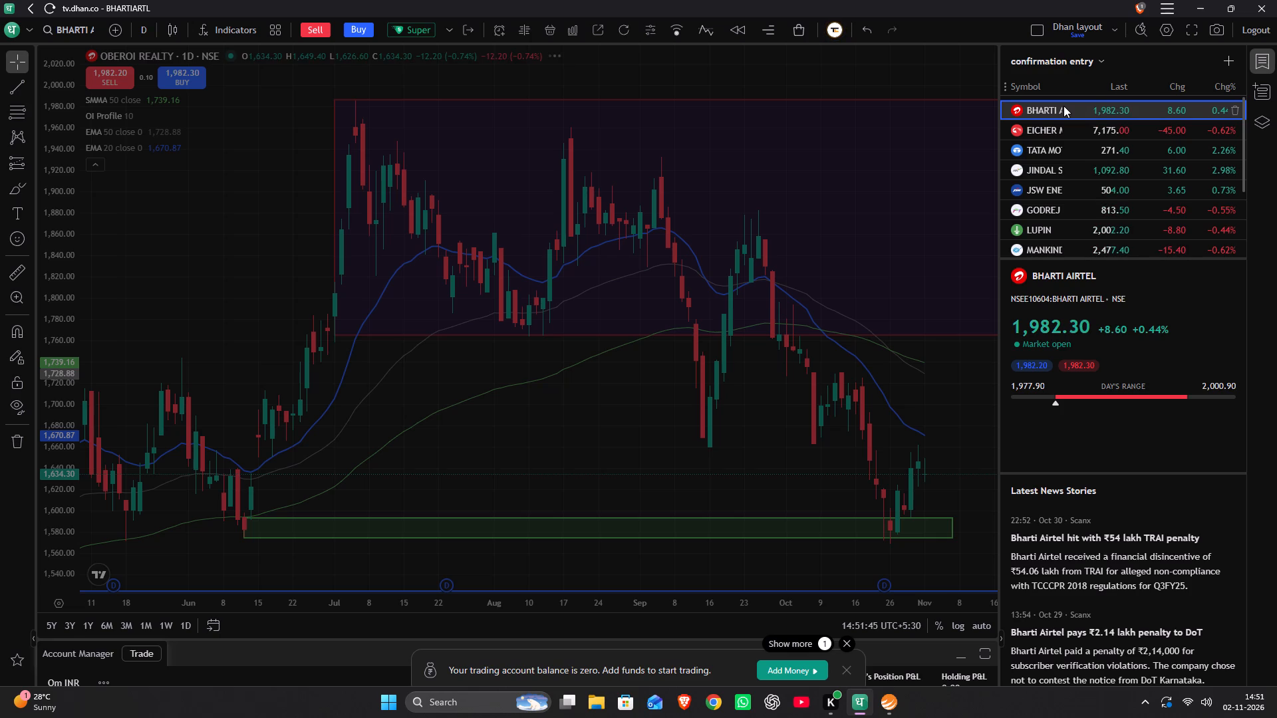
{"action": "double_click", "coordinate": [1064, 106]}
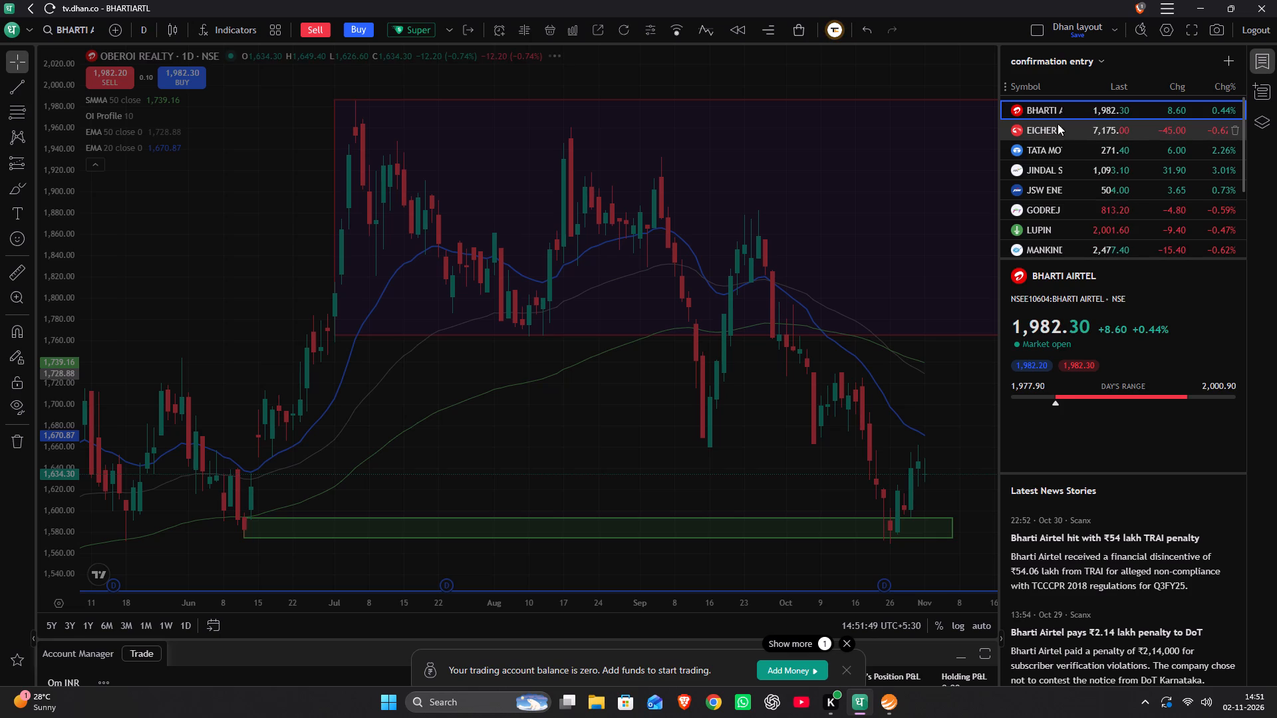
{"action": "left_click", "coordinate": [1050, 135]}
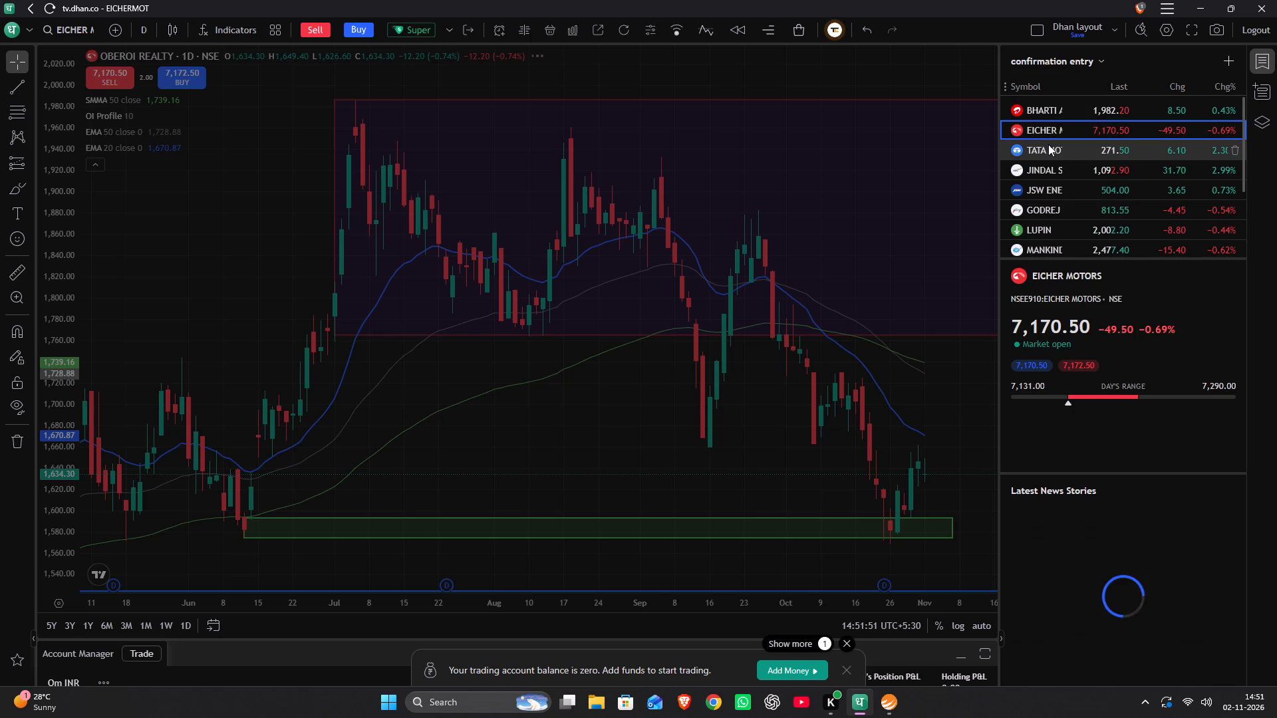
{"action": "left_click", "coordinate": [1044, 152]}
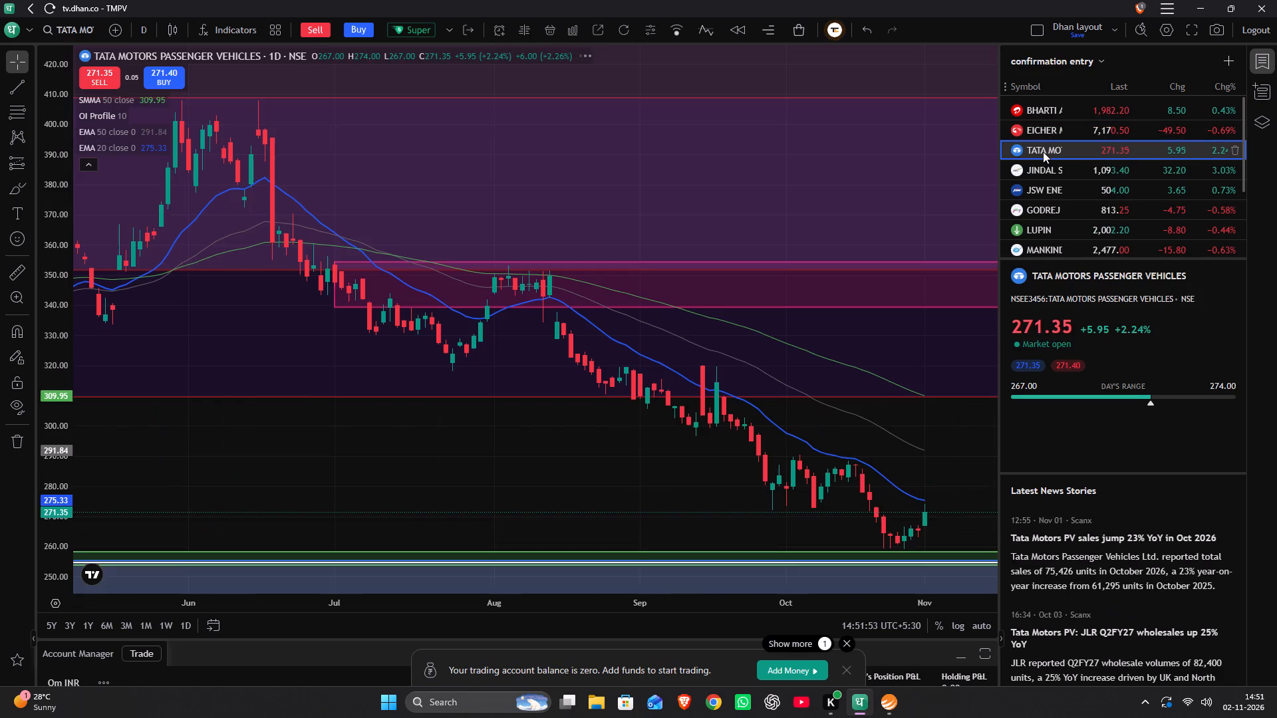
{"action": "left_click", "coordinate": [1060, 111]}
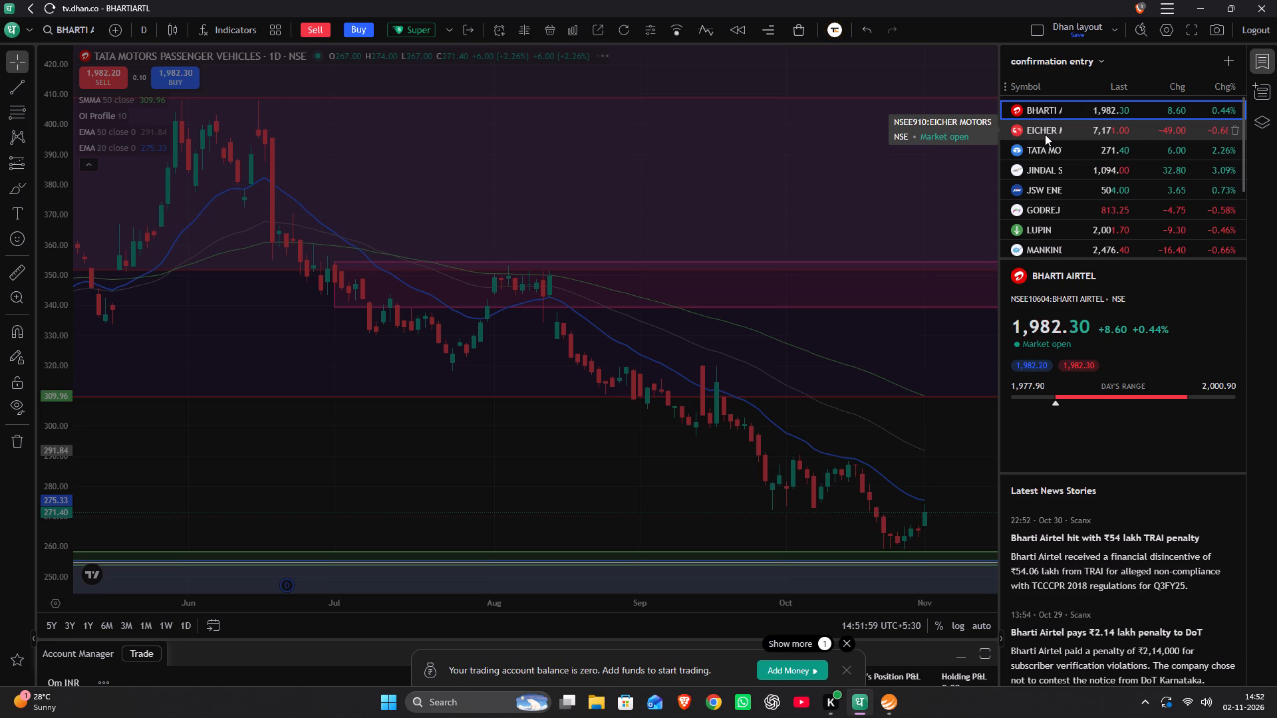
{"action": "left_click", "coordinate": [1045, 134]}
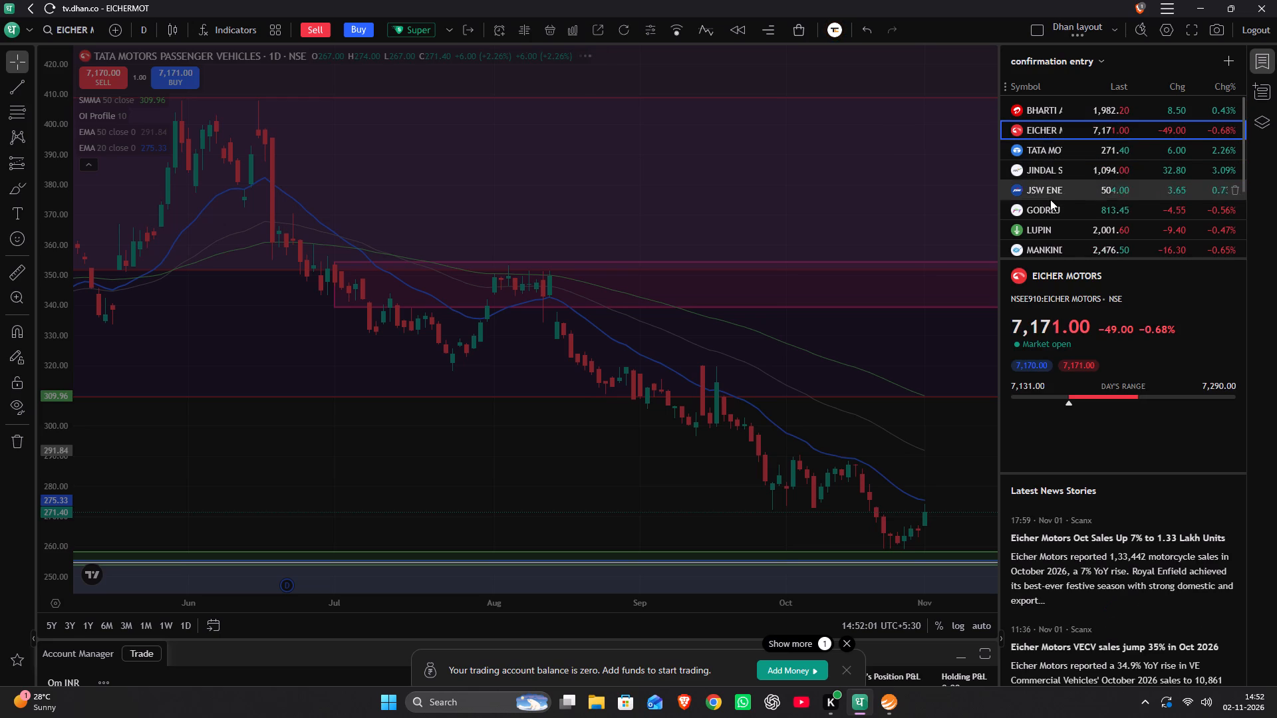
Examine JSW Energy's daily chart around its recent candles, the marked zones and the drawn long position.
{"action": "left_click", "coordinate": [1048, 193]}
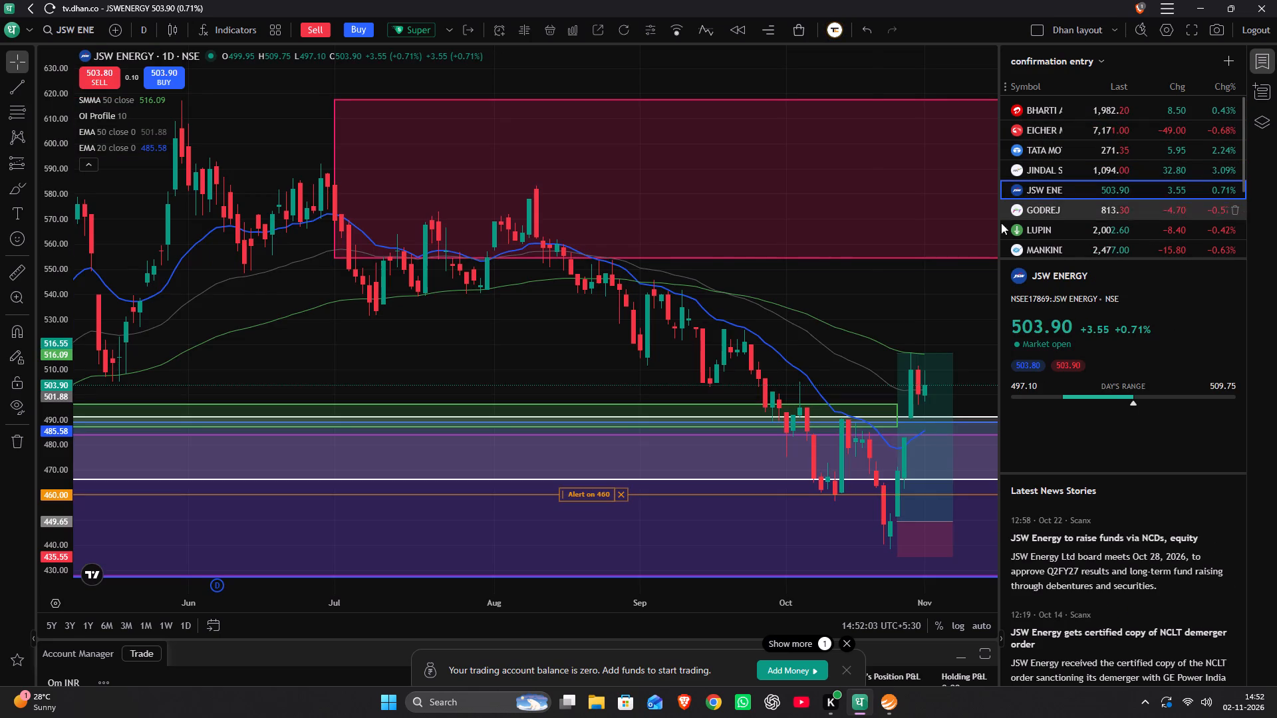
{"action": "scroll", "coordinate": [858, 297], "scroll_direction": "down", "scroll_amount": 4}
{"action": "left_click_drag", "start_coordinate": [856, 297], "coordinate": [601, 271]}
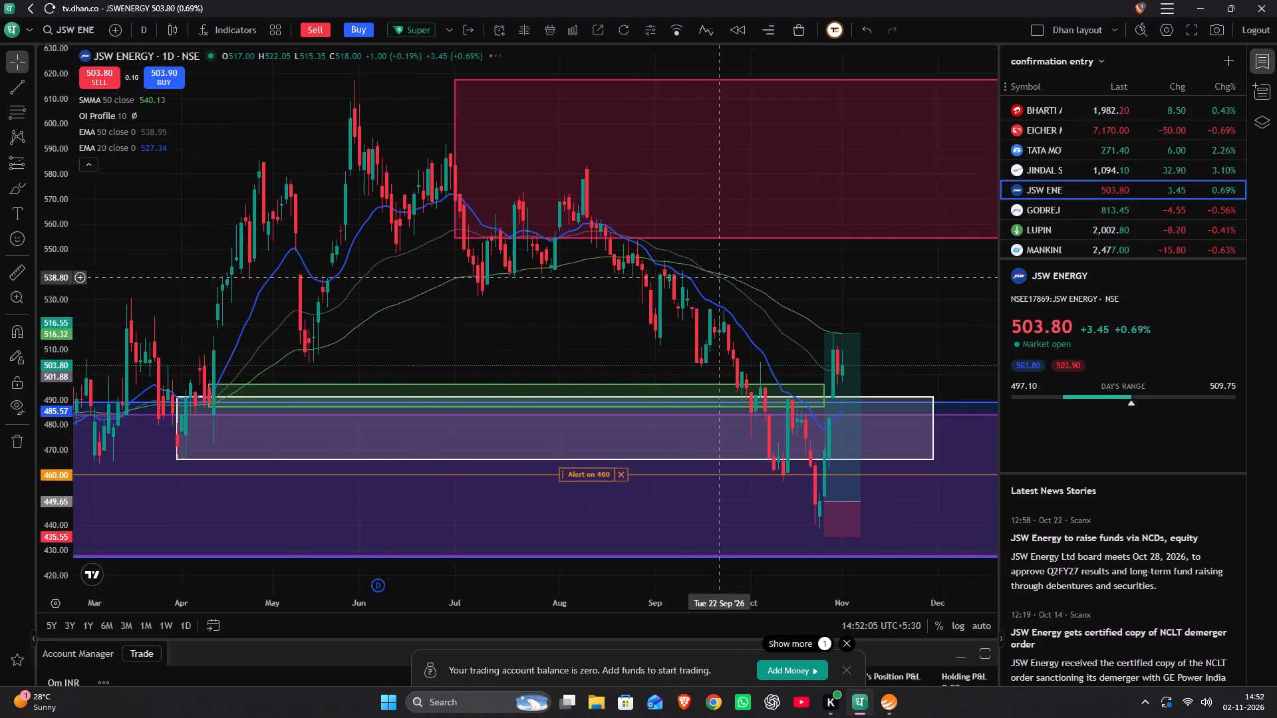
{"action": "left_click_drag", "start_coordinate": [601, 271], "coordinate": [544, 185]}
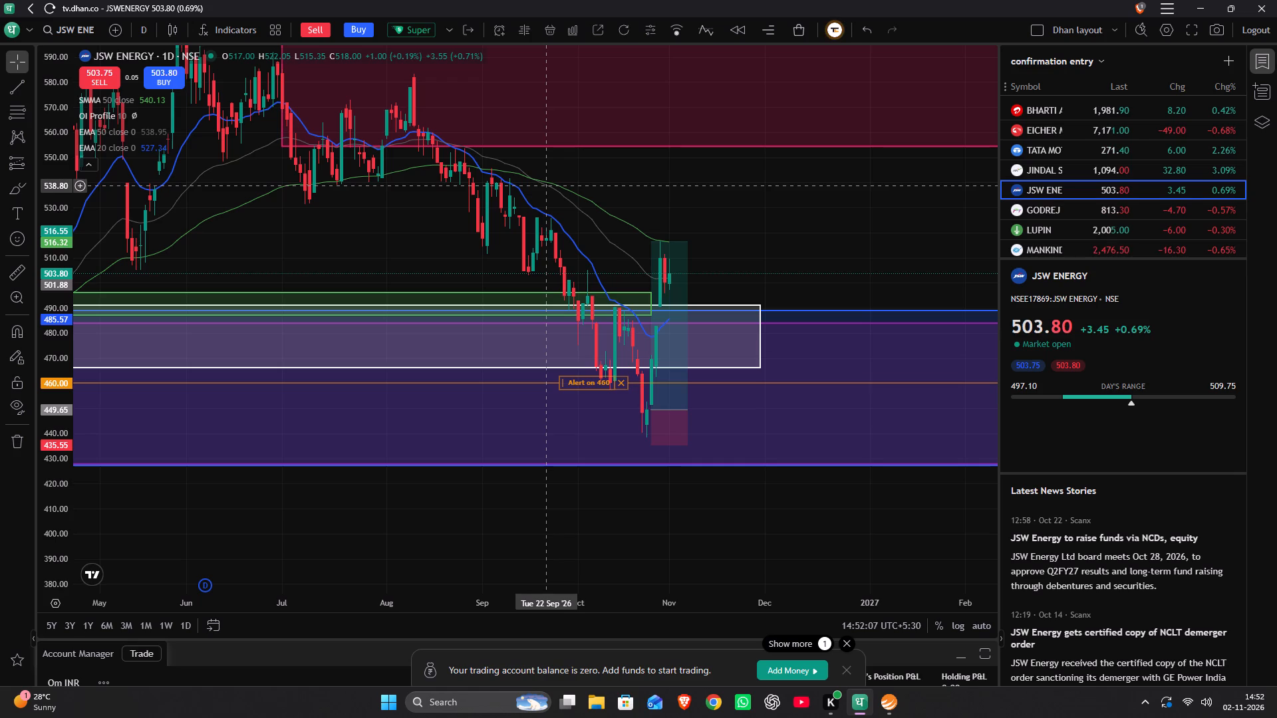
{"action": "left_click_drag", "start_coordinate": [544, 185], "coordinate": [585, 124]}
{"action": "scroll", "coordinate": [585, 128], "scroll_direction": "up", "scroll_amount": 5}
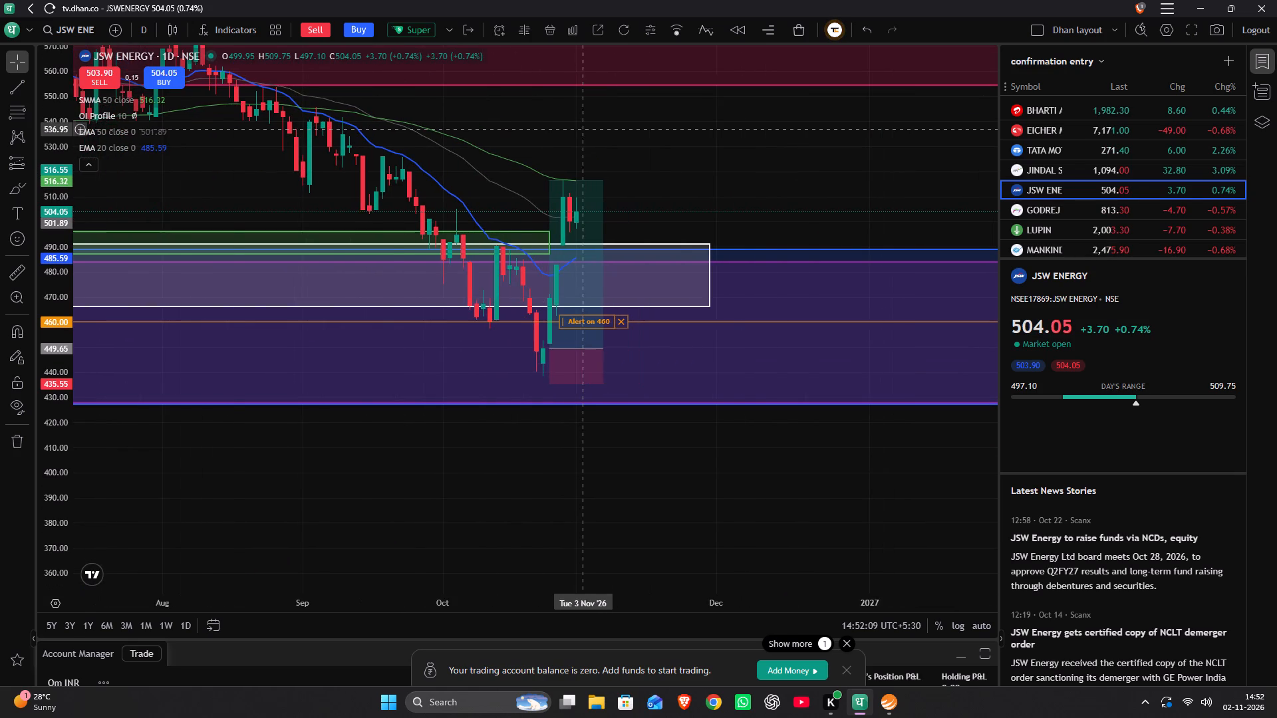
{"action": "left_click_drag", "start_coordinate": [640, 178], "coordinate": [765, 125]}
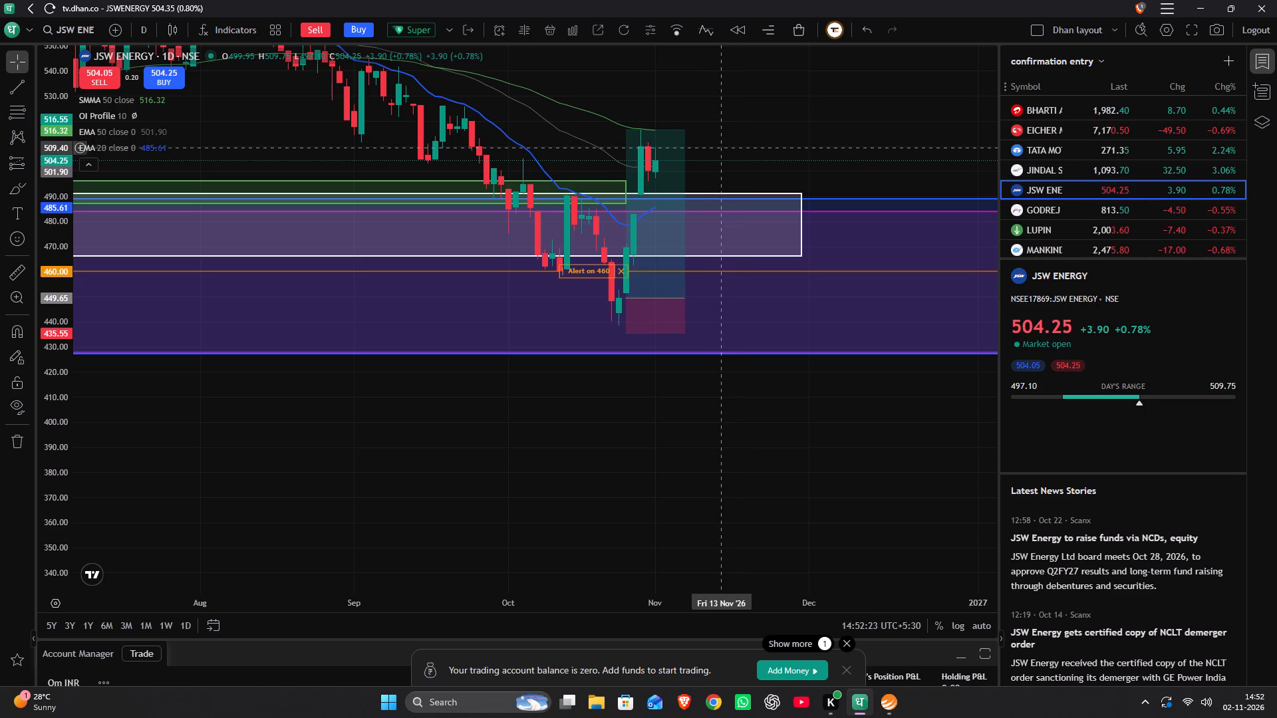
Recheck the Bharti Airtel, Eicher Motors and JSW Energy charts.
{"action": "left_click", "coordinate": [1056, 104]}
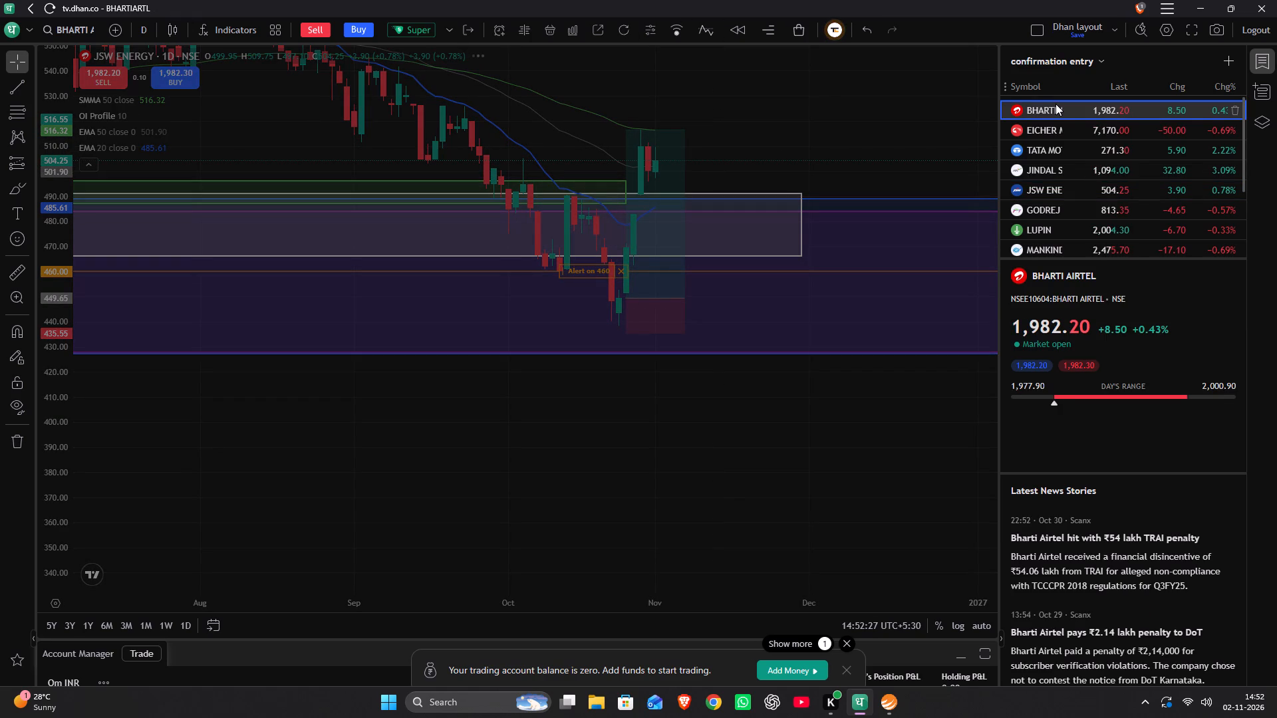
{"action": "left_click", "coordinate": [1042, 131]}
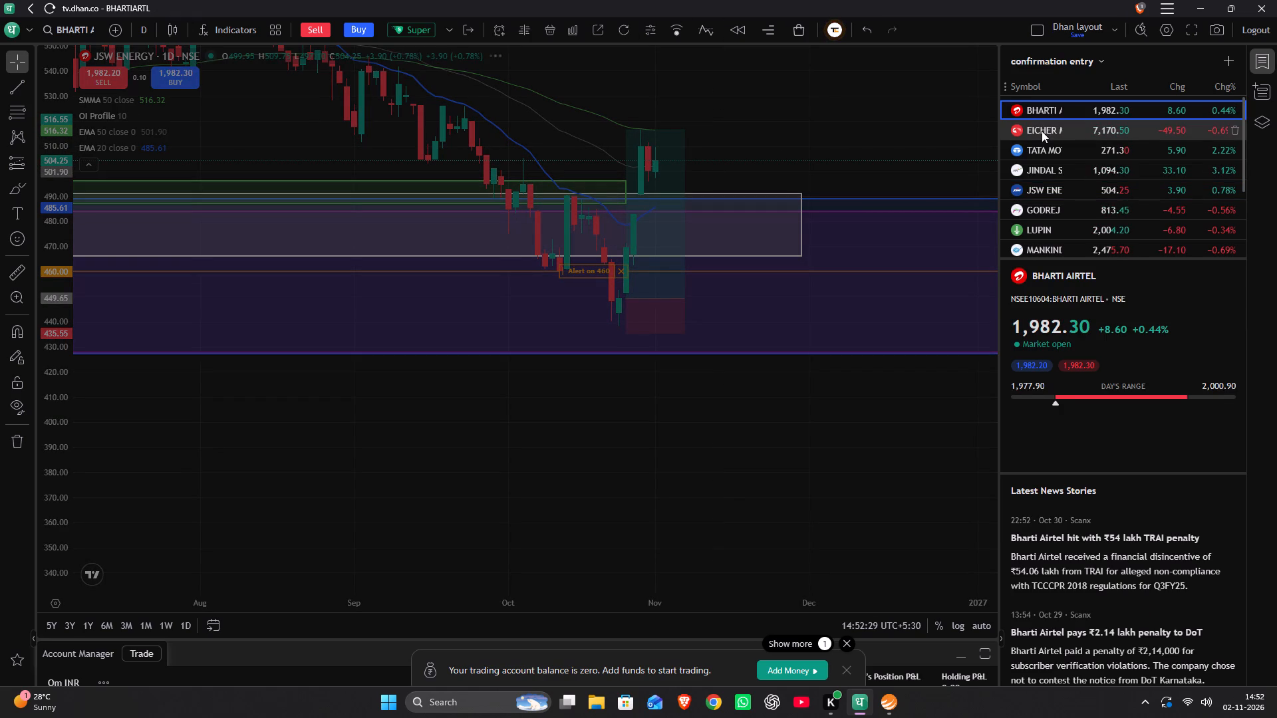
{"action": "left_click", "coordinate": [1044, 186]}
{"action": "scroll", "coordinate": [836, 250], "scroll_direction": "down", "scroll_amount": 3}
{"action": "left_click_drag", "start_coordinate": [835, 251], "coordinate": [675, 172]}
Examine Jindal Steel's daily chart, comparing recent candles with the moving averages and the marked zones above and below.
{"action": "left_click", "coordinate": [1171, 171]}
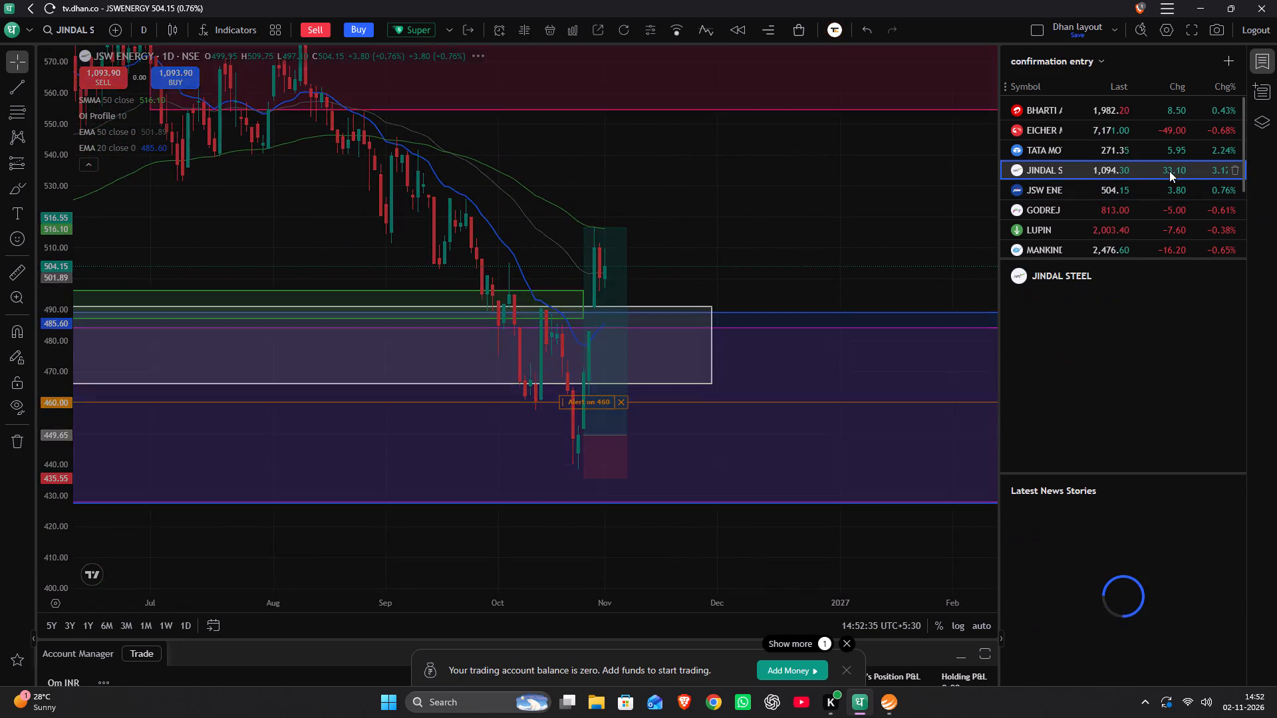
{"action": "left_click_drag", "start_coordinate": [682, 465], "coordinate": [792, 210]}
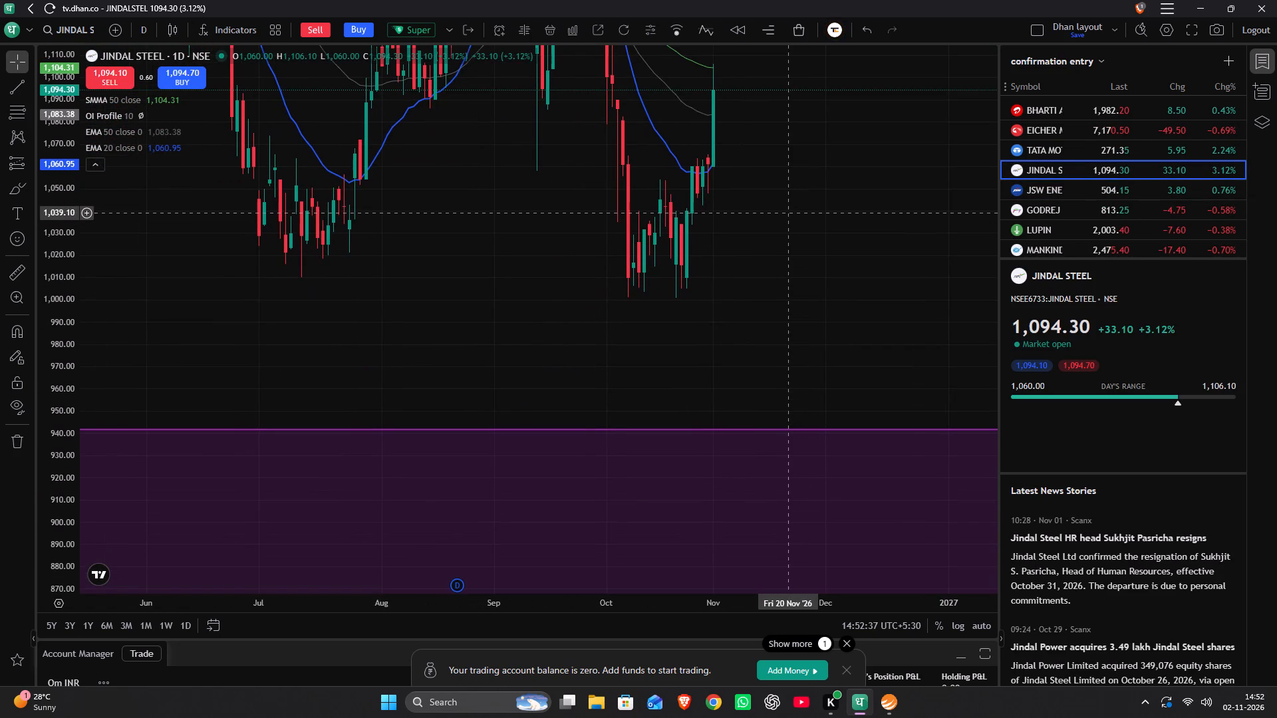
{"action": "left_click_drag", "start_coordinate": [648, 209], "coordinate": [612, 412]}
{"action": "left_click_drag", "start_coordinate": [612, 412], "coordinate": [611, 404]}
{"action": "left_click_drag", "start_coordinate": [611, 404], "coordinate": [608, 393]}
{"action": "left_click_drag", "start_coordinate": [607, 390], "coordinate": [606, 384]}
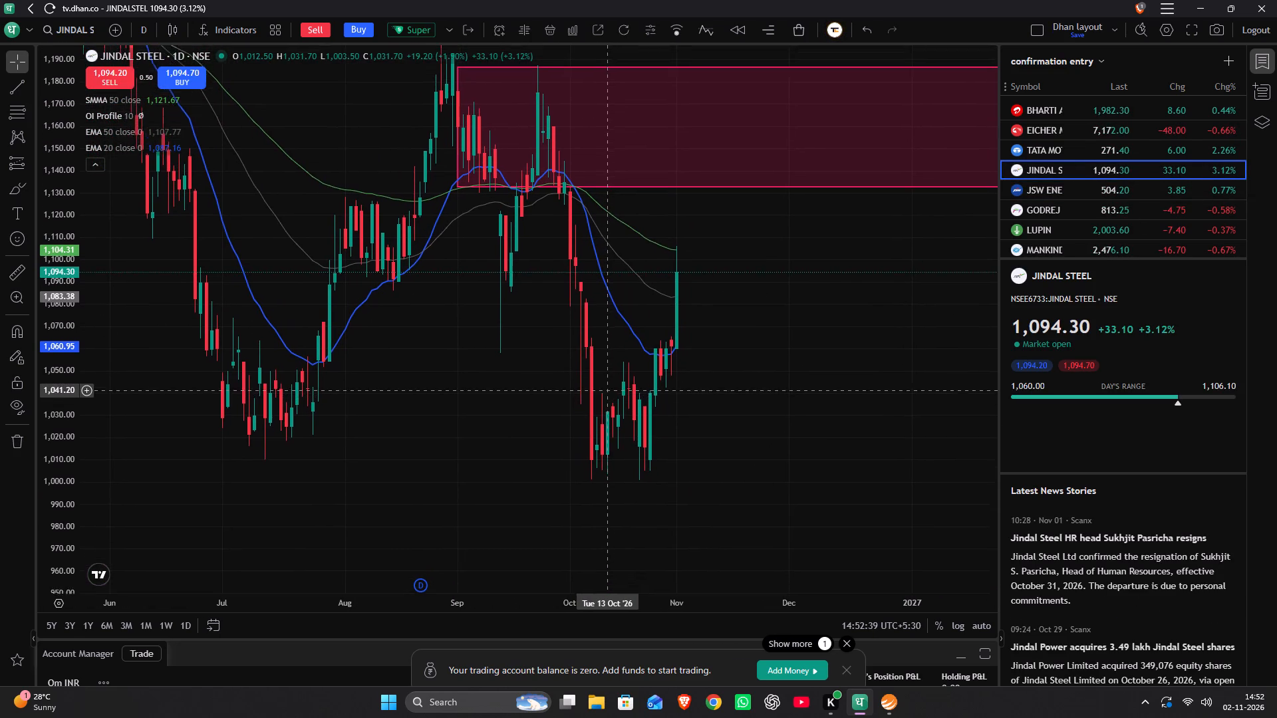
{"action": "left_click_drag", "start_coordinate": [606, 384], "coordinate": [603, 352]}
{"action": "left_click", "coordinate": [603, 350]}
{"action": "left_click_drag", "start_coordinate": [603, 346], "coordinate": [603, 316]}
{"action": "left_click", "coordinate": [603, 313]}
{"action": "double_click", "coordinate": [599, 308]}
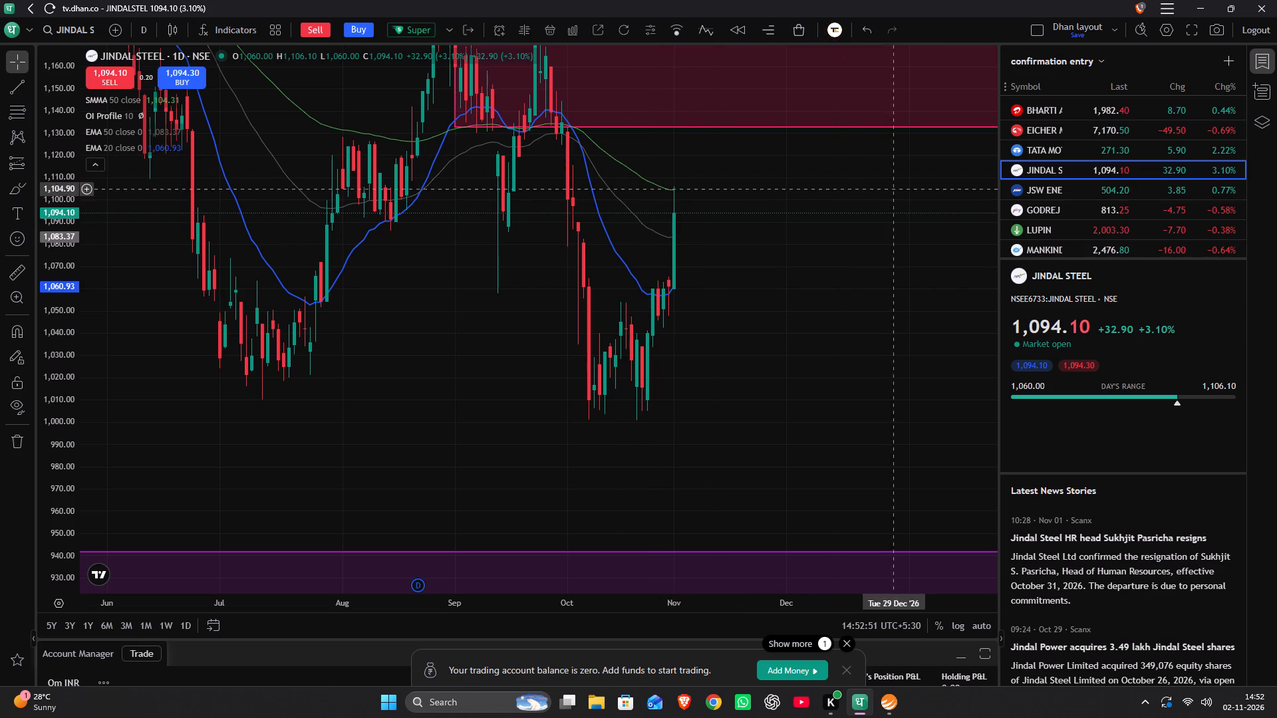
Revisit JSW Energy's chart and examine Godrej Consumer Products' daily chart around the 775 alert and the zones below price.
{"action": "left_click", "coordinate": [1052, 188]}
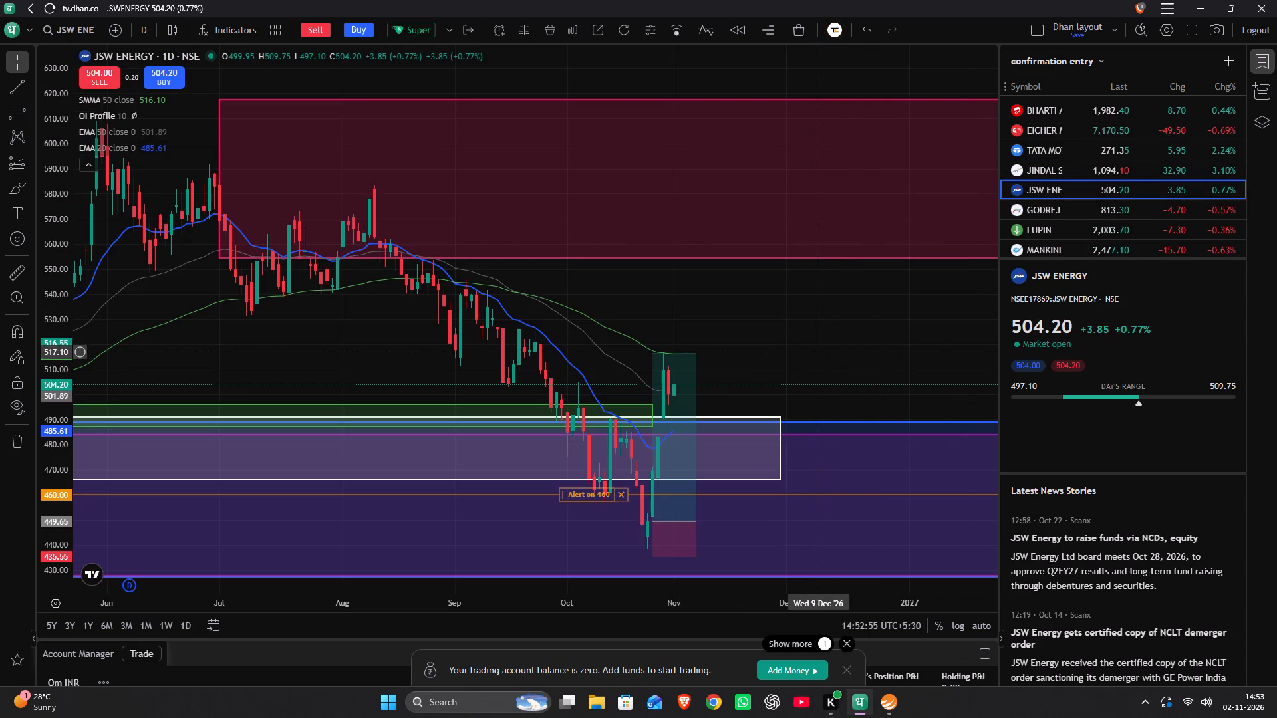
{"action": "left_click", "coordinate": [1065, 211]}
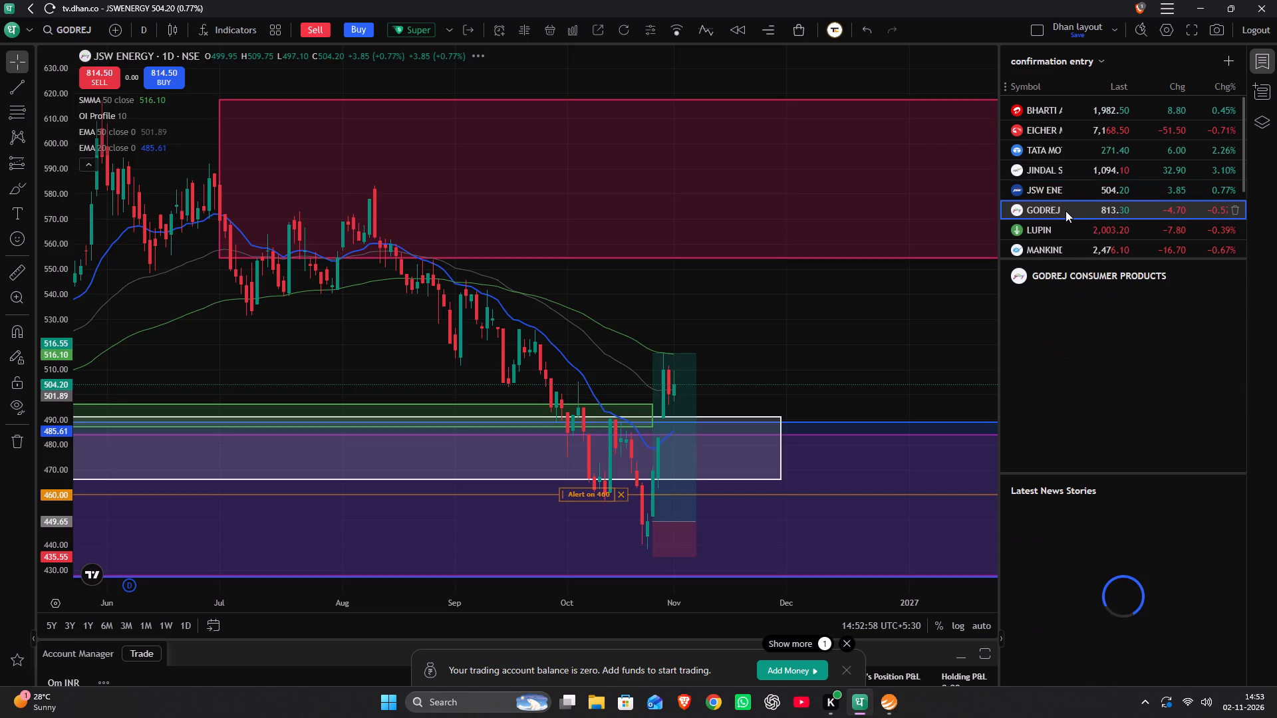
{"action": "left_click_drag", "start_coordinate": [703, 370], "coordinate": [714, 207]}
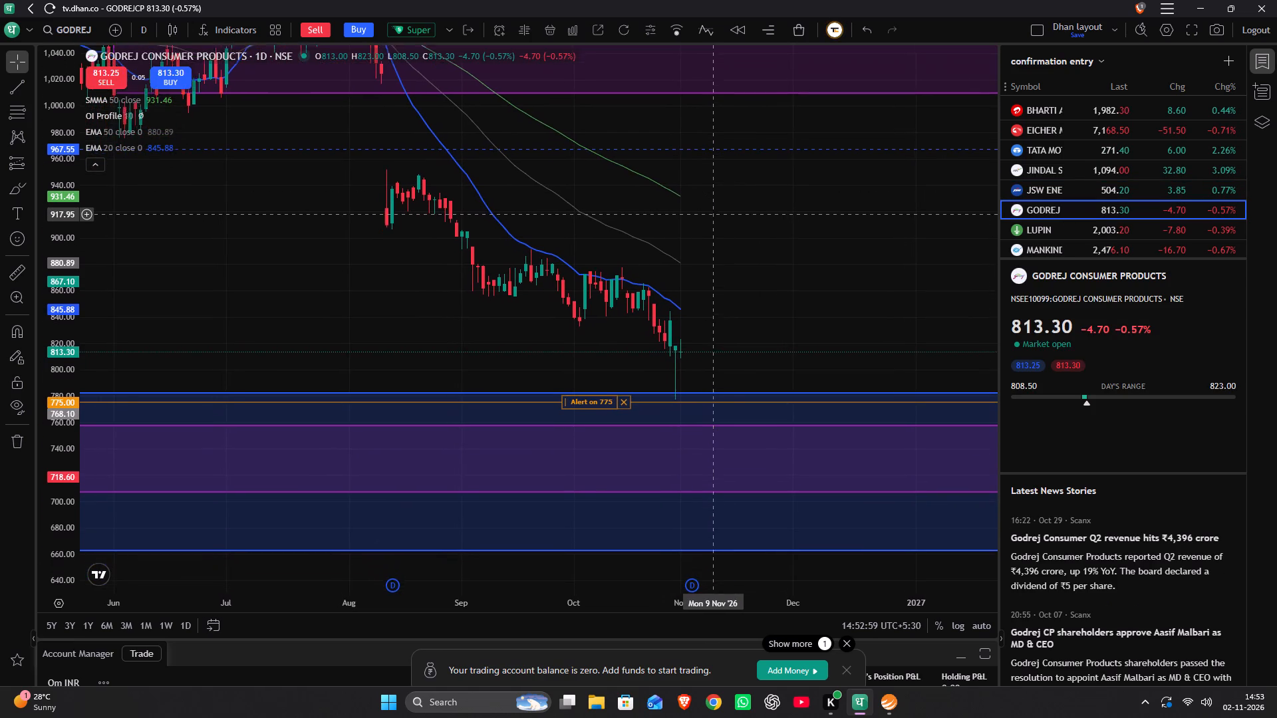
{"action": "left_click_drag", "start_coordinate": [714, 207], "coordinate": [722, 189]}
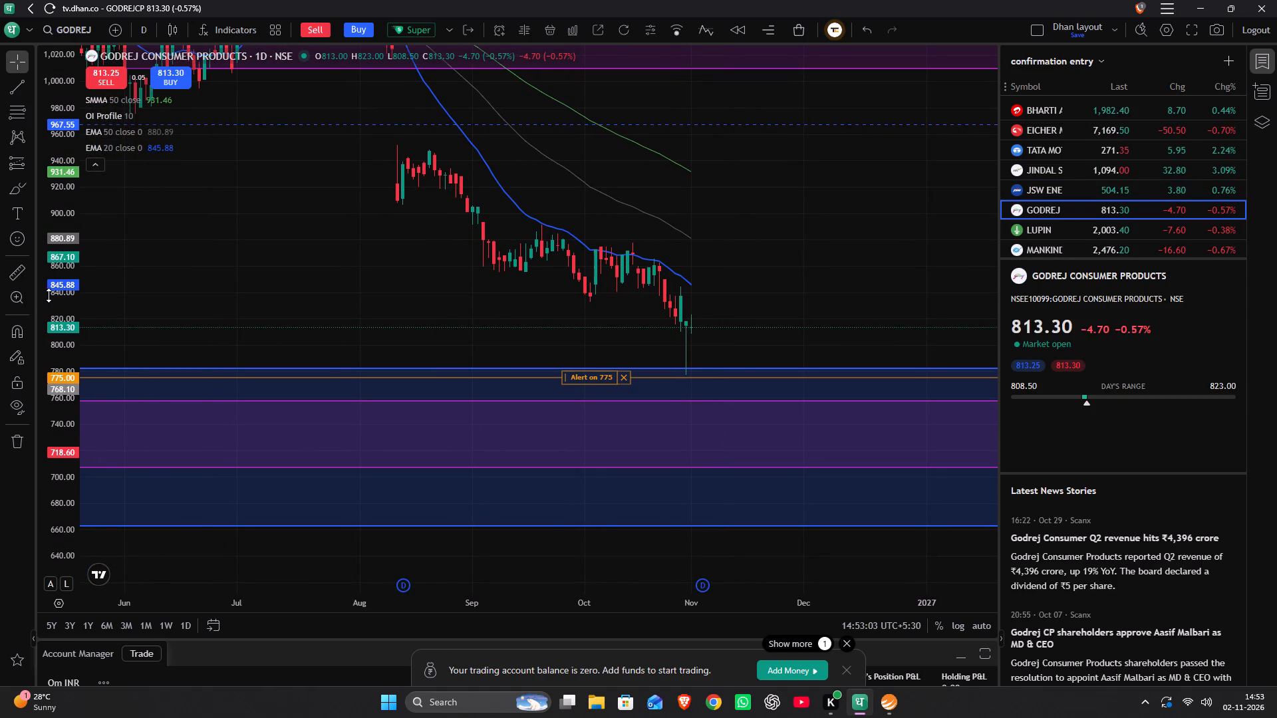
{"action": "scroll", "coordinate": [55, 298], "scroll_direction": "up", "scroll_amount": 19}
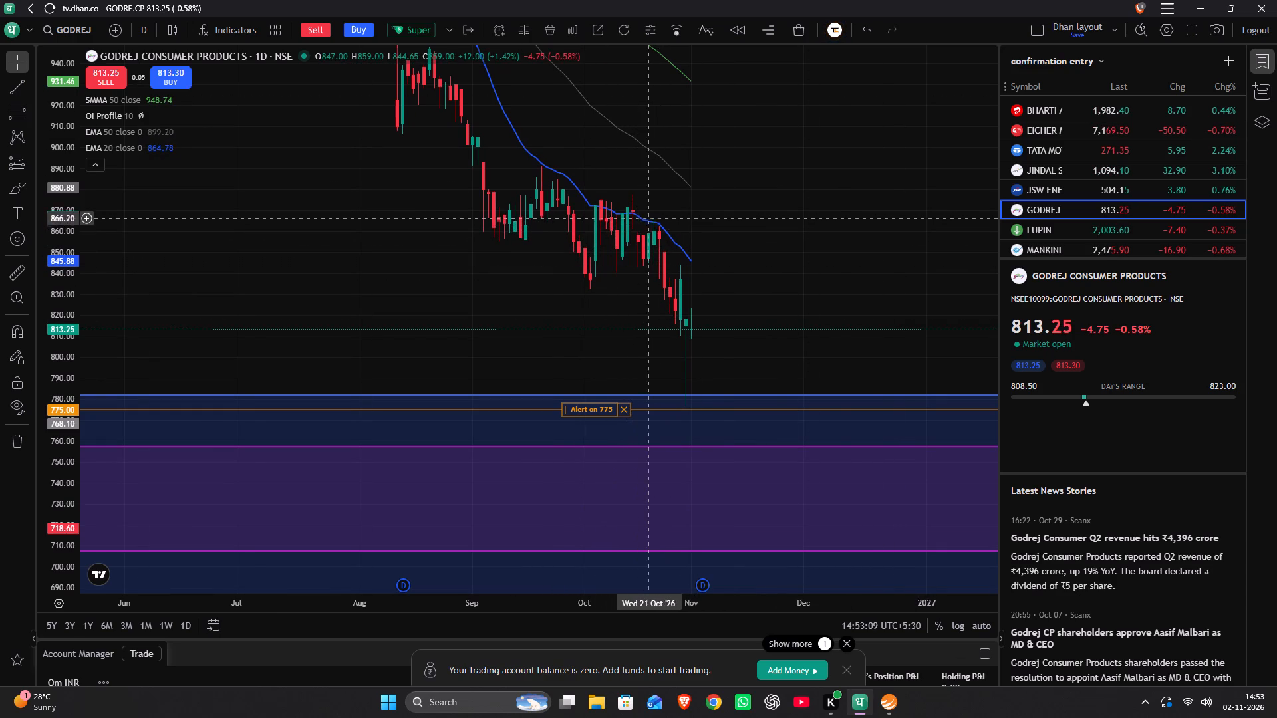
Examine Lupin's daily chart over a longer period, including the wider zones around and below the current price.
{"action": "left_click", "coordinate": [1017, 232]}
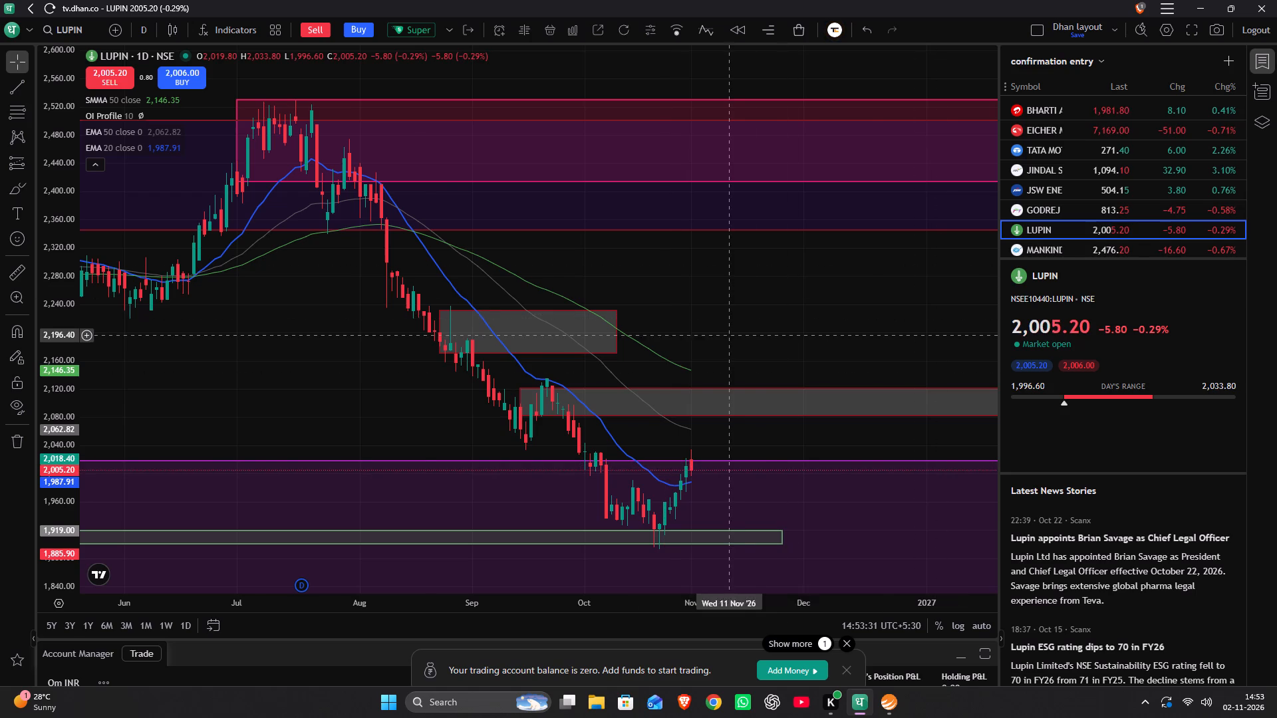
{"action": "scroll", "coordinate": [729, 335], "scroll_direction": "down", "scroll_amount": 7}
{"action": "left_click_drag", "start_coordinate": [590, 364], "coordinate": [286, 227]}
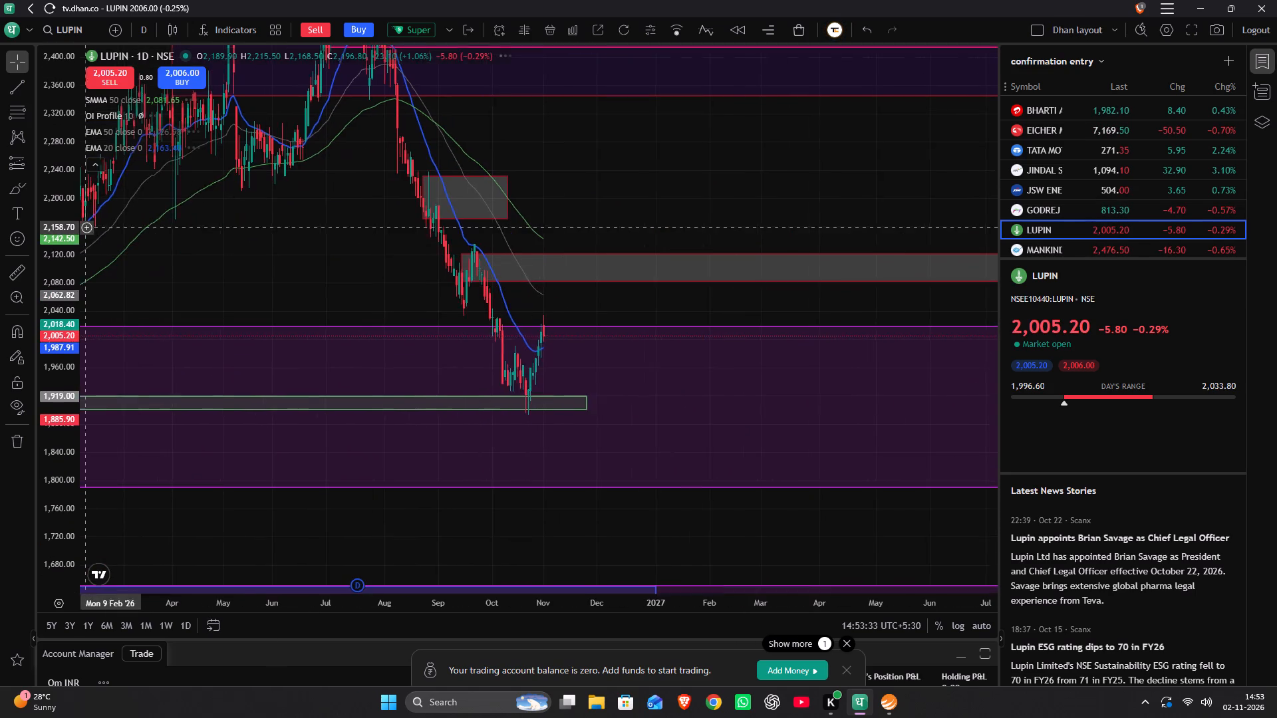
{"action": "left_click_drag", "start_coordinate": [286, 227], "coordinate": [285, 237]}
Examine Mankind Pharma's daily chart around the white-outlined zone spanning September to November, up close and over a longer period.
{"action": "scroll", "coordinate": [1059, 193], "scroll_direction": "down", "scroll_amount": 2}
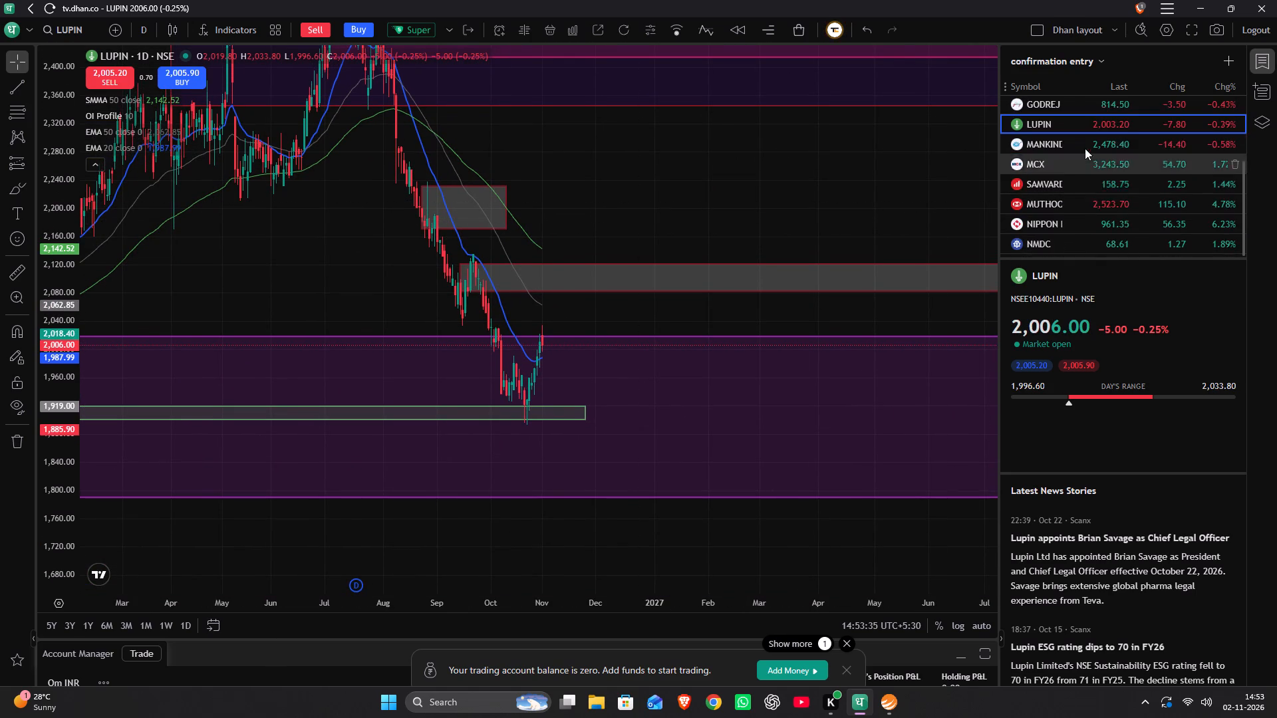
{"action": "left_click", "coordinate": [1091, 140]}
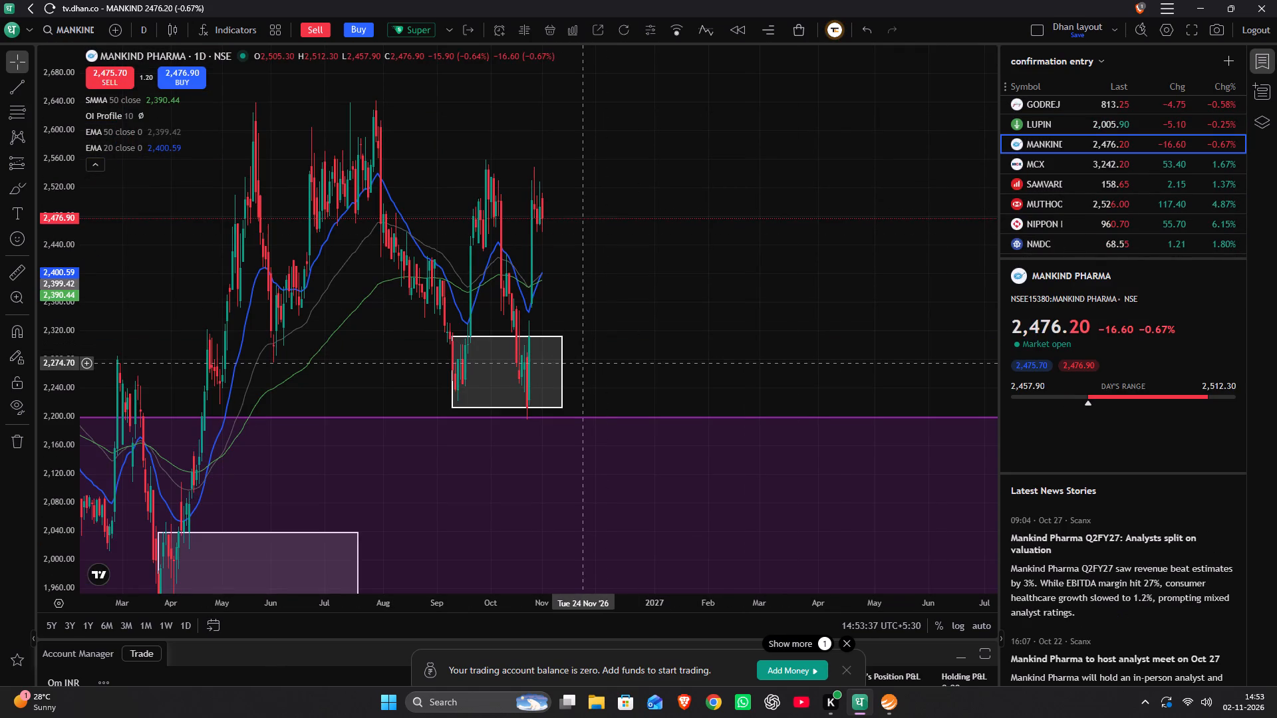
{"action": "left_click_drag", "start_coordinate": [603, 349], "coordinate": [807, 348]}
{"action": "scroll", "coordinate": [806, 347], "scroll_direction": "up", "scroll_amount": 10}
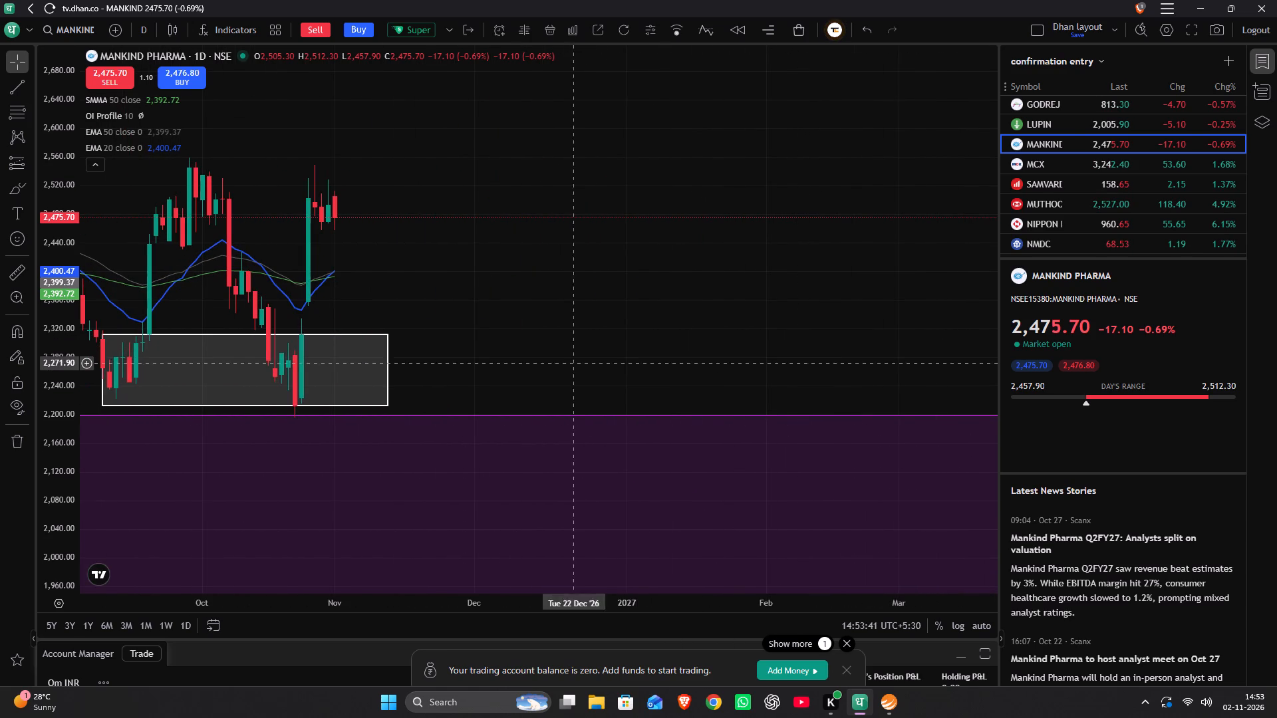
{"action": "left_click_drag", "start_coordinate": [490, 364], "coordinate": [747, 364]}
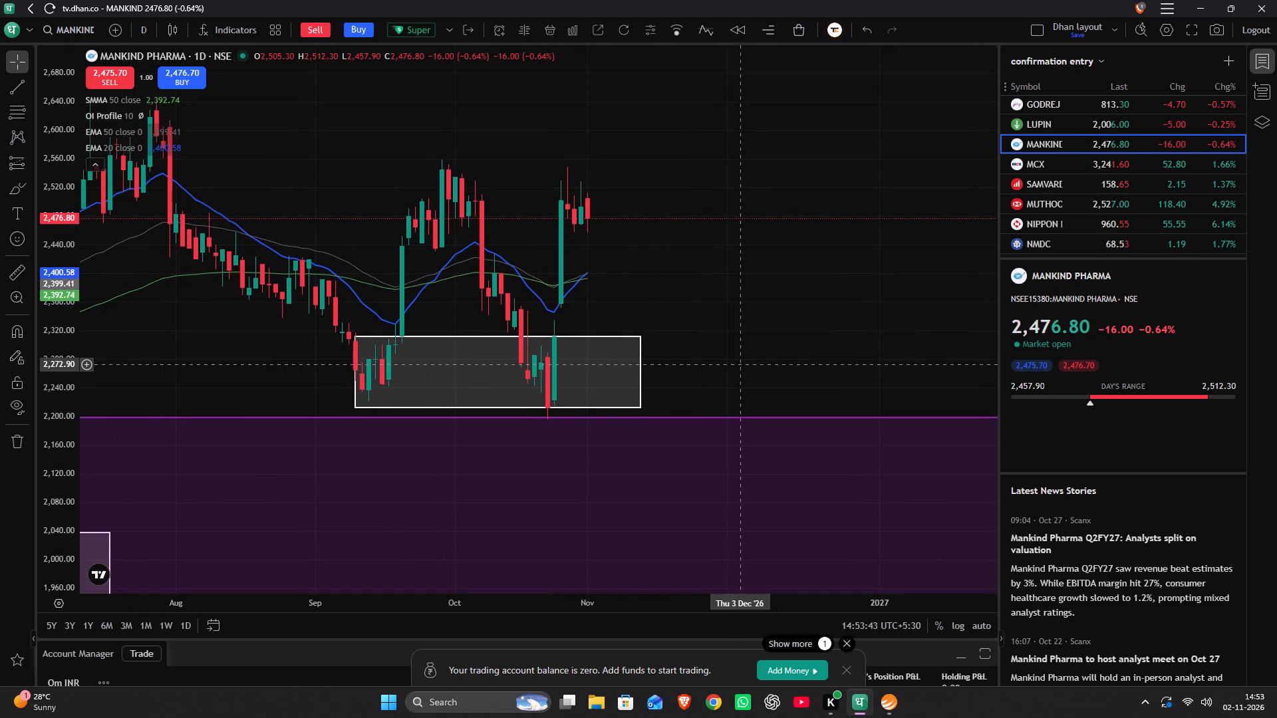
{"action": "scroll", "coordinate": [648, 330], "scroll_direction": "down", "scroll_amount": 5}
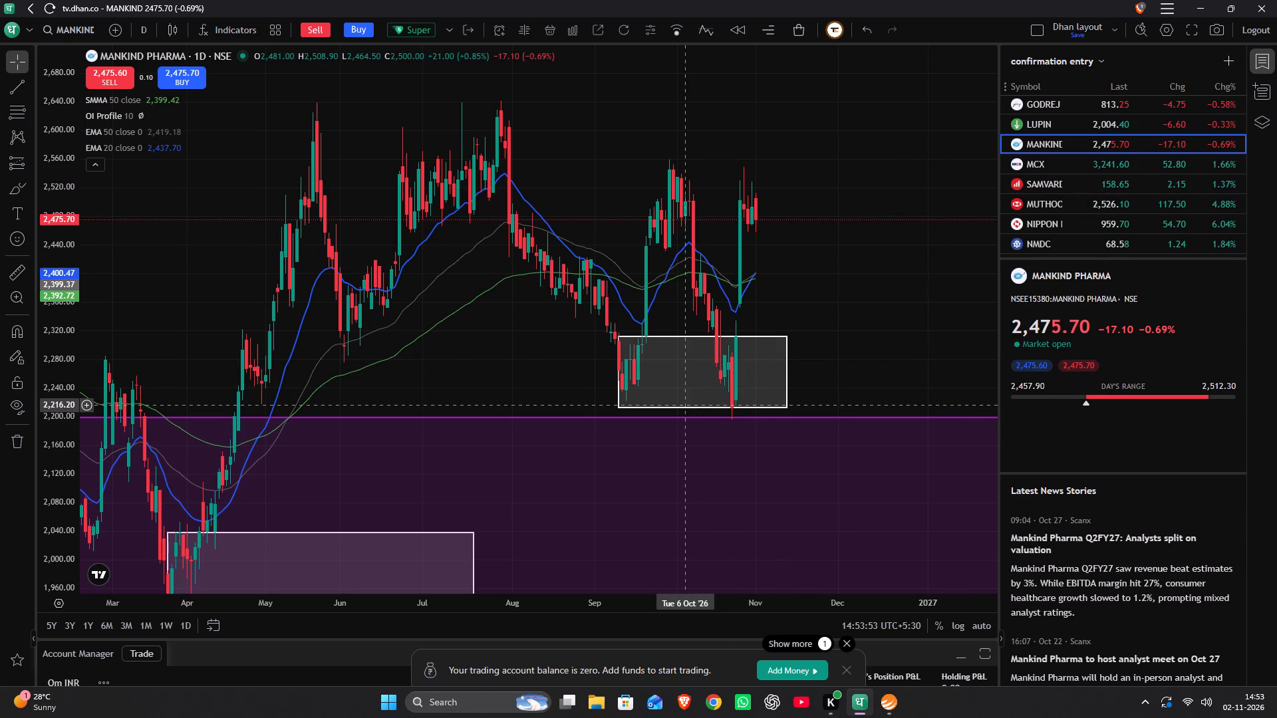
Examine MCX's daily chart up close around the 3036 alert and the drawn long position.
{"action": "left_click", "coordinate": [1039, 170]}
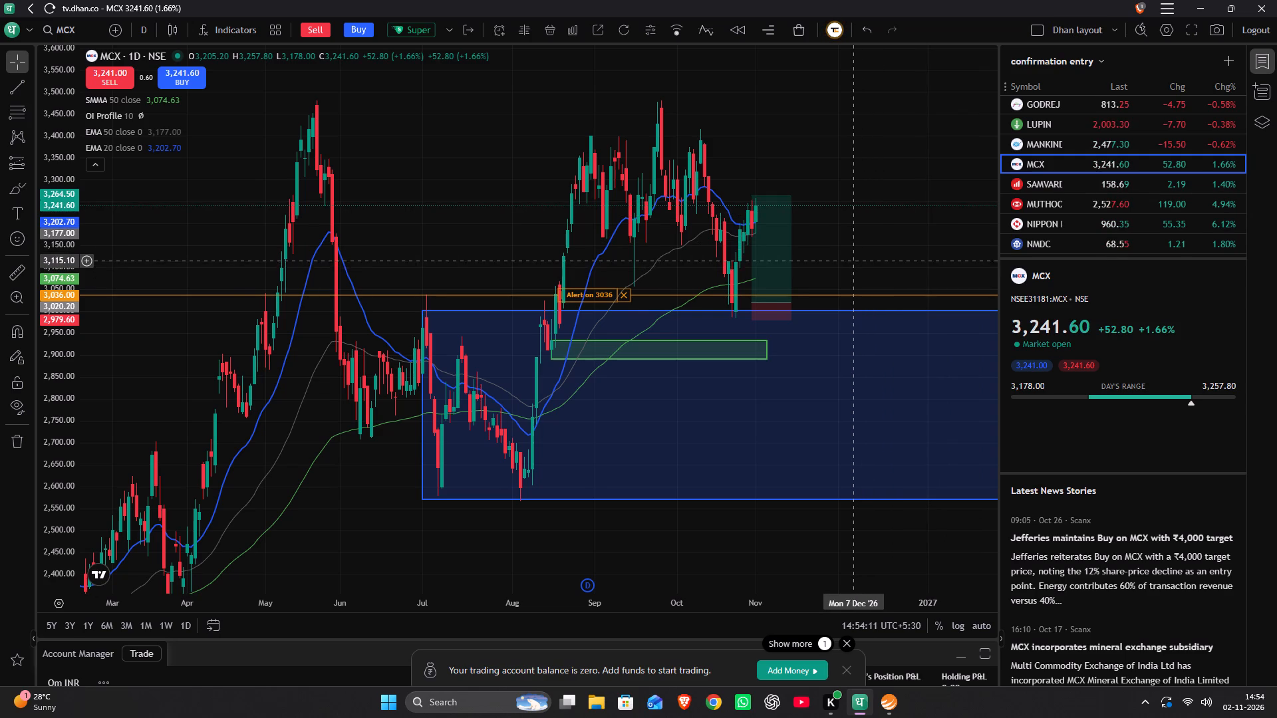
{"action": "scroll", "coordinate": [852, 258], "scroll_direction": "up", "scroll_amount": 8}
{"action": "left_click_drag", "start_coordinate": [539, 104], "coordinate": [663, 221]}
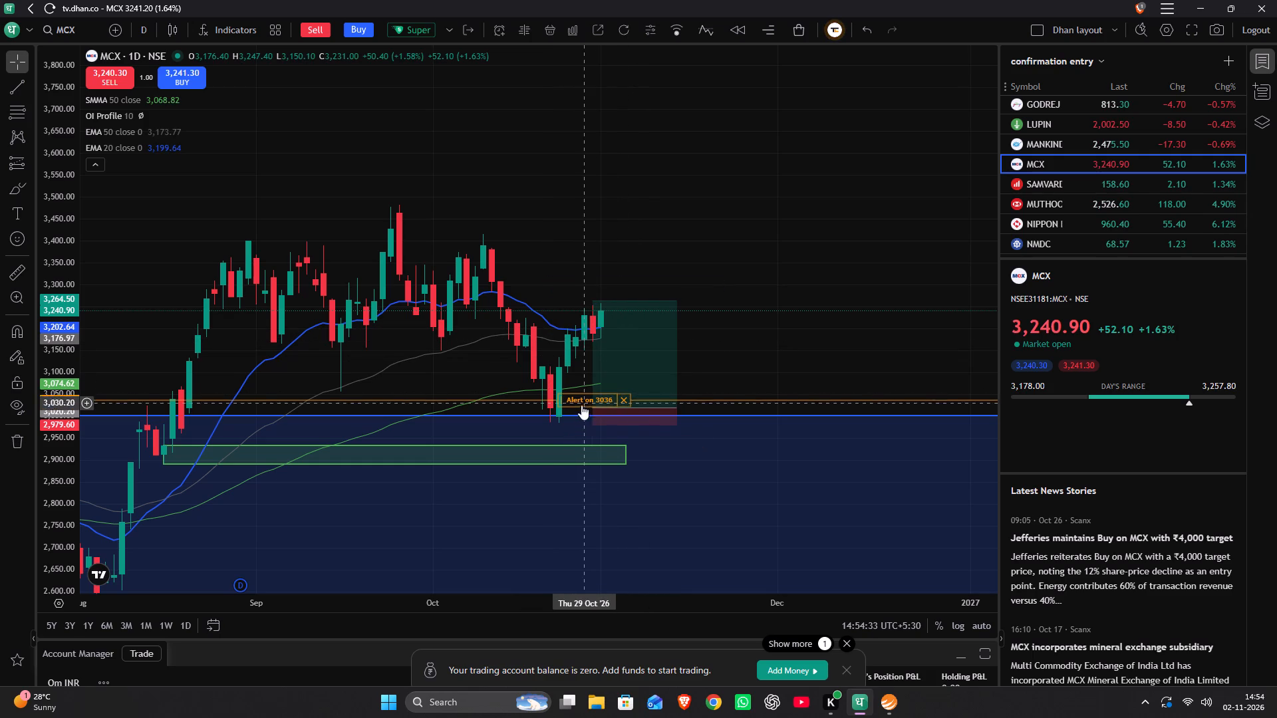
Examine Samvardhana Motherson International's daily chart, including the drawn long position and the green zone.
{"action": "left_click", "coordinate": [1119, 190]}
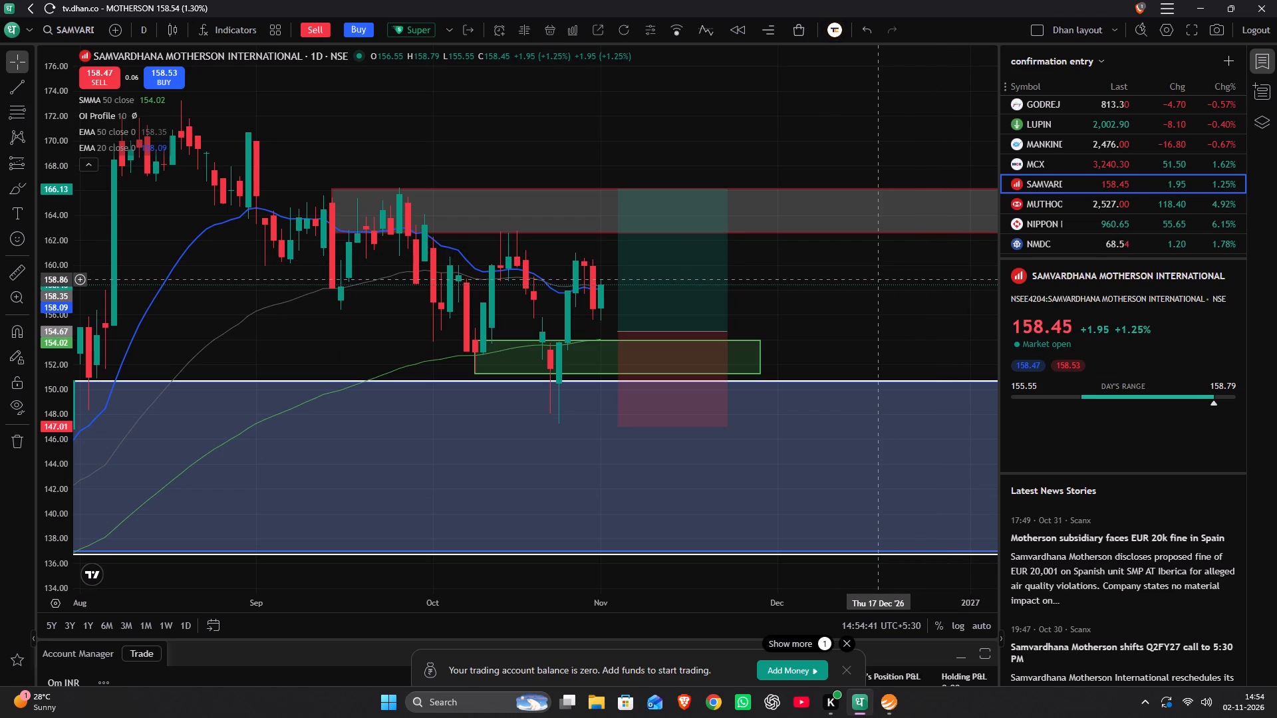
{"action": "scroll", "coordinate": [880, 279], "scroll_direction": "down", "scroll_amount": 2}
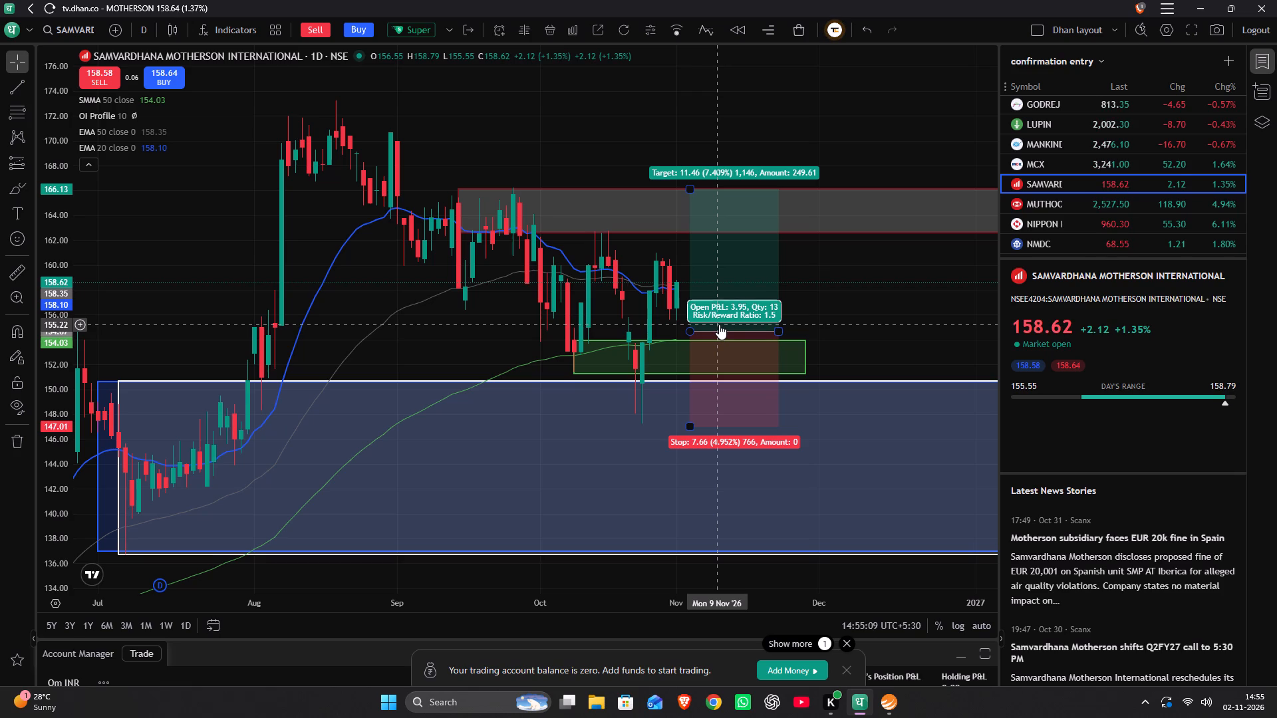
Open Muthoot Finance's daily chart from the watchlist to examine its latest candles and marked zones.
{"action": "left_click", "coordinate": [1042, 199]}
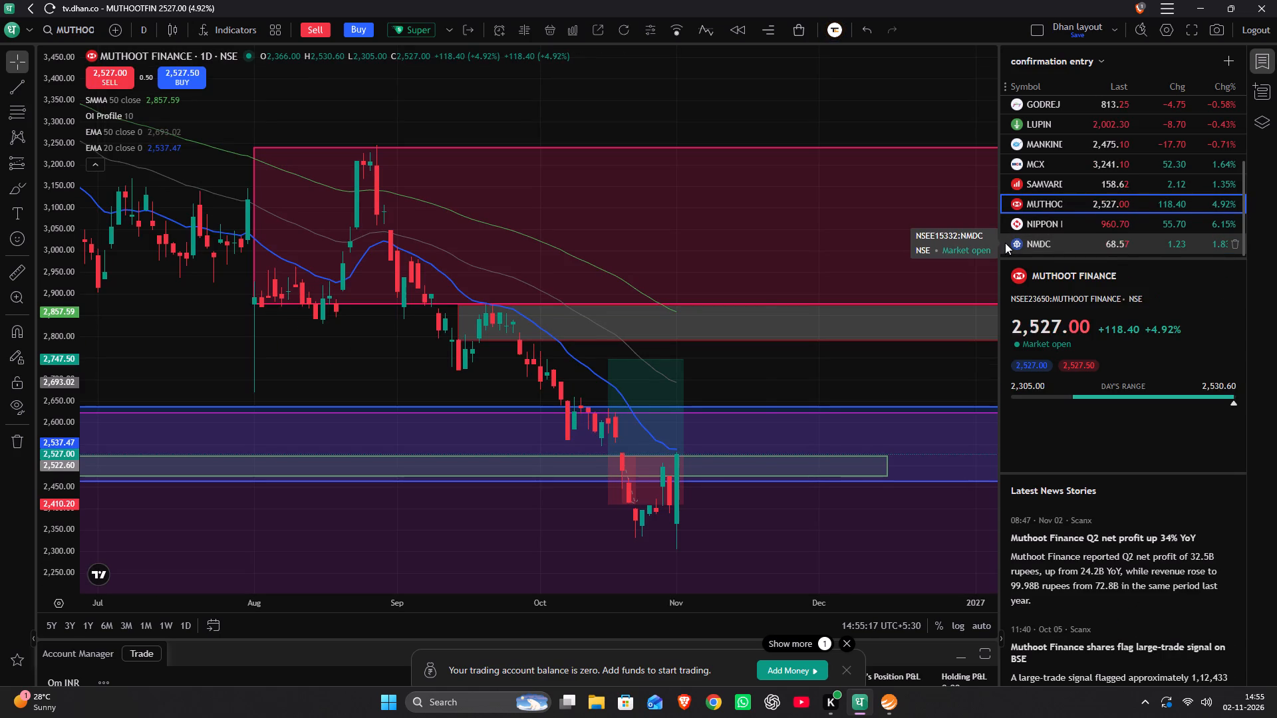
Examine Muthoot Finance's daily chart over a longer period and up close around the green-outlined zone and the drawn long position.
{"action": "scroll", "coordinate": [748, 442], "scroll_direction": "down", "scroll_amount": 6}
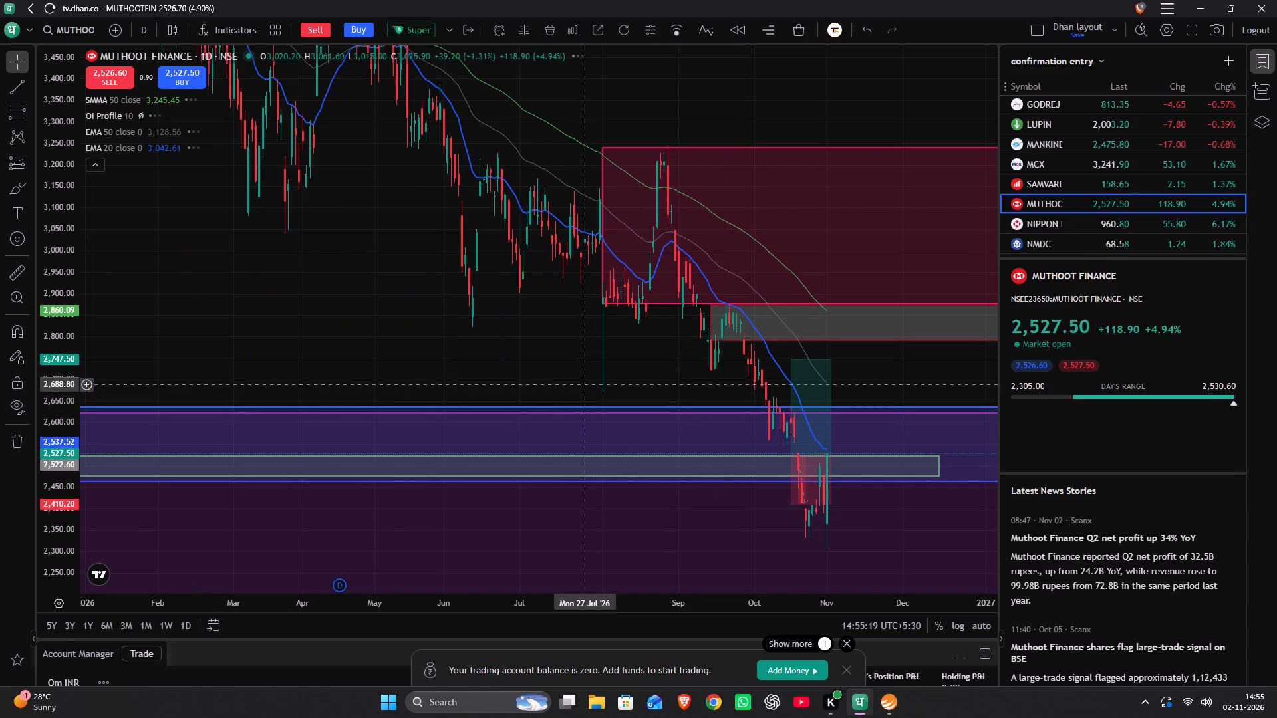
{"action": "left_click_drag", "start_coordinate": [585, 384], "coordinate": [387, 249]}
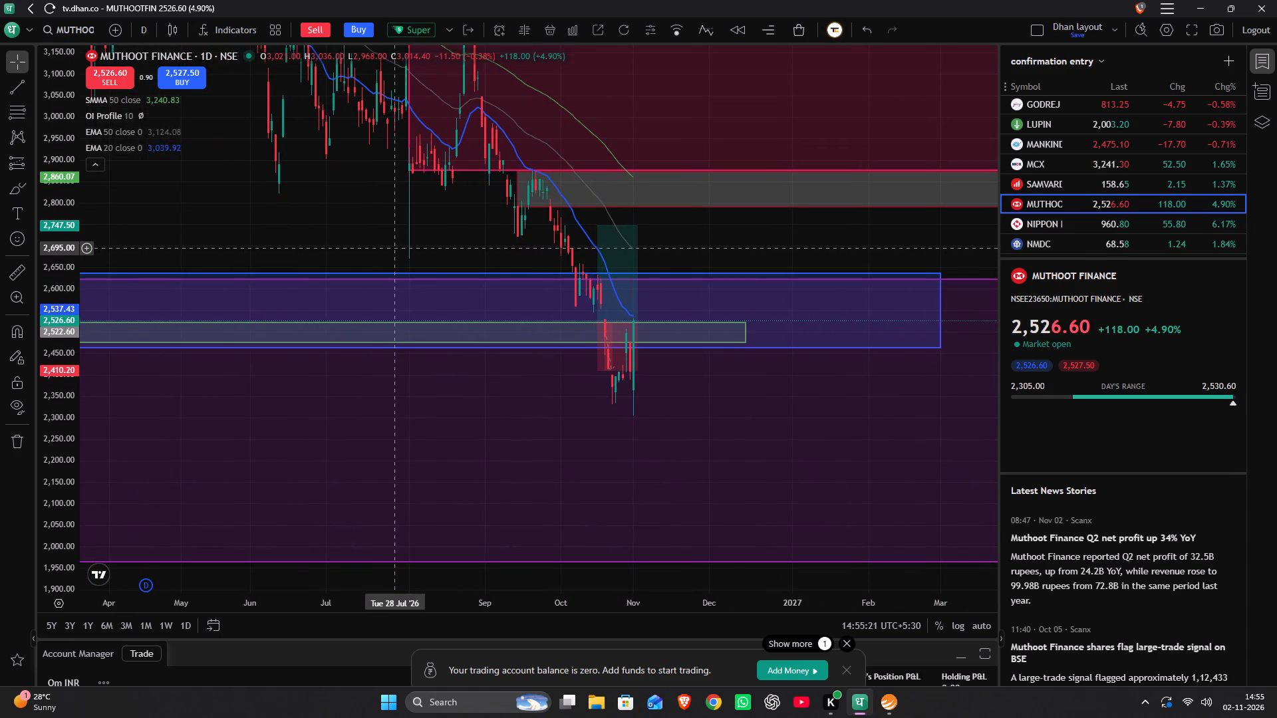
{"action": "scroll", "coordinate": [505, 382], "scroll_direction": "up", "scroll_amount": 5}
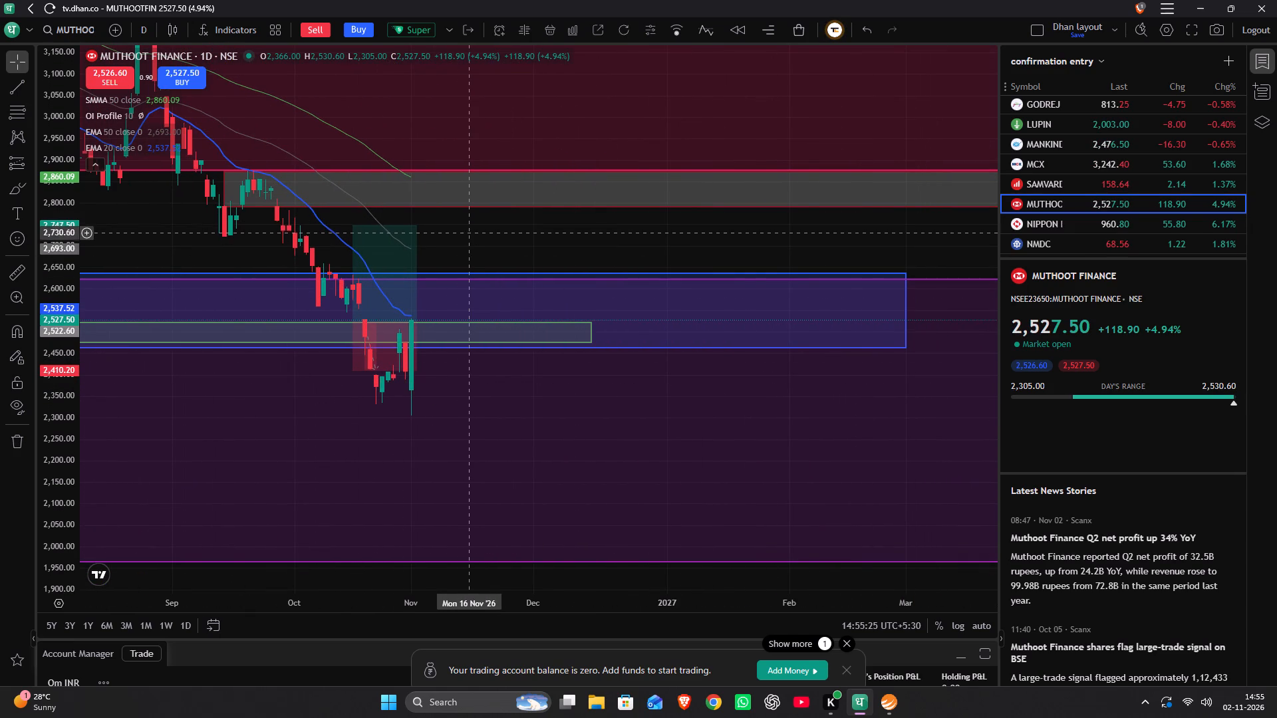
{"action": "left_click_drag", "start_coordinate": [472, 230], "coordinate": [561, 253]}
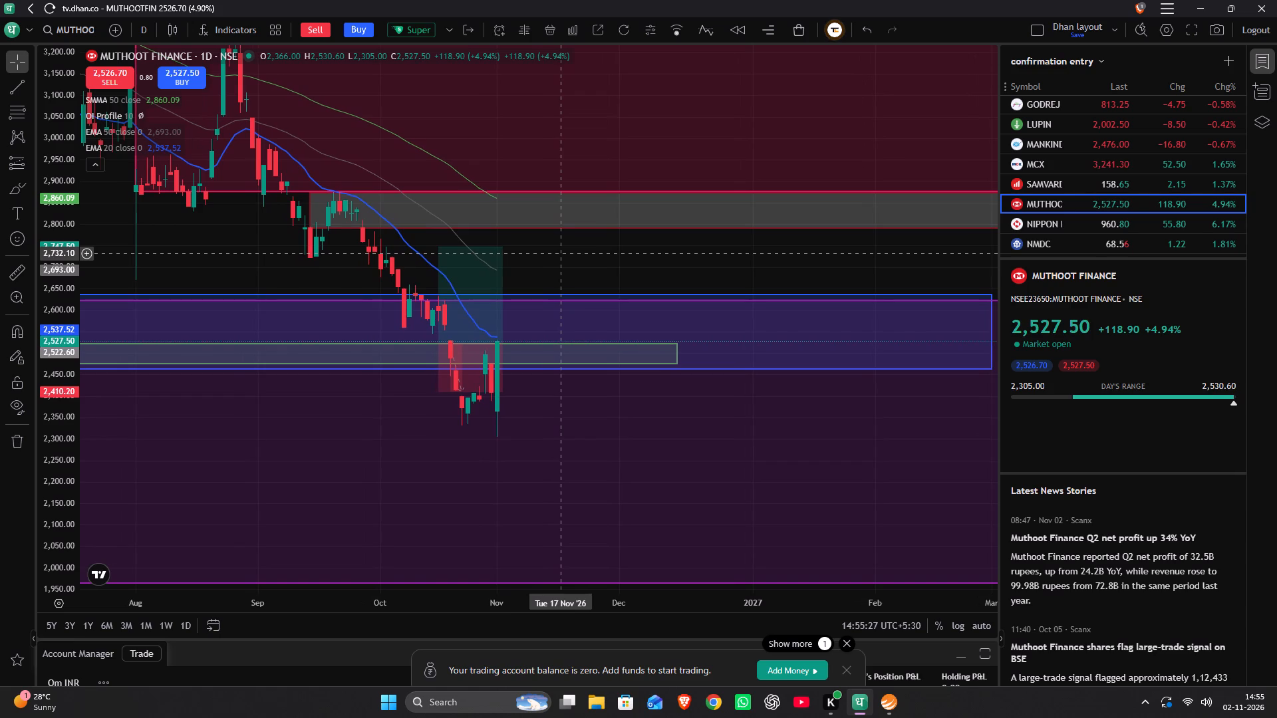
{"action": "left_click_drag", "start_coordinate": [561, 253], "coordinate": [607, 256]}
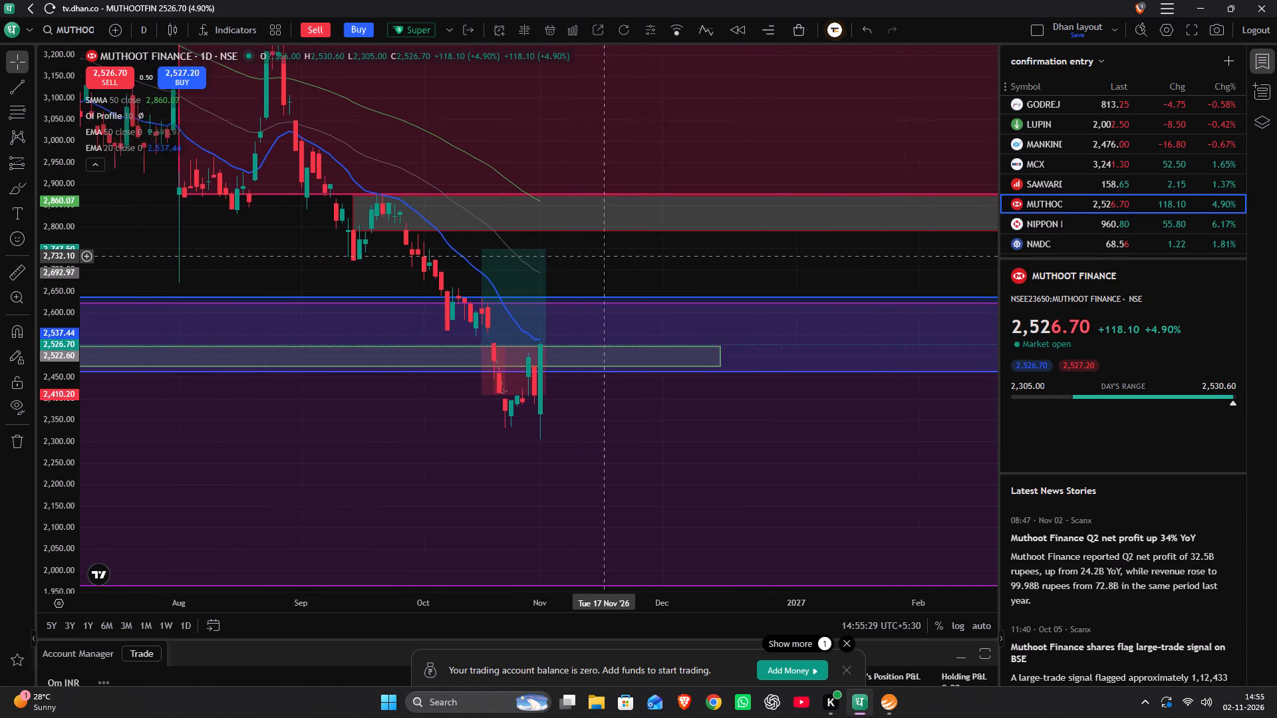
{"action": "left_click_drag", "start_coordinate": [607, 256], "coordinate": [657, 272]}
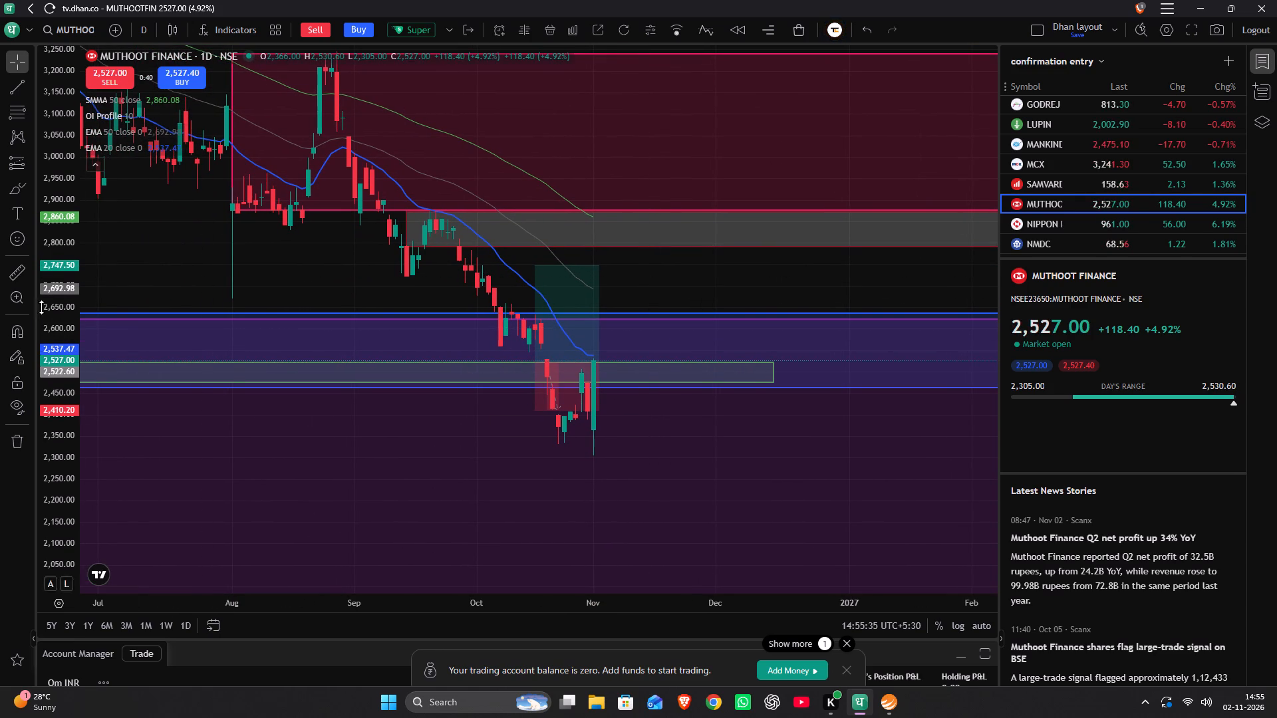
{"action": "scroll", "coordinate": [41, 305], "scroll_direction": "up", "scroll_amount": 16}
{"action": "scroll", "coordinate": [40, 304], "scroll_direction": "up", "scroll_amount": 5}
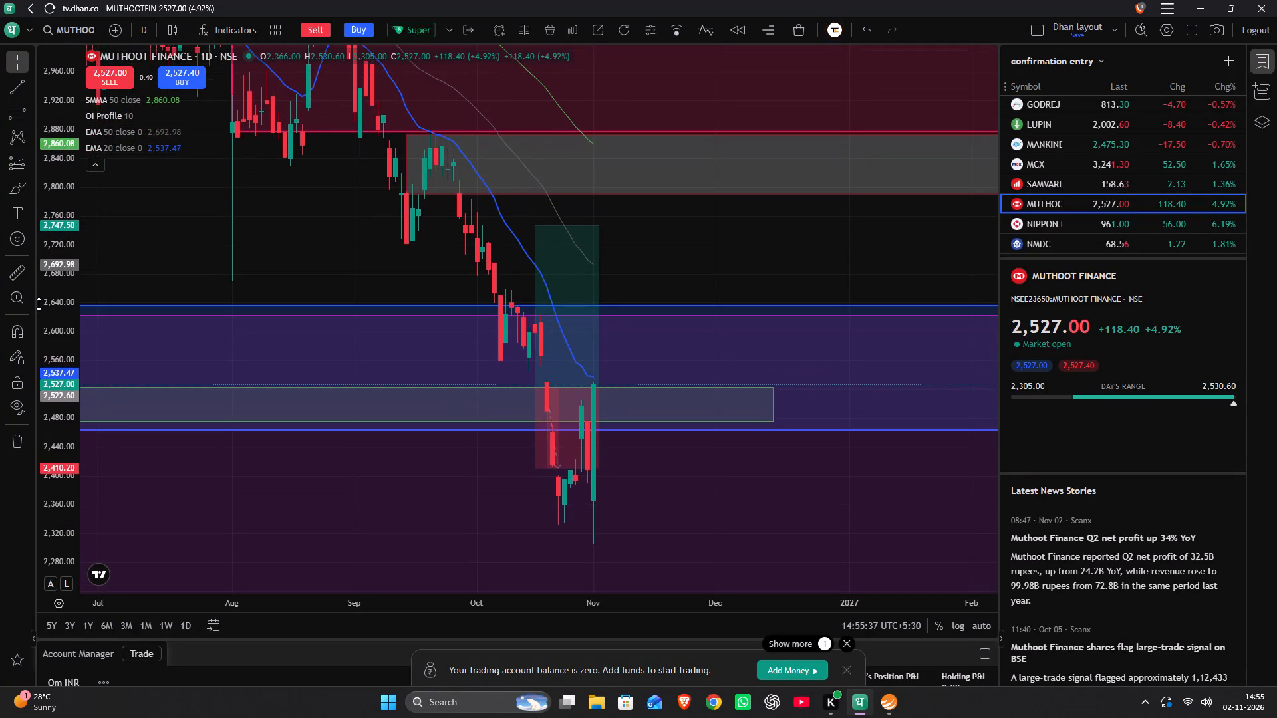
{"action": "scroll", "coordinate": [39, 304], "scroll_direction": "up", "scroll_amount": 5}
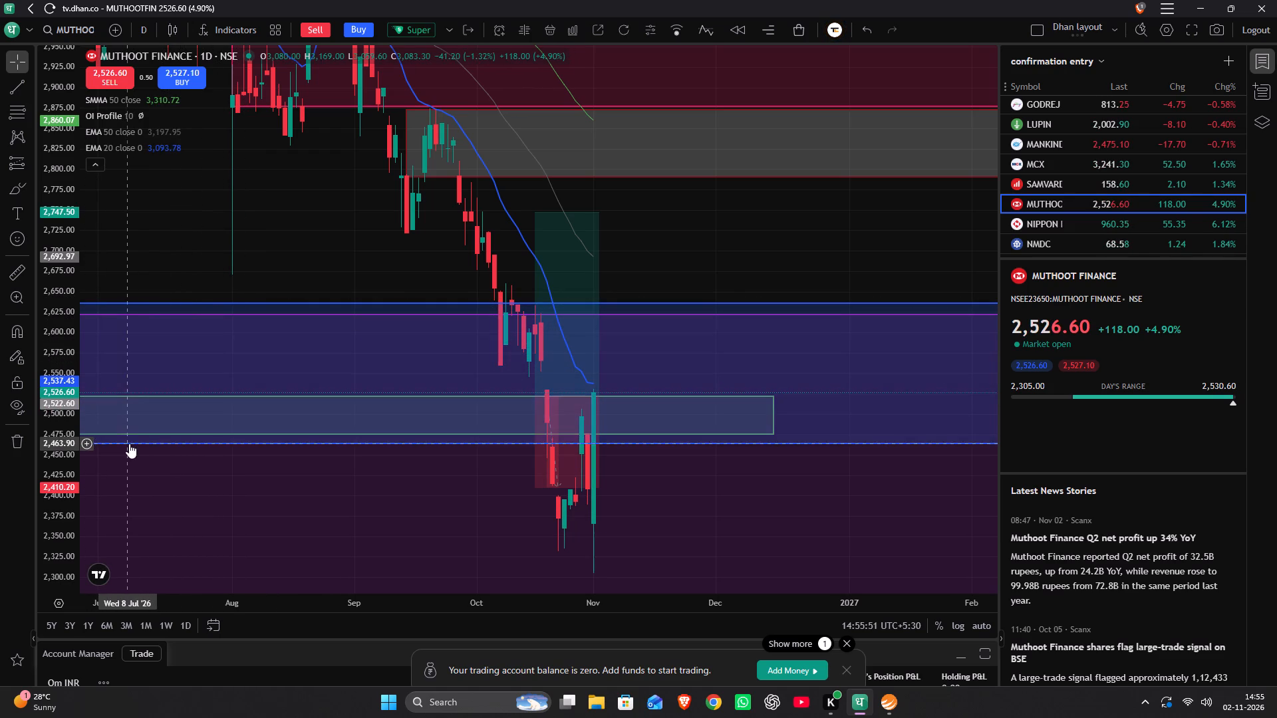
Open Nippon Life India AMC's daily chart from the watchlist to examine its green zones and the drawn long position.
{"action": "left_click", "coordinate": [1052, 219]}
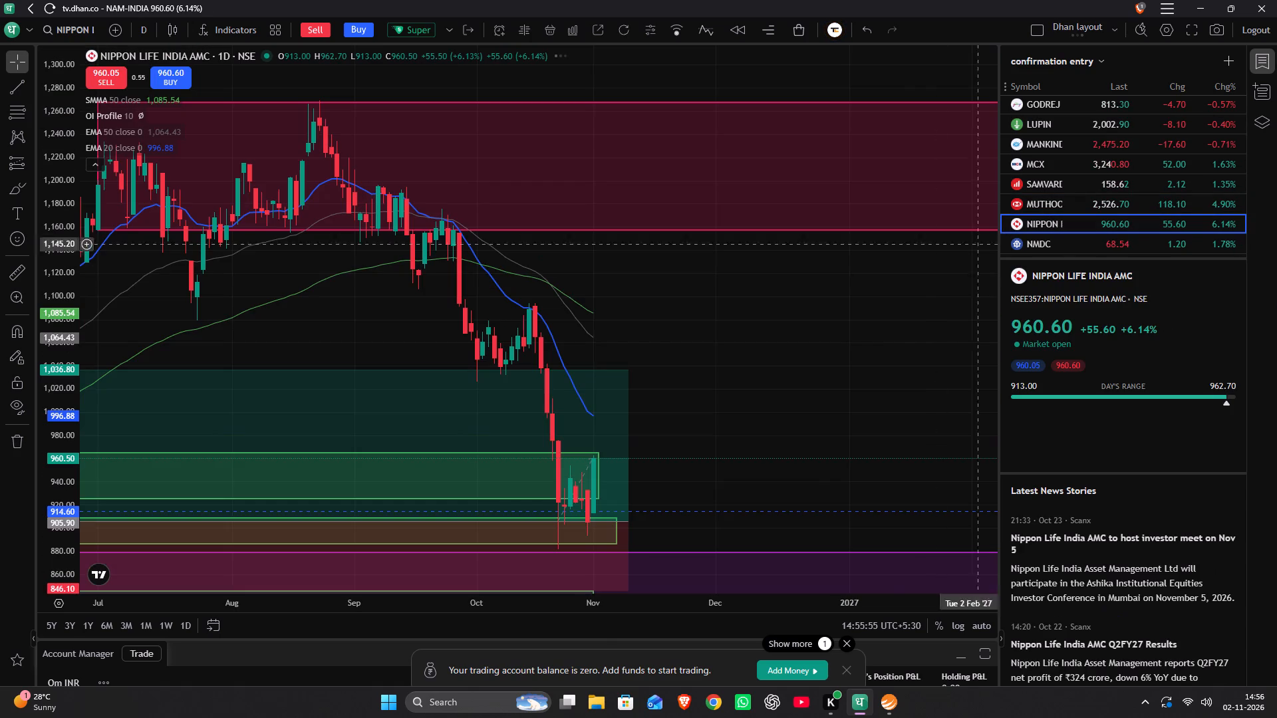
{"action": "left_click_drag", "start_coordinate": [749, 353], "coordinate": [787, 175]}
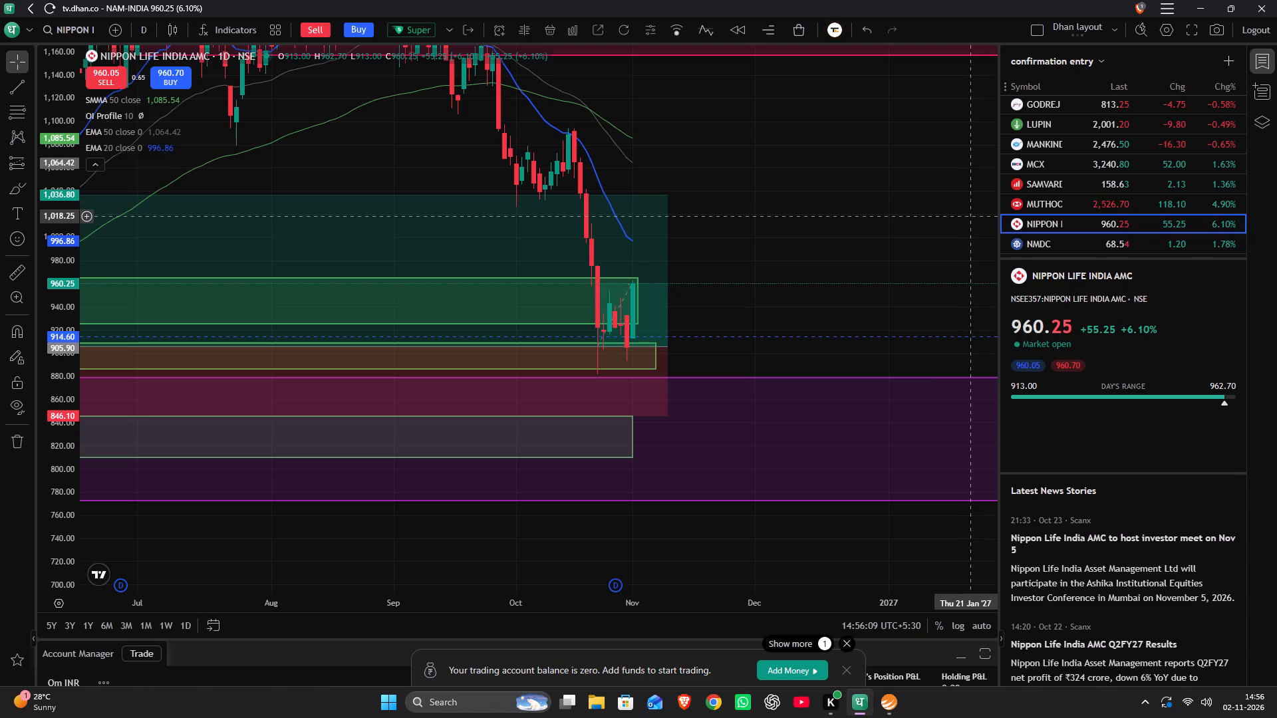
Open NMDC's daily chart from the watchlist to examine its latest candles against the stacked zones and the 61.77 alert.
{"action": "left_click", "coordinate": [1032, 240]}
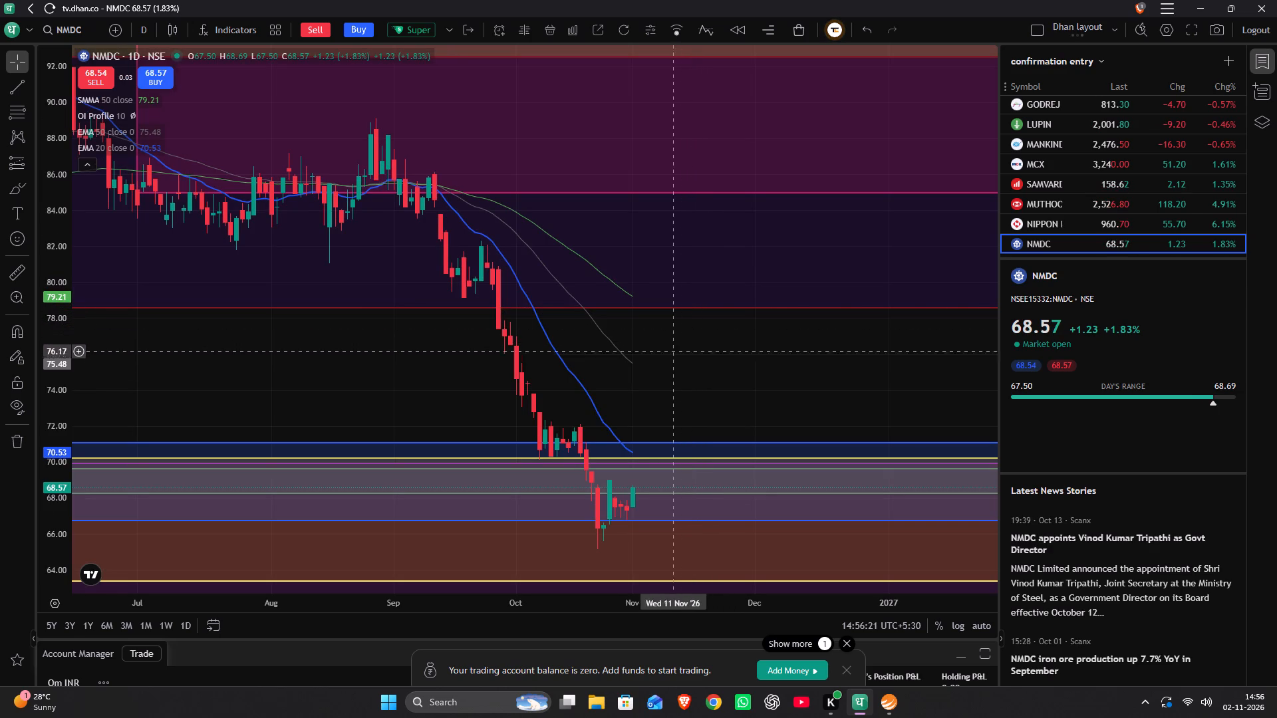
{"action": "left_click_drag", "start_coordinate": [656, 381], "coordinate": [696, 275]}
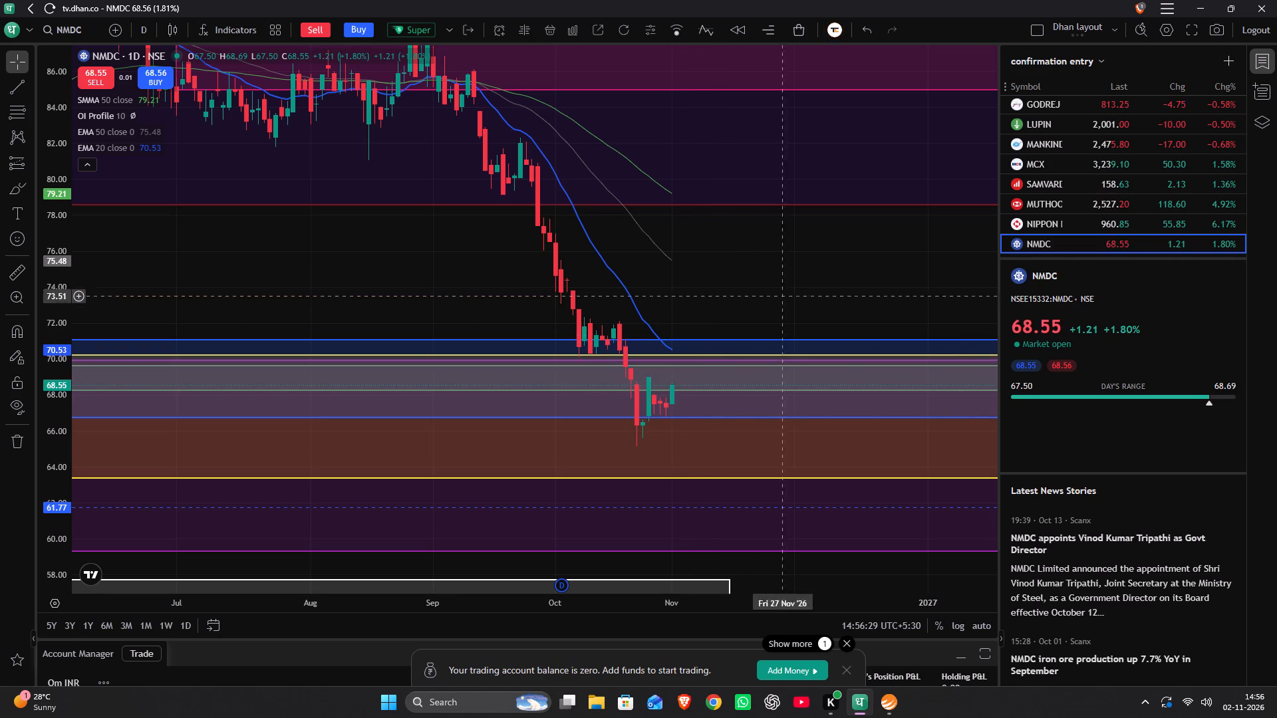
{"action": "scroll", "coordinate": [1065, 240], "scroll_direction": "down", "scroll_amount": 8}
{"action": "scroll", "coordinate": [1064, 239], "scroll_direction": "up", "scroll_amount": 11}
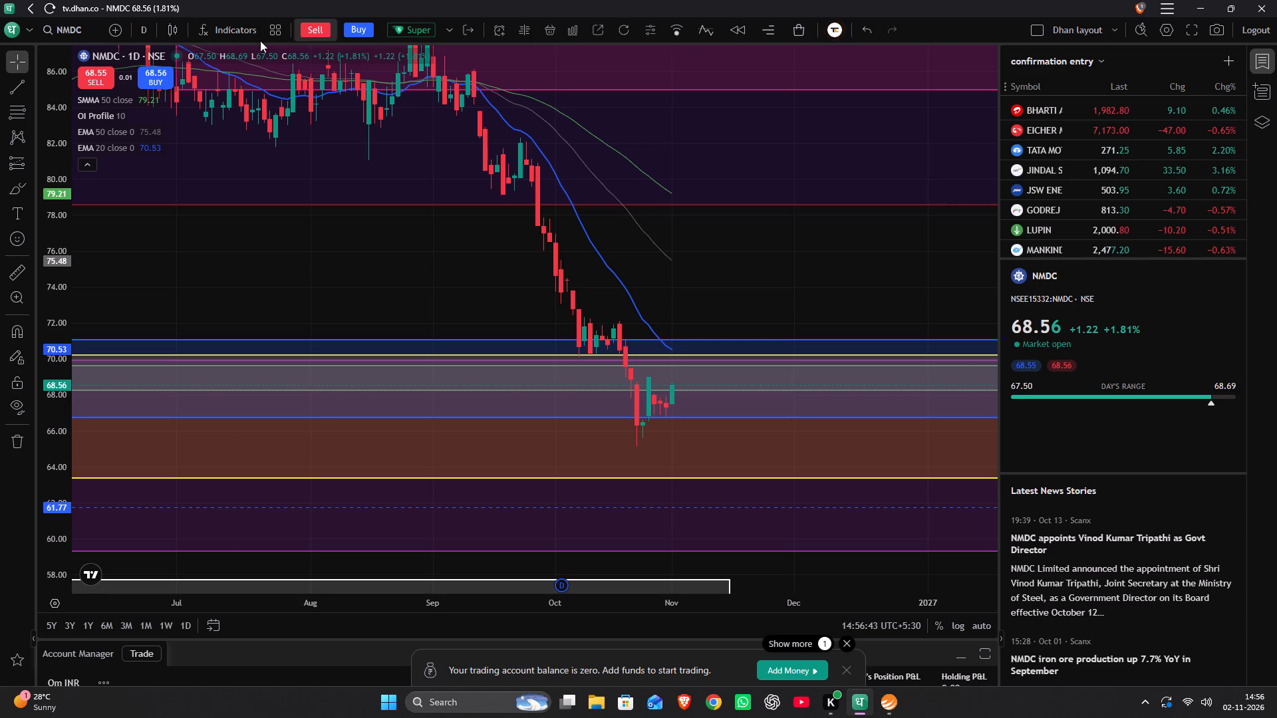
Search the symbols for "oil" and open the NSE chart of Oil India.
{"action": "left_click", "coordinate": [55, 27]}
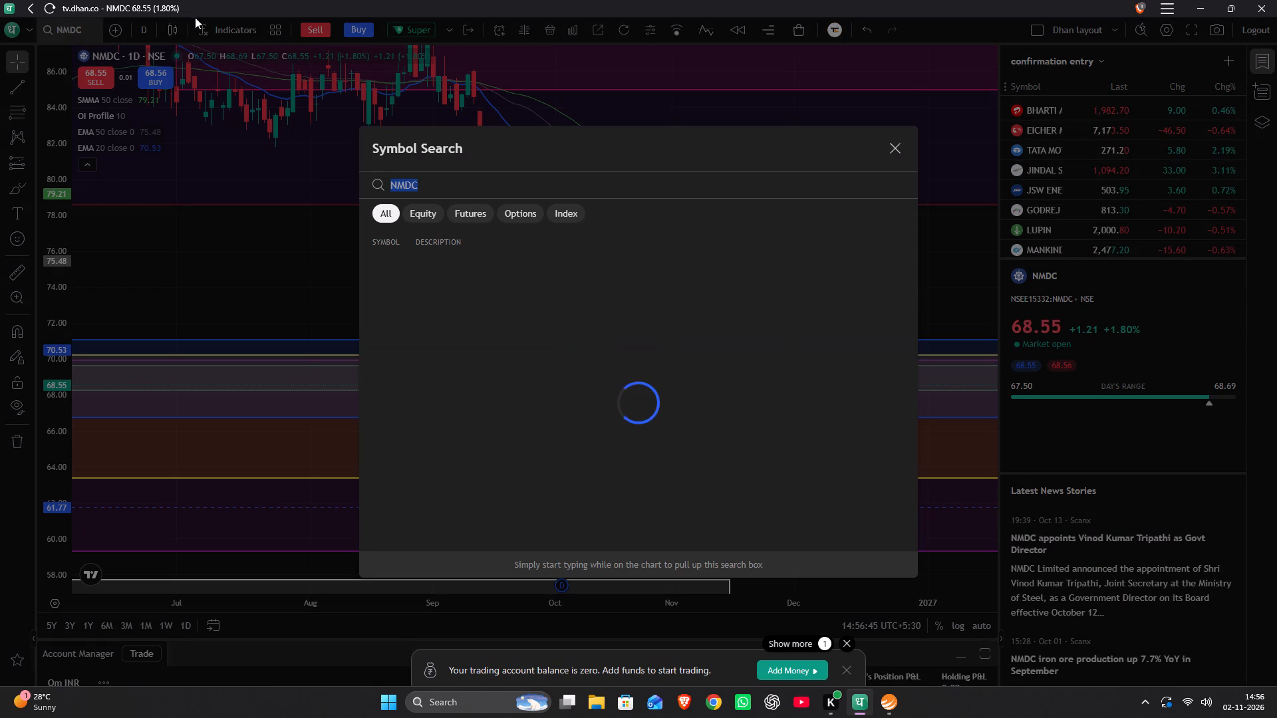
{"action": "key", "text": "BackSpace"}
{"action": "type", "text": "oil"}
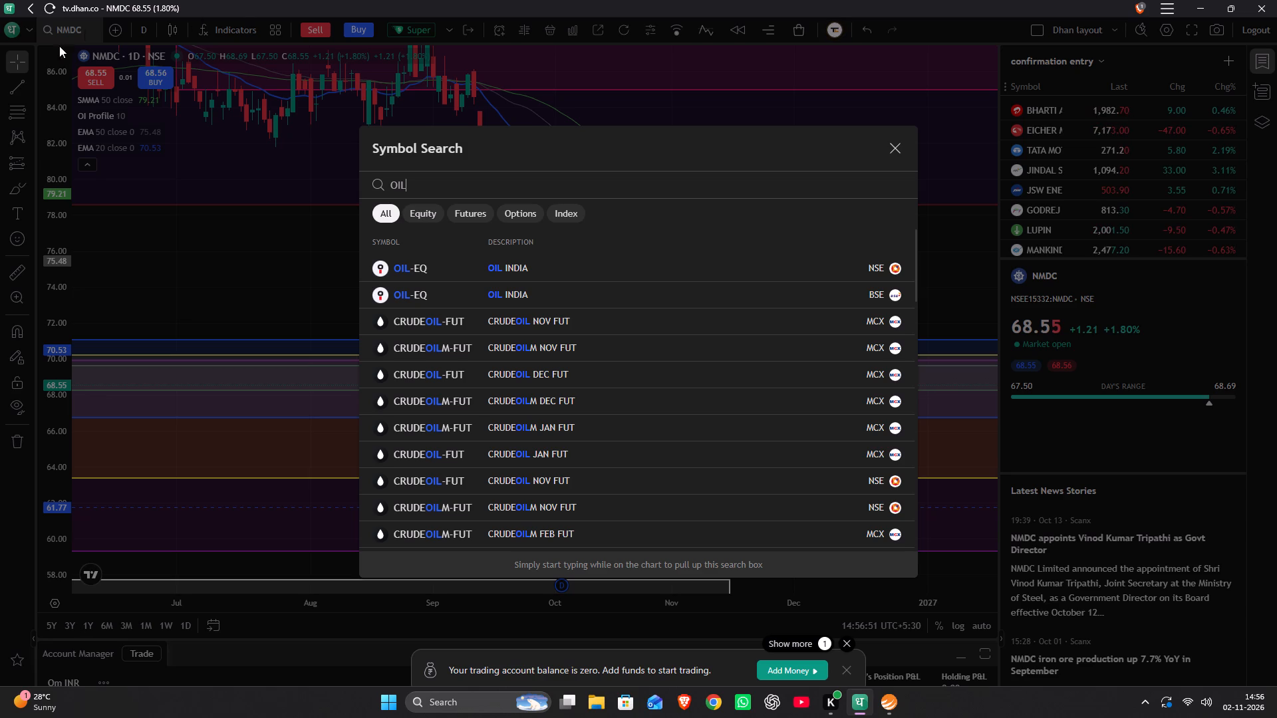
{"action": "left_click", "coordinate": [507, 263]}
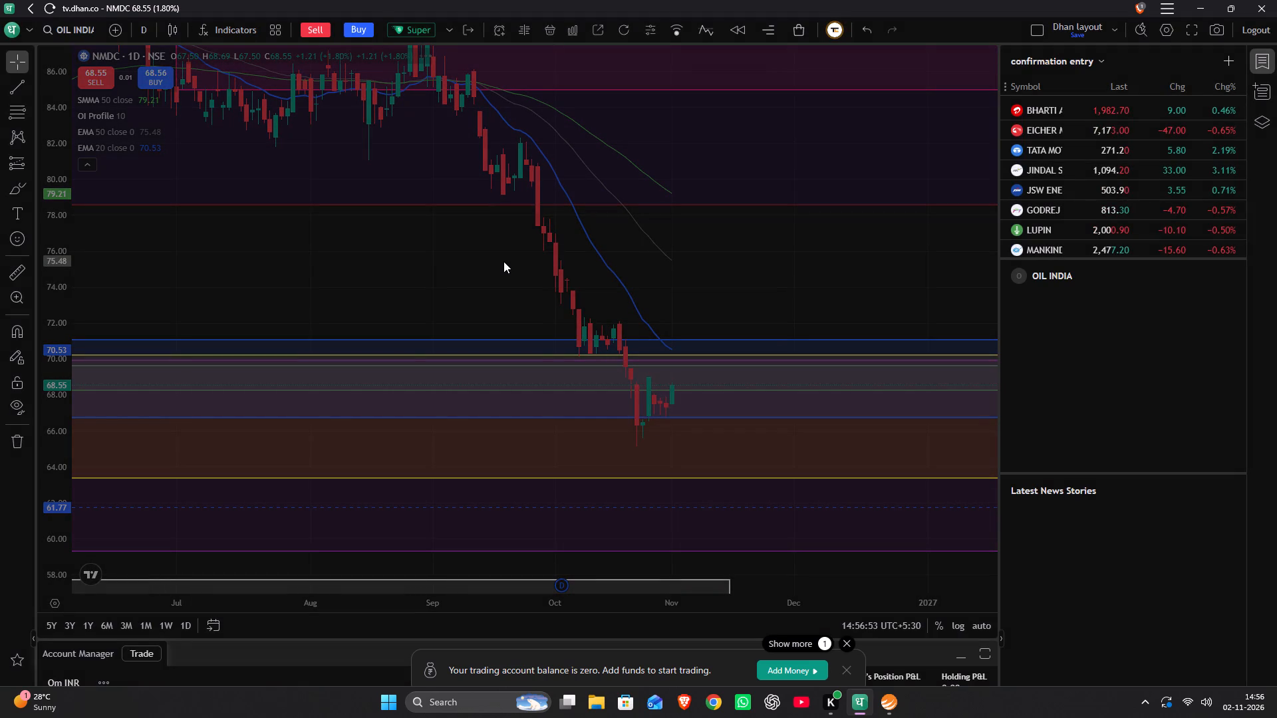
Examine Oil India's daily price history, both the recent months and the swings back through 2024.
{"action": "scroll", "coordinate": [525, 263], "scroll_direction": "down", "scroll_amount": 4}
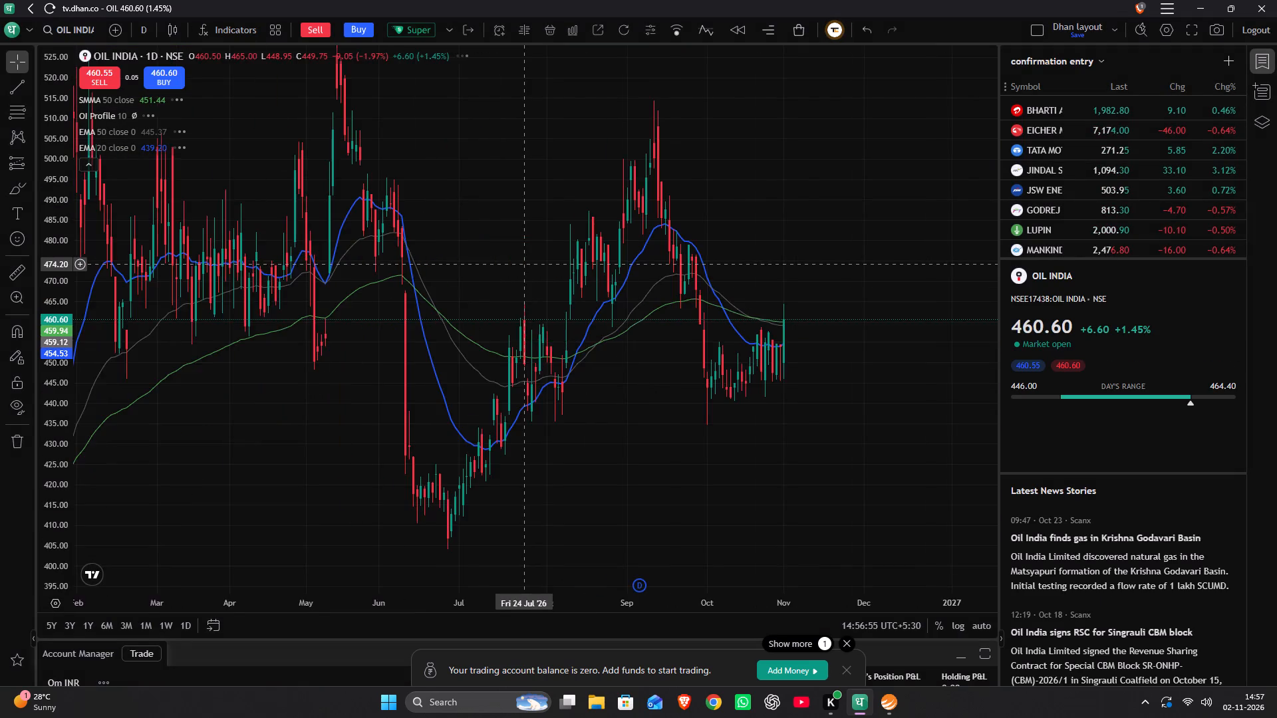
{"action": "scroll", "coordinate": [525, 263], "scroll_direction": "down", "scroll_amount": 4}
{"action": "scroll", "coordinate": [527, 264], "scroll_direction": "up", "scroll_amount": 8}
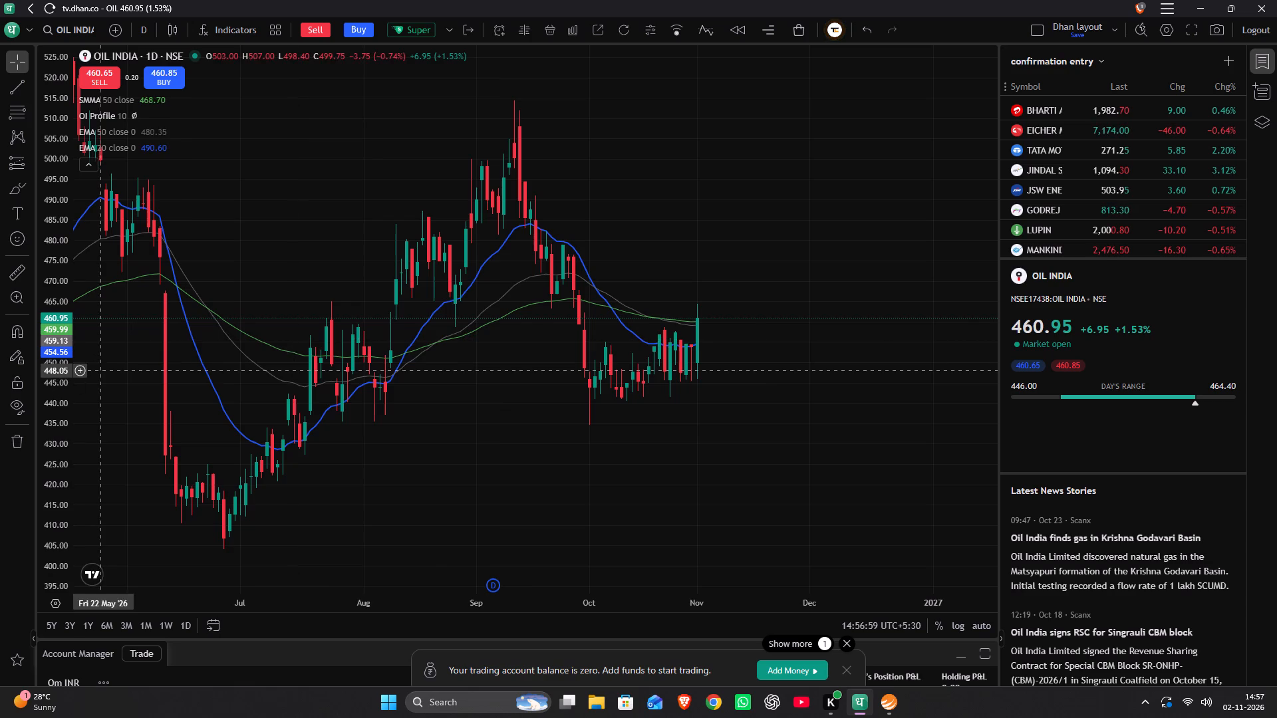
{"action": "scroll", "coordinate": [98, 371], "scroll_direction": "down", "scroll_amount": 13}
{"action": "left_click_drag", "start_coordinate": [321, 400], "coordinate": [430, 84]}
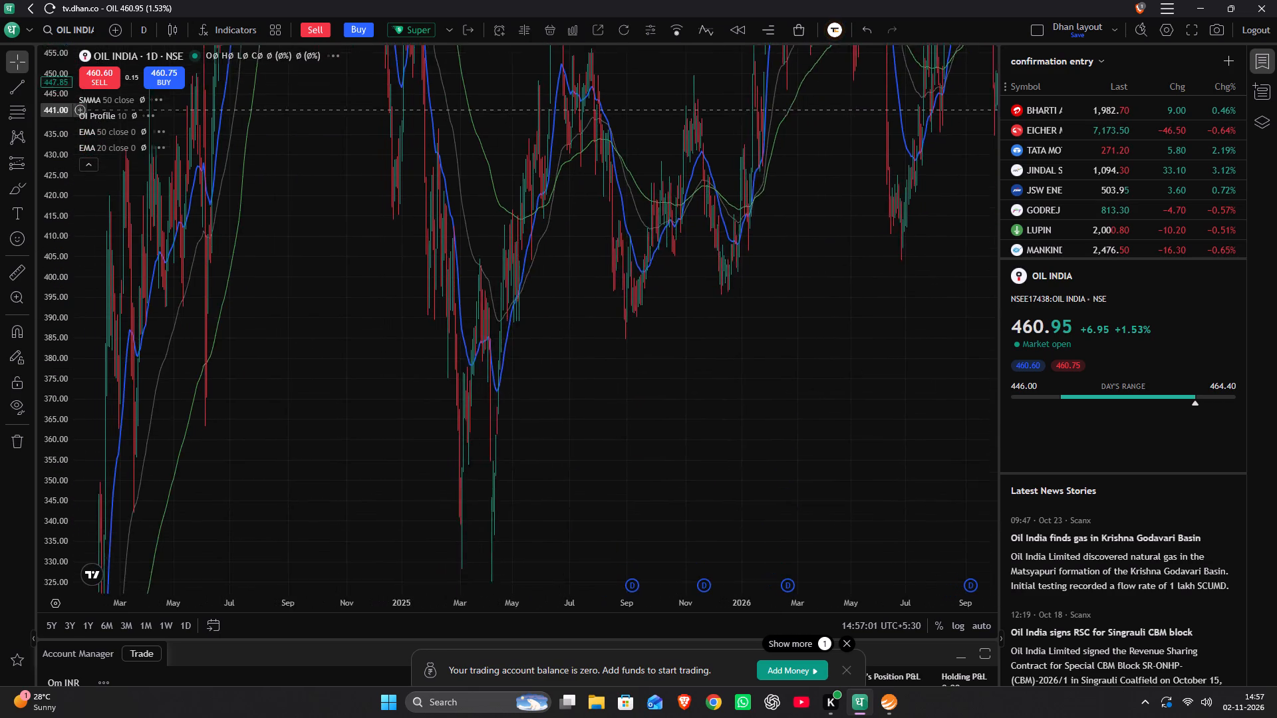
{"action": "left_click_drag", "start_coordinate": [430, 84], "coordinate": [432, 82]}
{"action": "left_click_drag", "start_coordinate": [323, 395], "coordinate": [26, 717]}
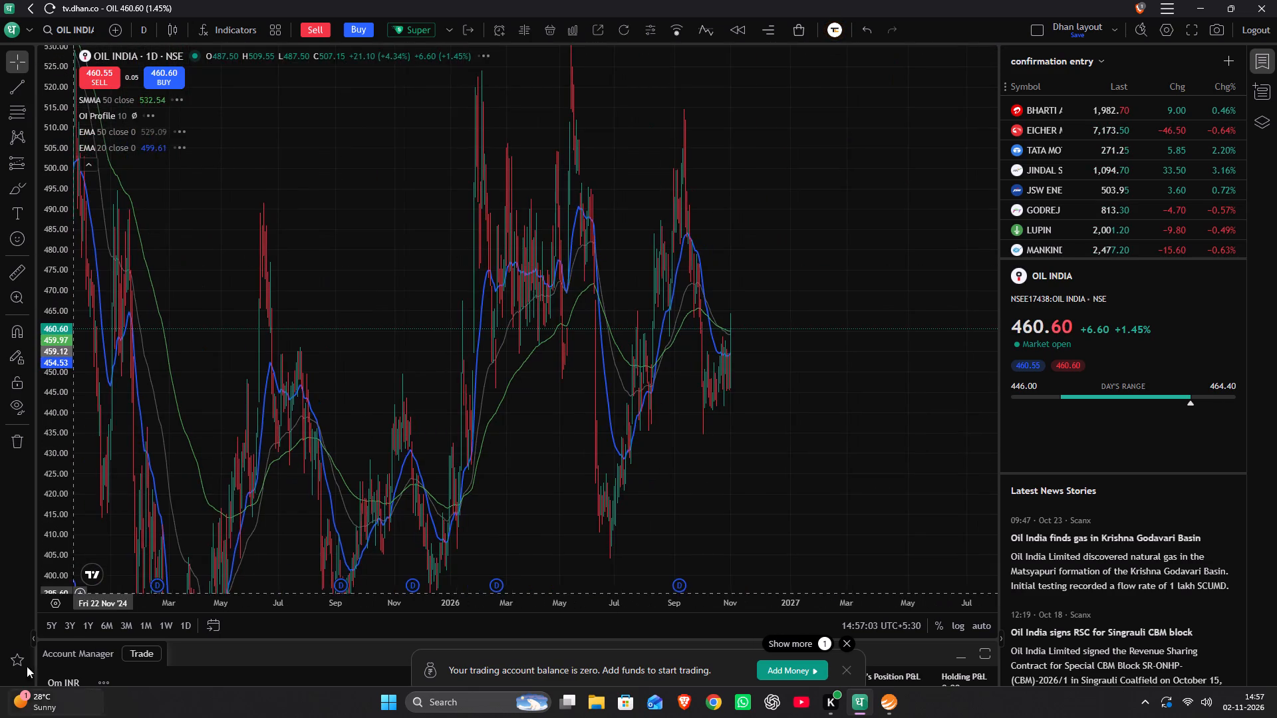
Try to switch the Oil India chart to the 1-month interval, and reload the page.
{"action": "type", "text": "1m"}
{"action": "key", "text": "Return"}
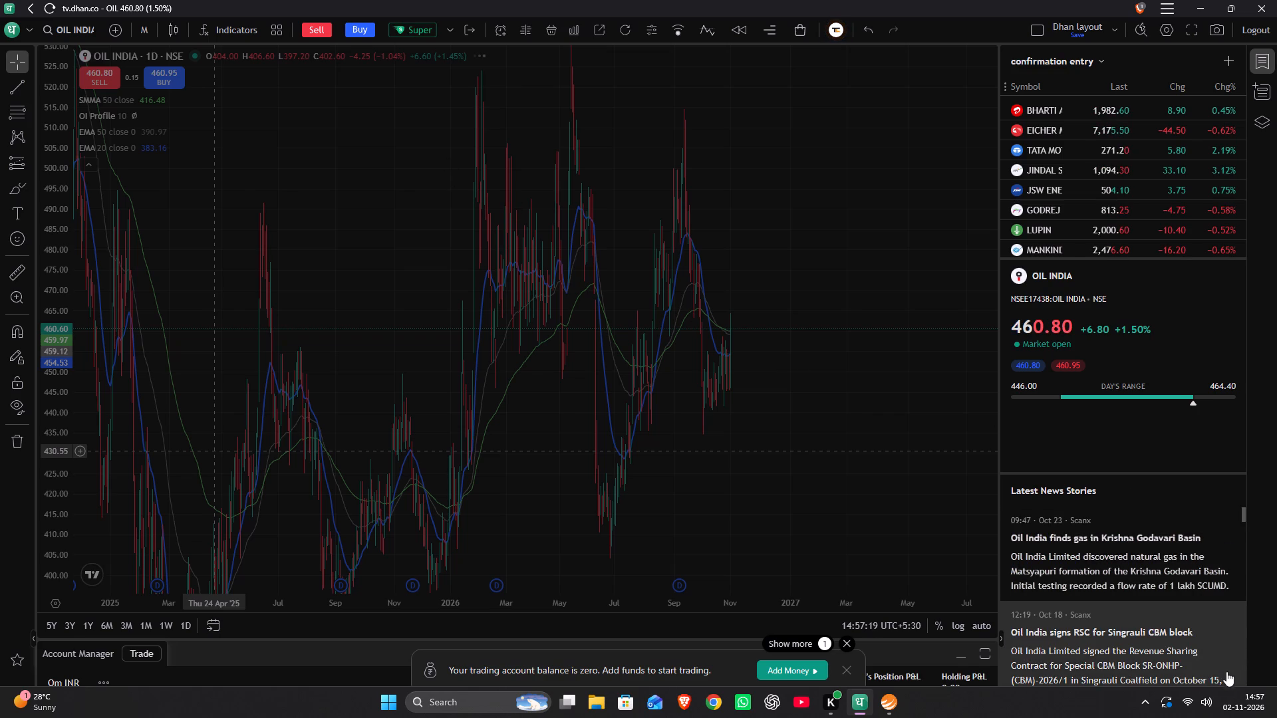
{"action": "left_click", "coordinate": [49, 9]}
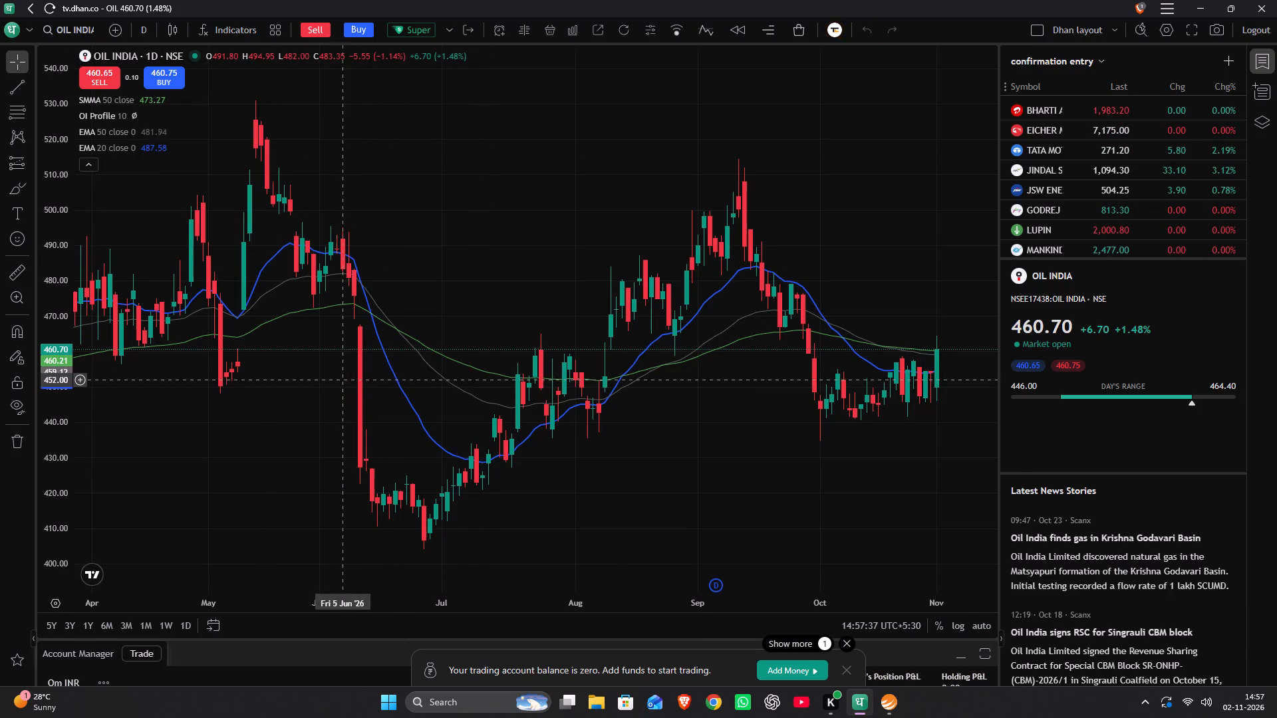
Switch the Oil India chart to the 1-month interval.
{"action": "type", "text": "1m"}
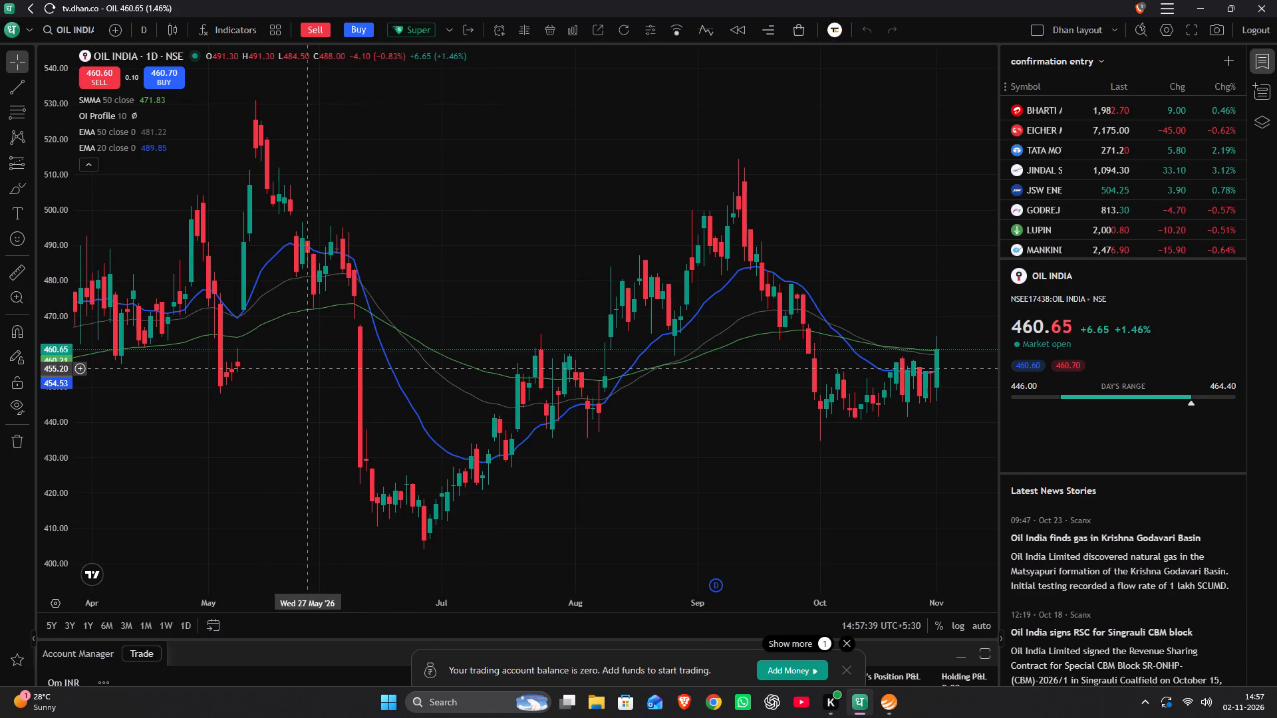
{"action": "left_click", "coordinate": [309, 368]}
{"action": "key", "text": "1"}
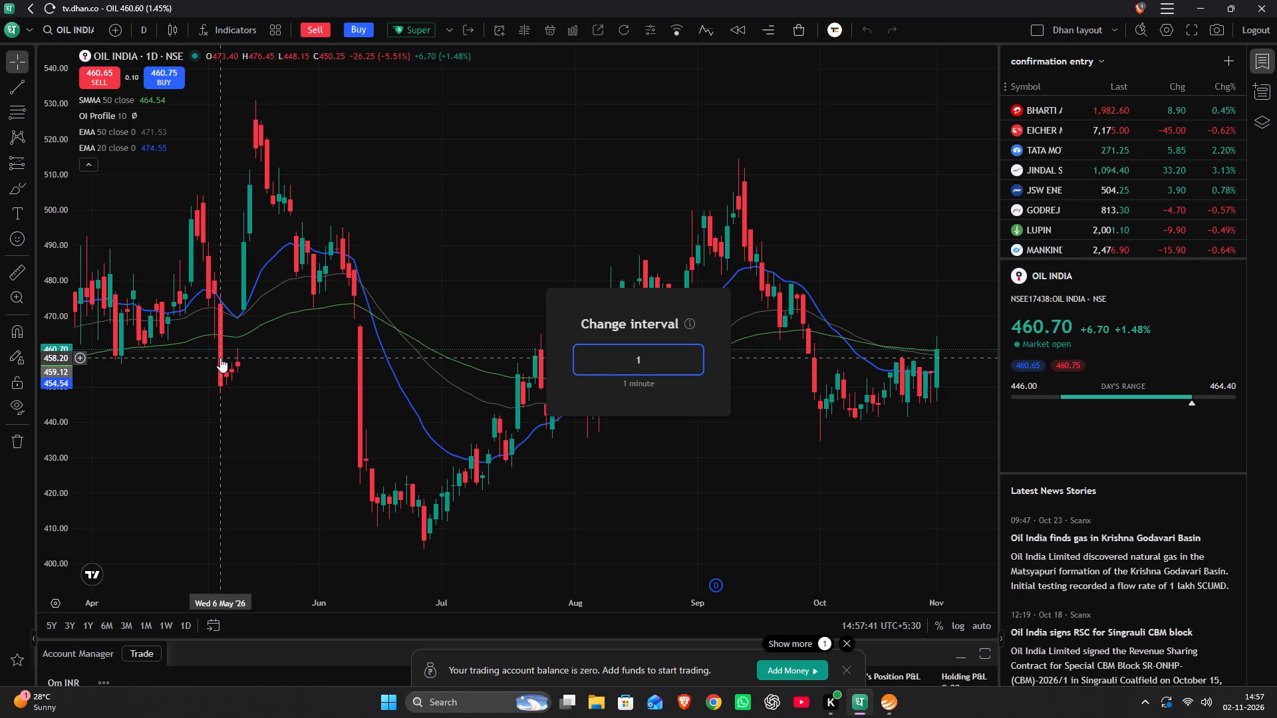
{"action": "key", "text": "m"}
{"action": "key", "text": "Return"}
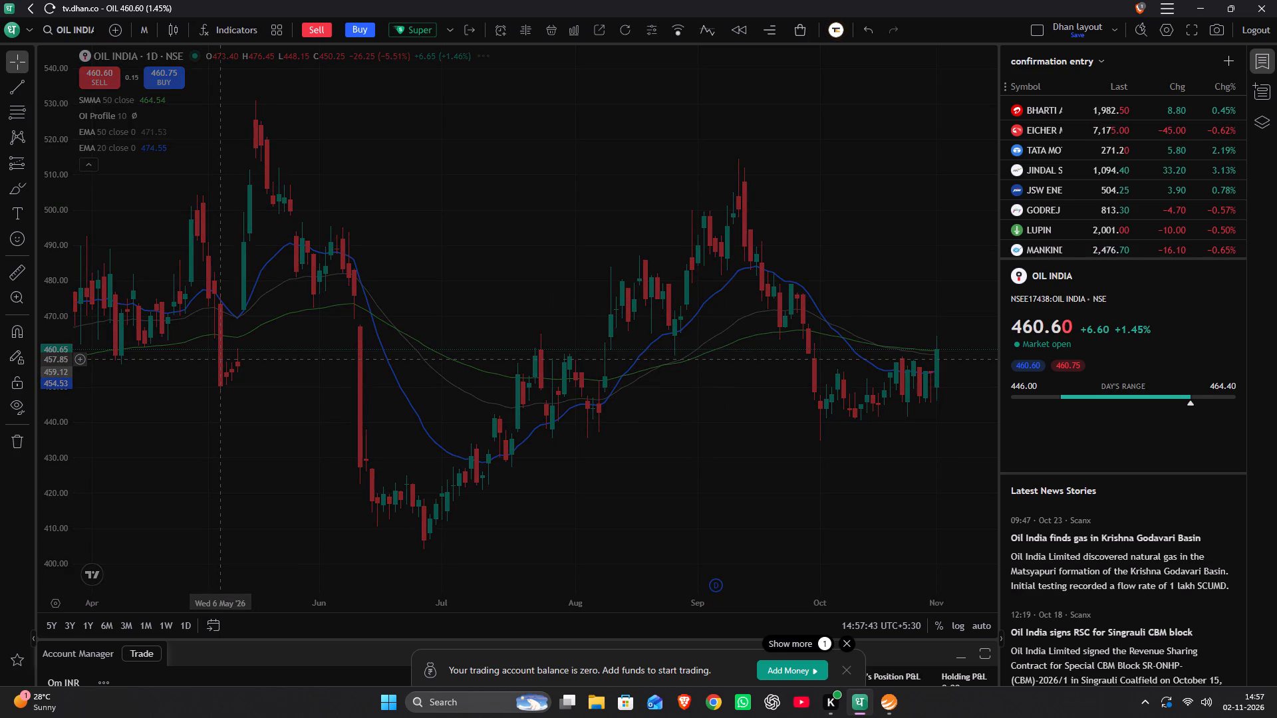
Examine Oil India's monthly candles from 2022 onward, with the price scale compressed to show the long rise and pullback.
{"action": "left_click_drag", "start_coordinate": [593, 352], "coordinate": [593, 354]}
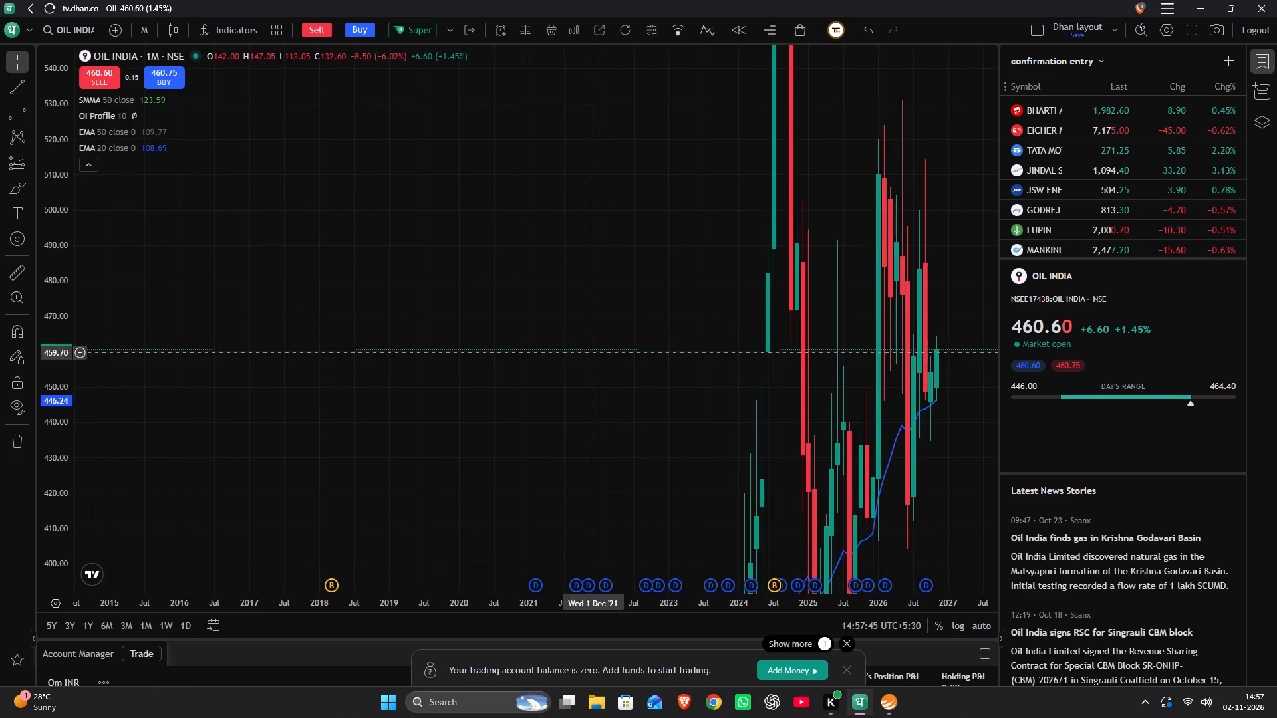
{"action": "left_click_drag", "start_coordinate": [593, 354], "coordinate": [316, 122]}
{"action": "scroll", "coordinate": [47, 203], "scroll_direction": "down", "scroll_amount": 3}
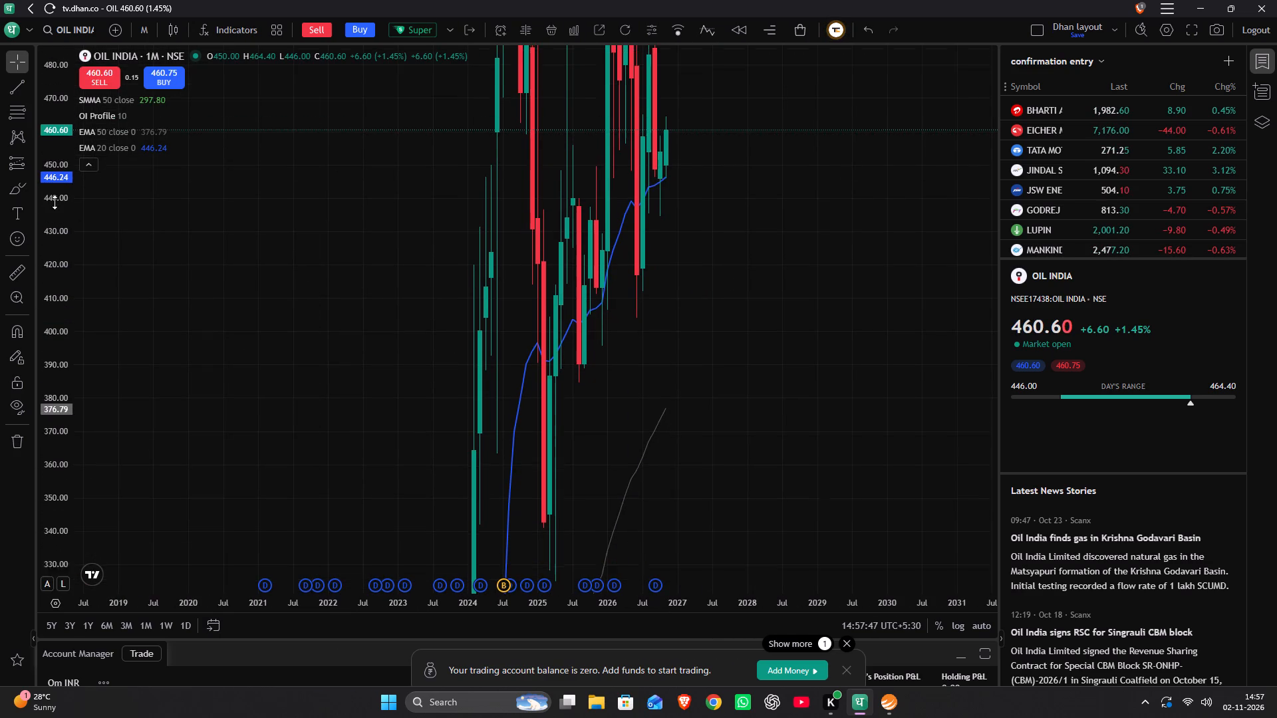
{"action": "scroll", "coordinate": [55, 202], "scroll_direction": "down", "scroll_amount": 20}
{"action": "scroll", "coordinate": [55, 202], "scroll_direction": "down", "scroll_amount": 13}
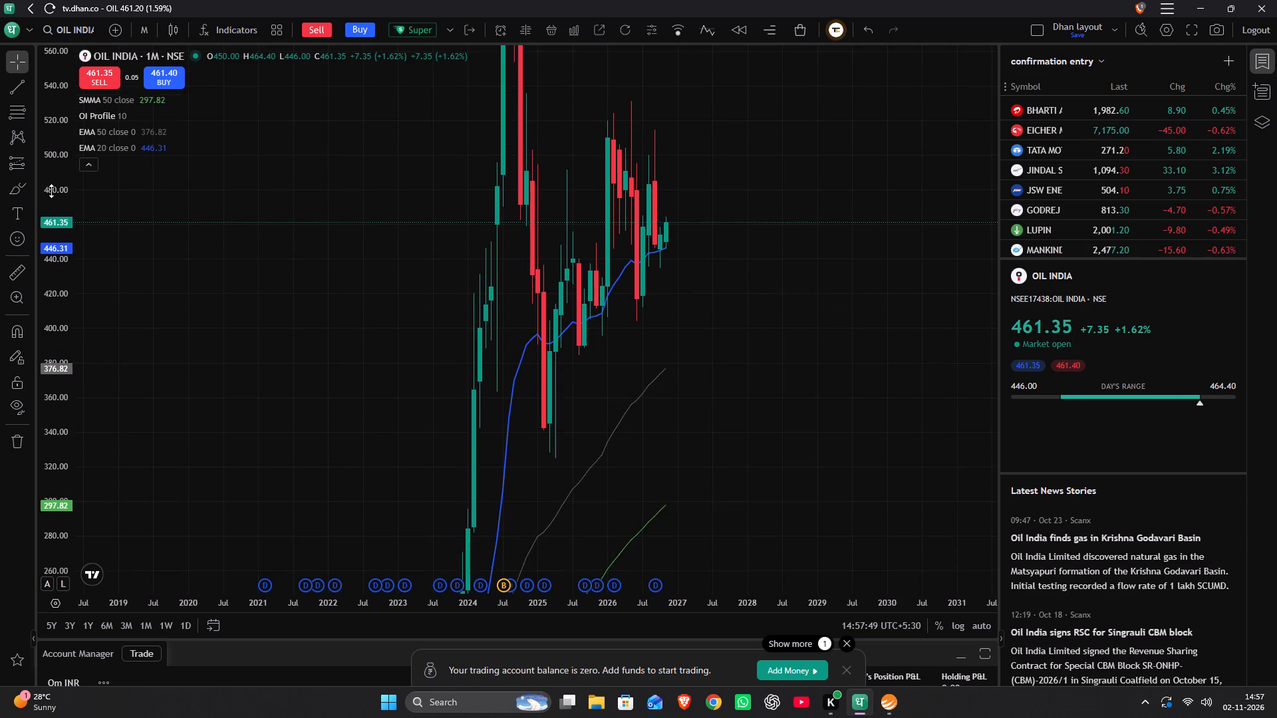
{"action": "scroll", "coordinate": [51, 191], "scroll_direction": "down", "scroll_amount": 5}
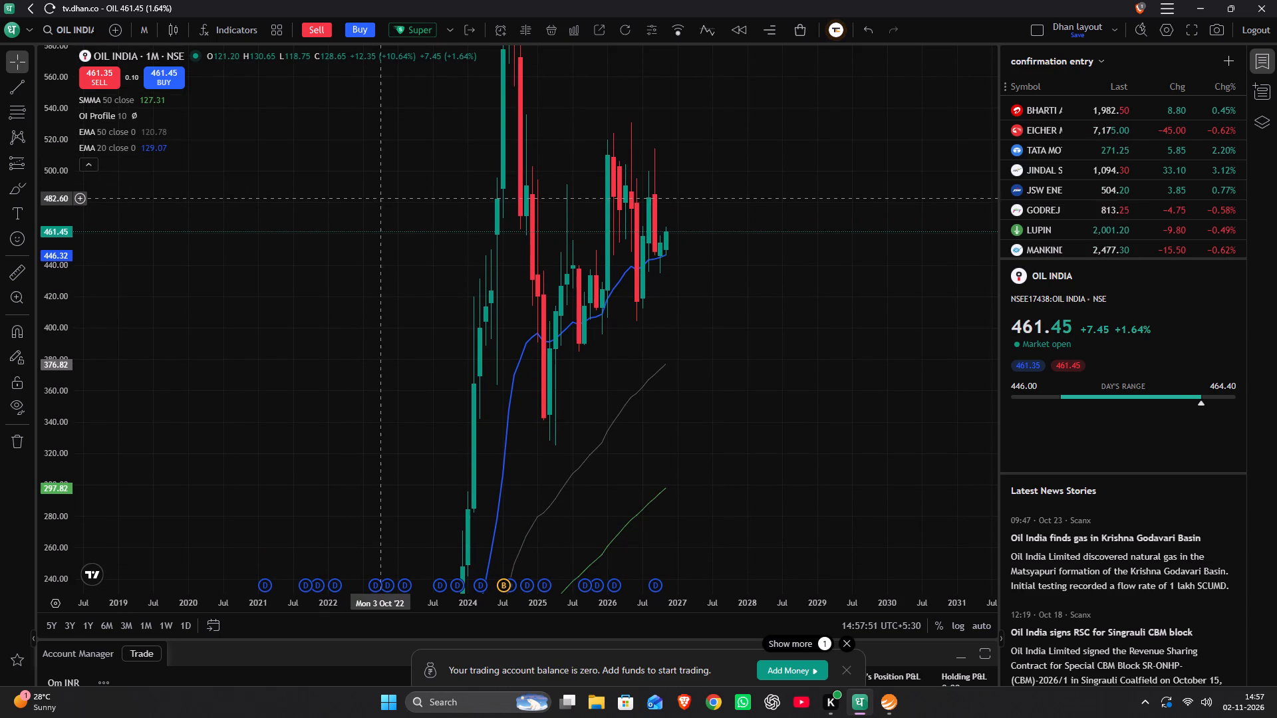
{"action": "scroll", "coordinate": [410, 249], "scroll_direction": "up", "scroll_amount": 4}
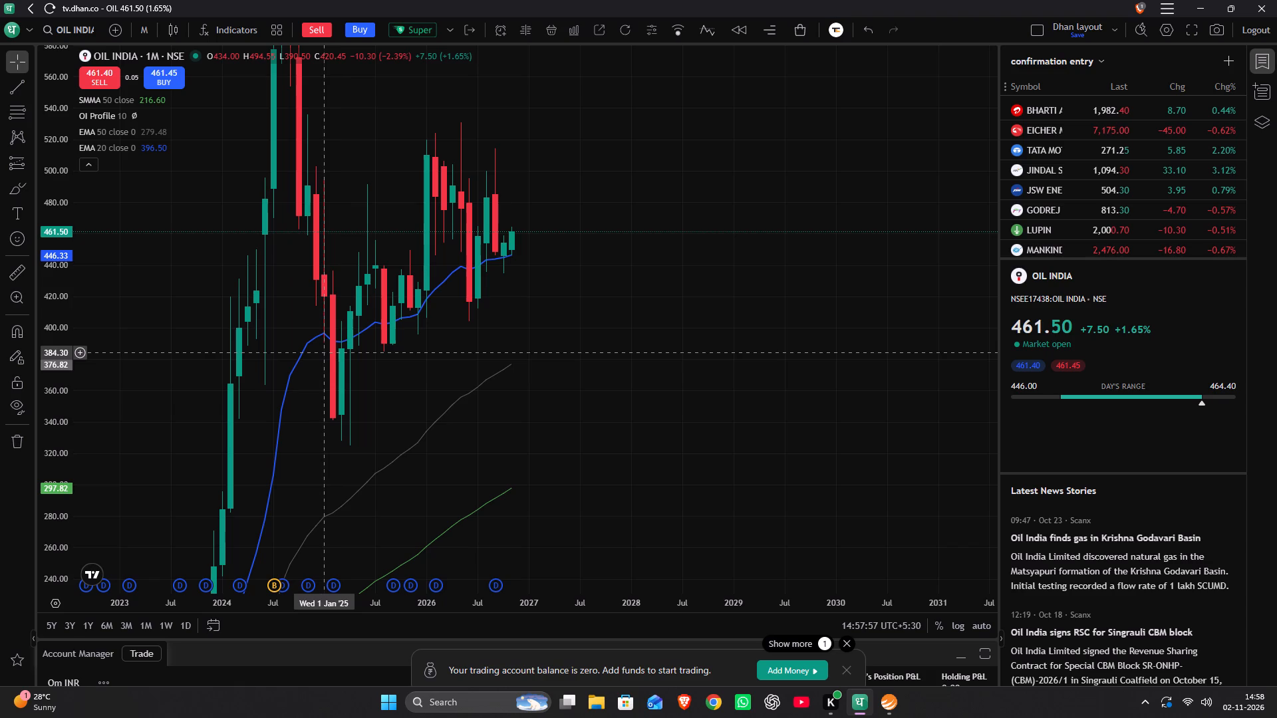
{"action": "left_click_drag", "start_coordinate": [307, 447], "coordinate": [363, 225]}
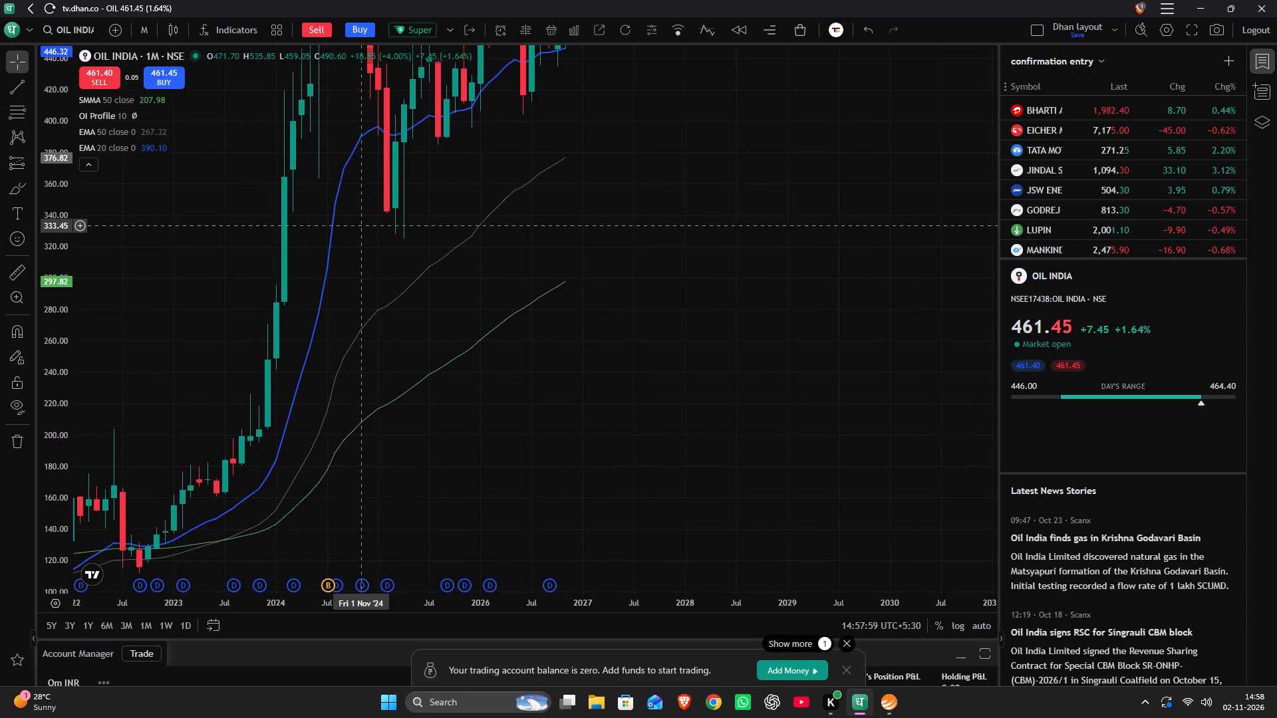
{"action": "left_click_drag", "start_coordinate": [363, 225], "coordinate": [351, 352]}
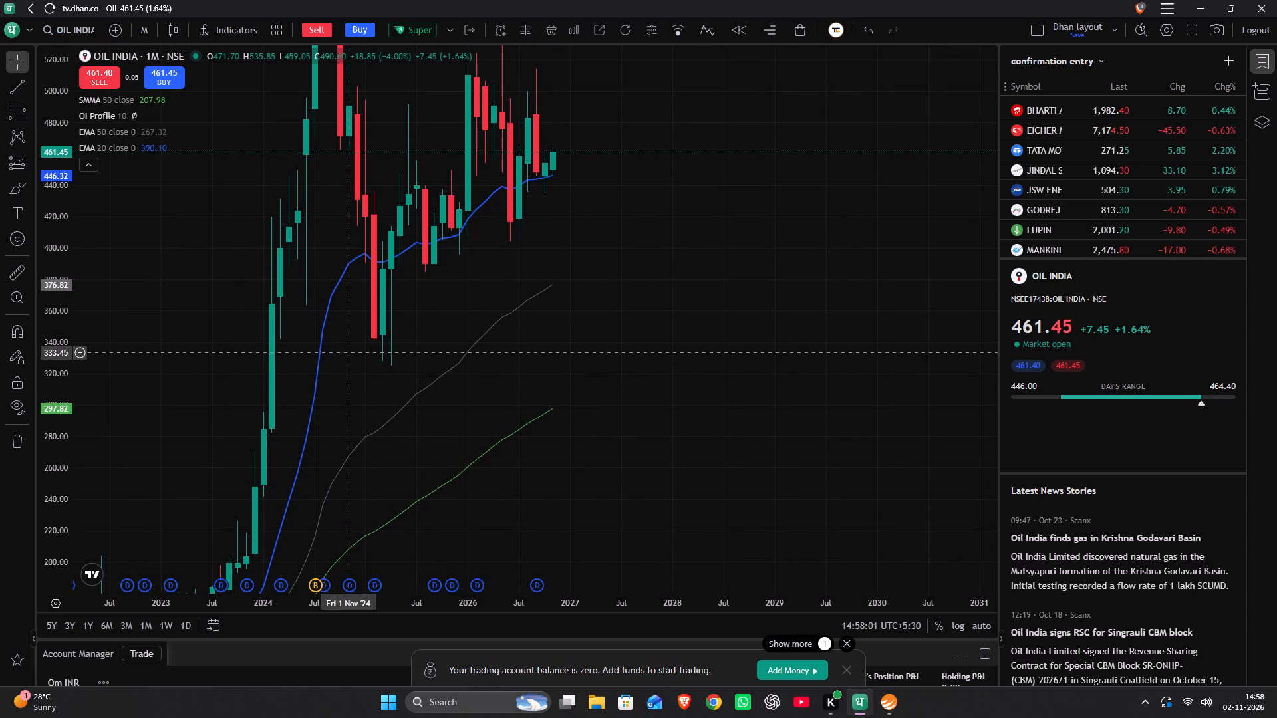
{"action": "left_click_drag", "start_coordinate": [351, 352], "coordinate": [346, 340]}
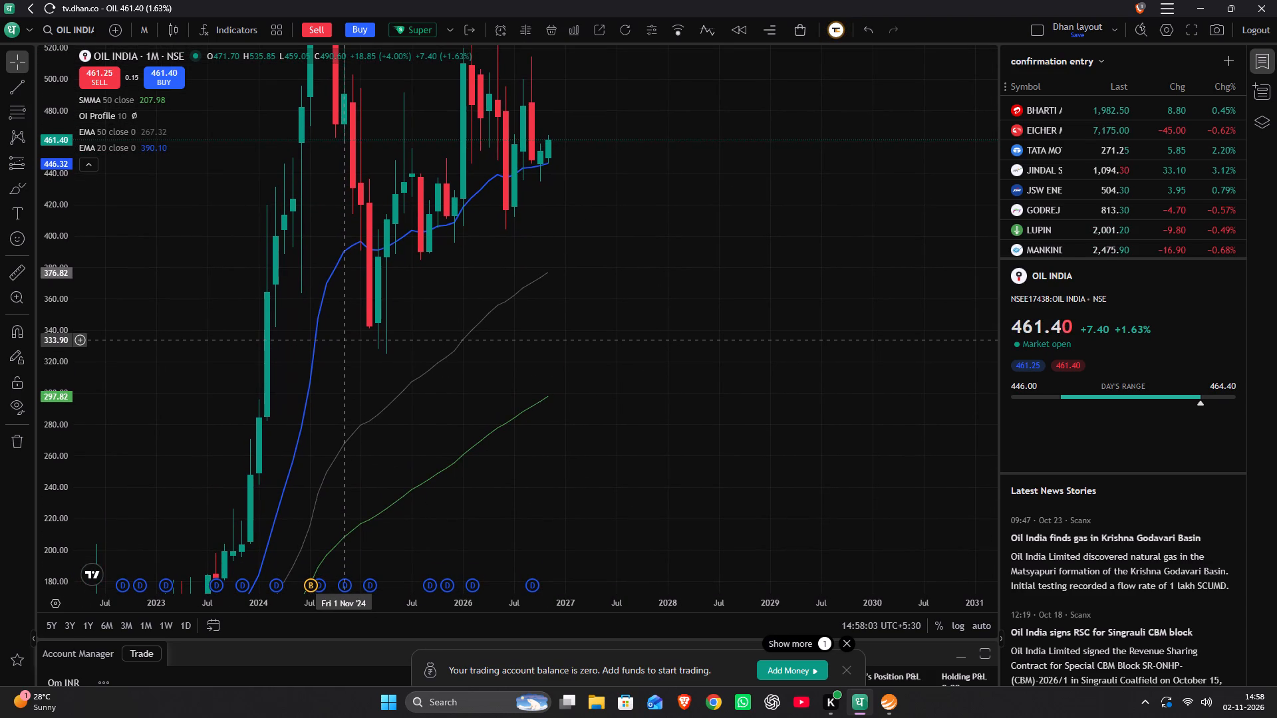
View the Oil India chart at the 3-month interval and switch it on to the 6-month interval.
{"action": "type", "text": "3m"}
{"action": "key", "text": "Return"}
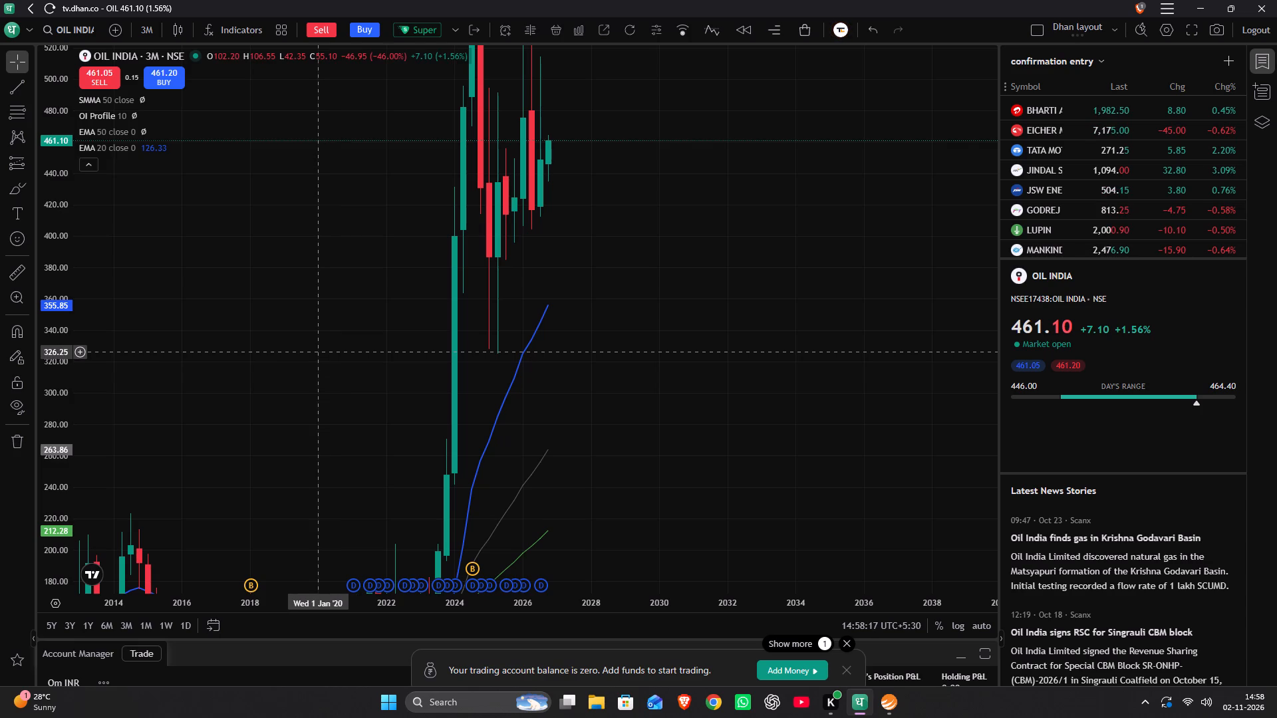
{"action": "type", "text": "6m"}
{"action": "key", "text": "Return"}
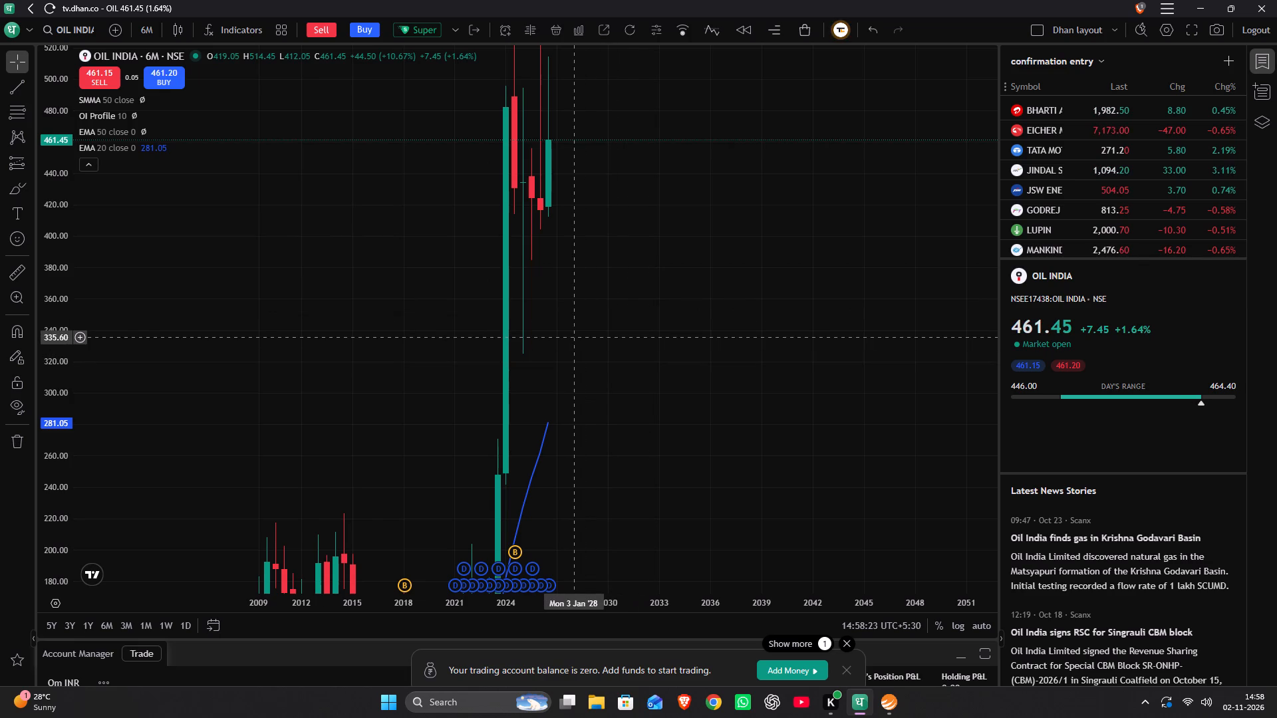
Examine Oil India's 6-month candles back to 2009, including the lows around 2020 before the steep rise.
{"action": "left_click_drag", "start_coordinate": [575, 336], "coordinate": [578, 373]}
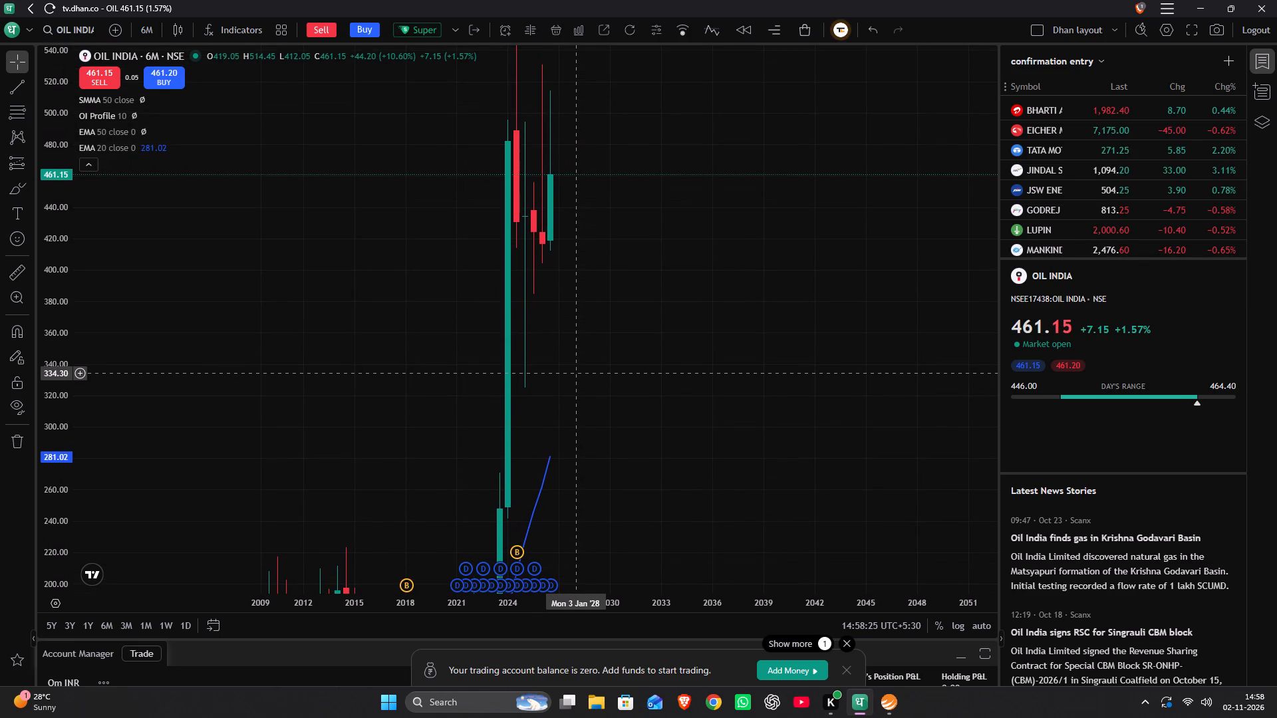
{"action": "left_click_drag", "start_coordinate": [578, 373], "coordinate": [646, 68]}
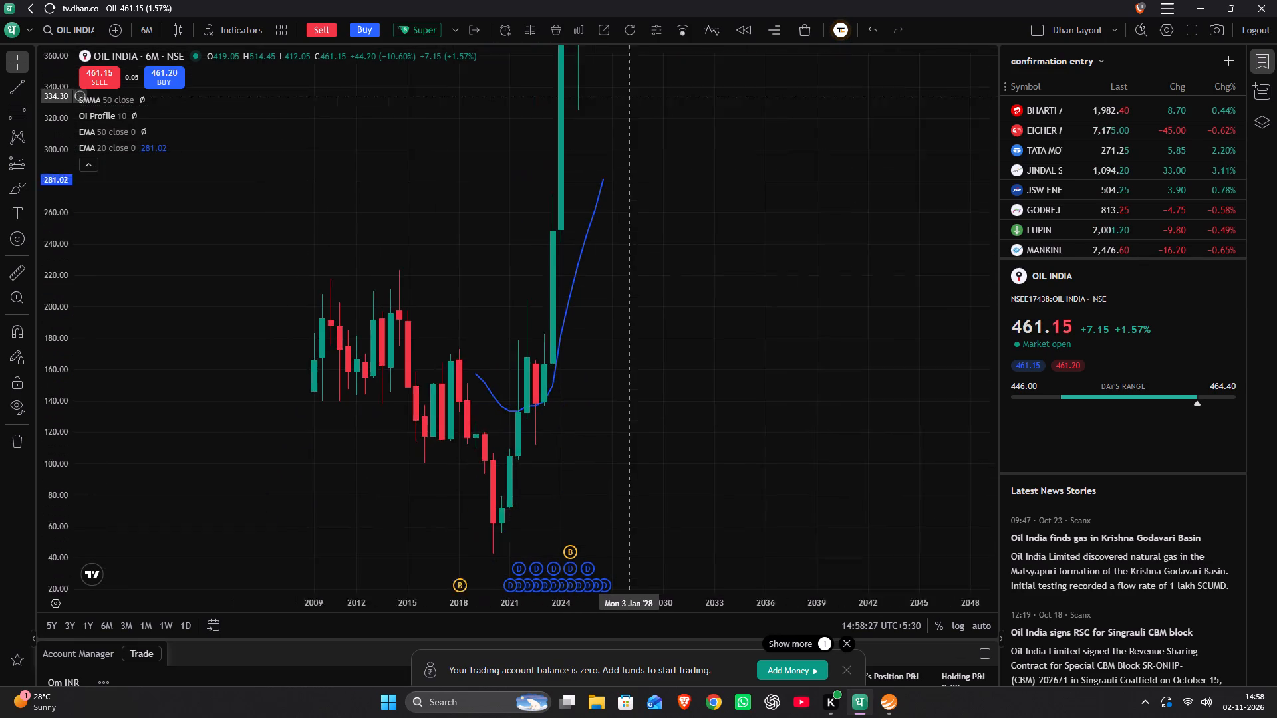
{"action": "left_click_drag", "start_coordinate": [646, 68], "coordinate": [653, 63]}
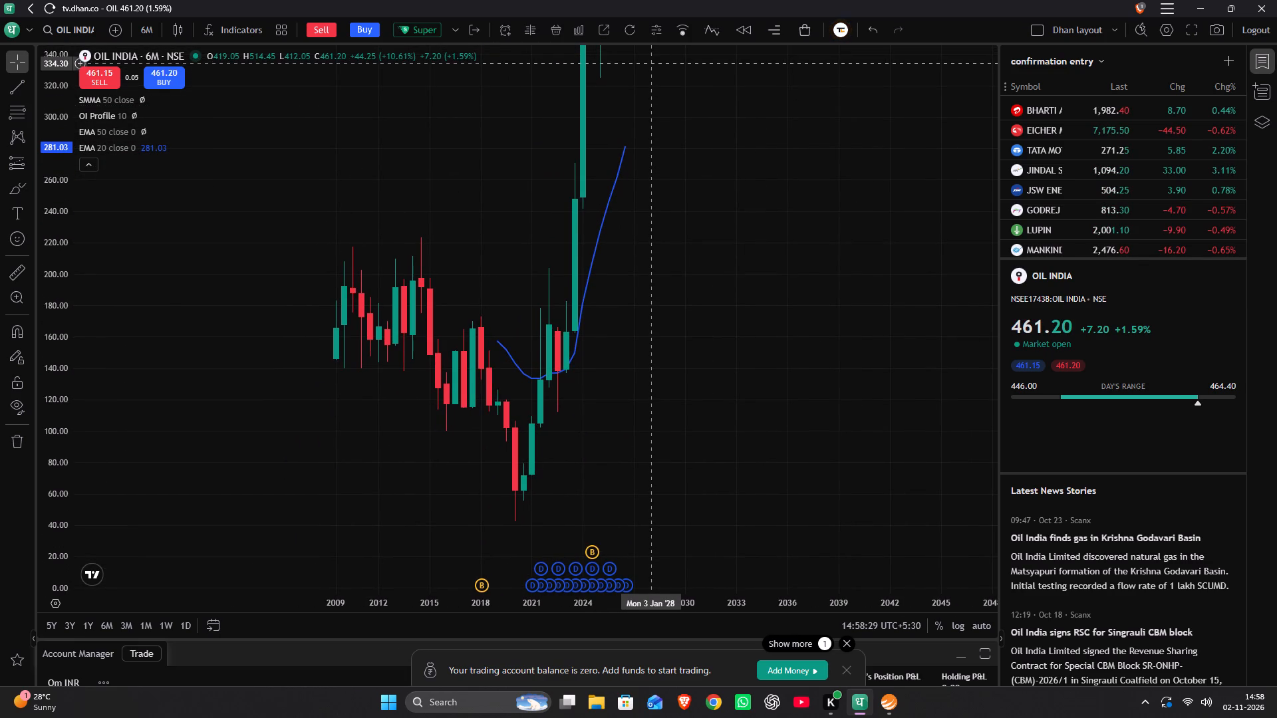
{"action": "left_click_drag", "start_coordinate": [653, 63], "coordinate": [649, 69]}
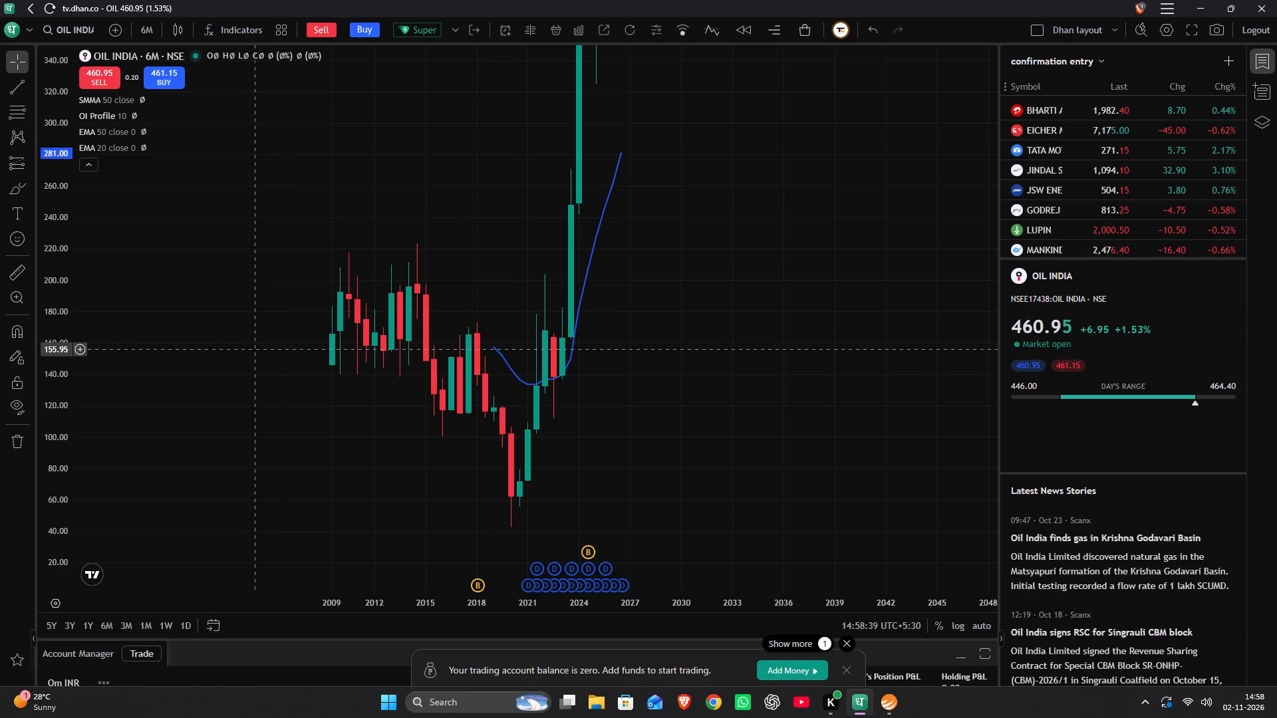
Switch the Oil India chart to the 12-month interval and examine its yearly candles from 2009 onward.
{"action": "type", "text": "12"}
{"action": "key", "text": "m"}
{"action": "key", "text": "Return"}
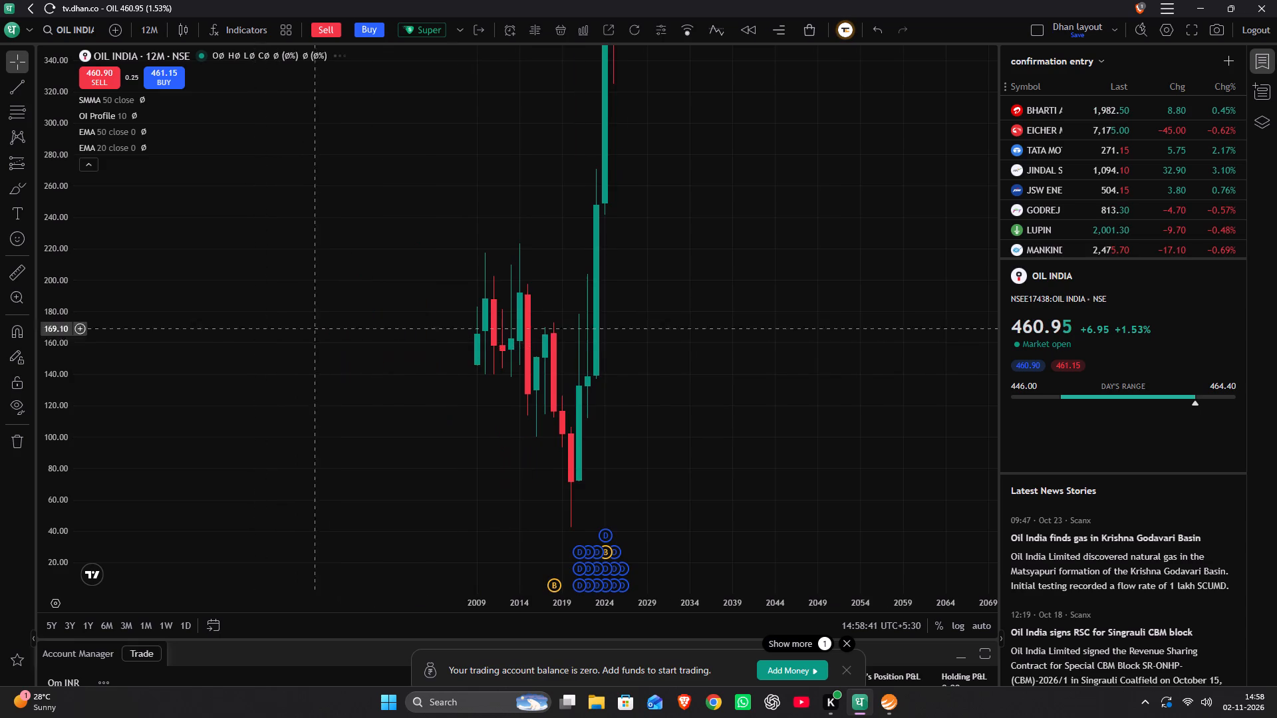
{"action": "left_click_drag", "start_coordinate": [480, 235], "coordinate": [340, 326]}
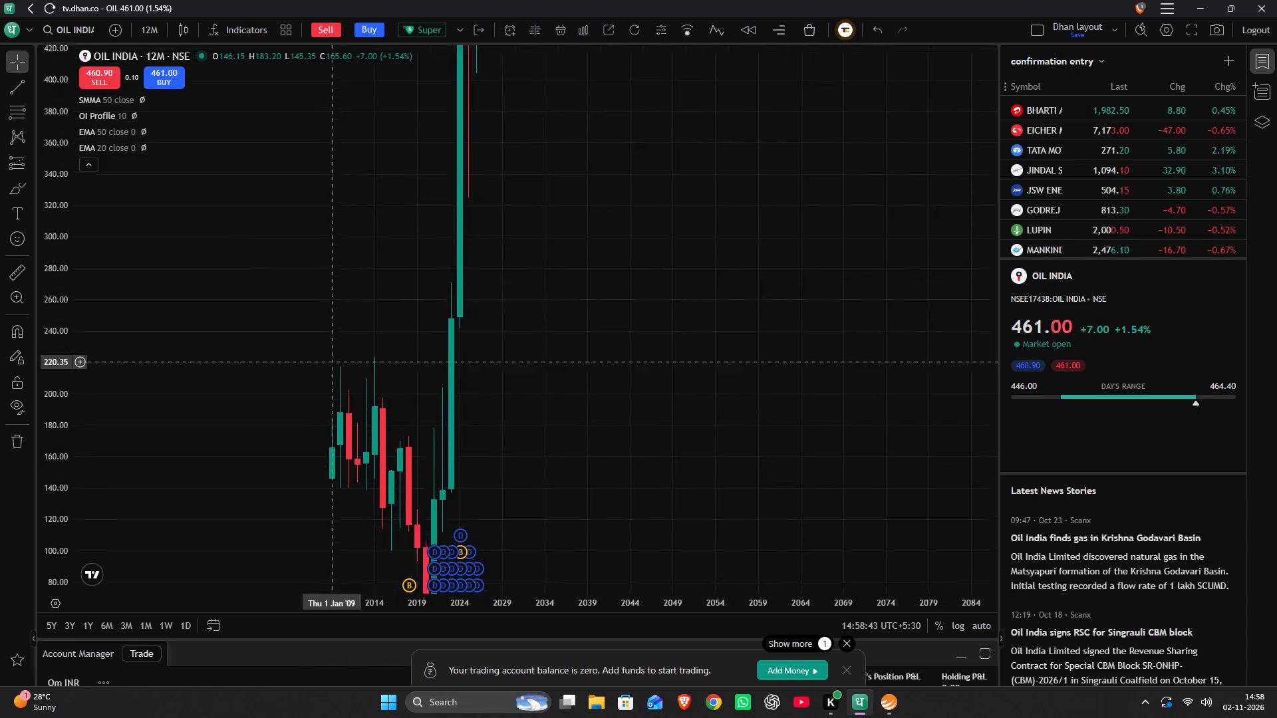
{"action": "left_click_drag", "start_coordinate": [340, 326], "coordinate": [617, 124]}
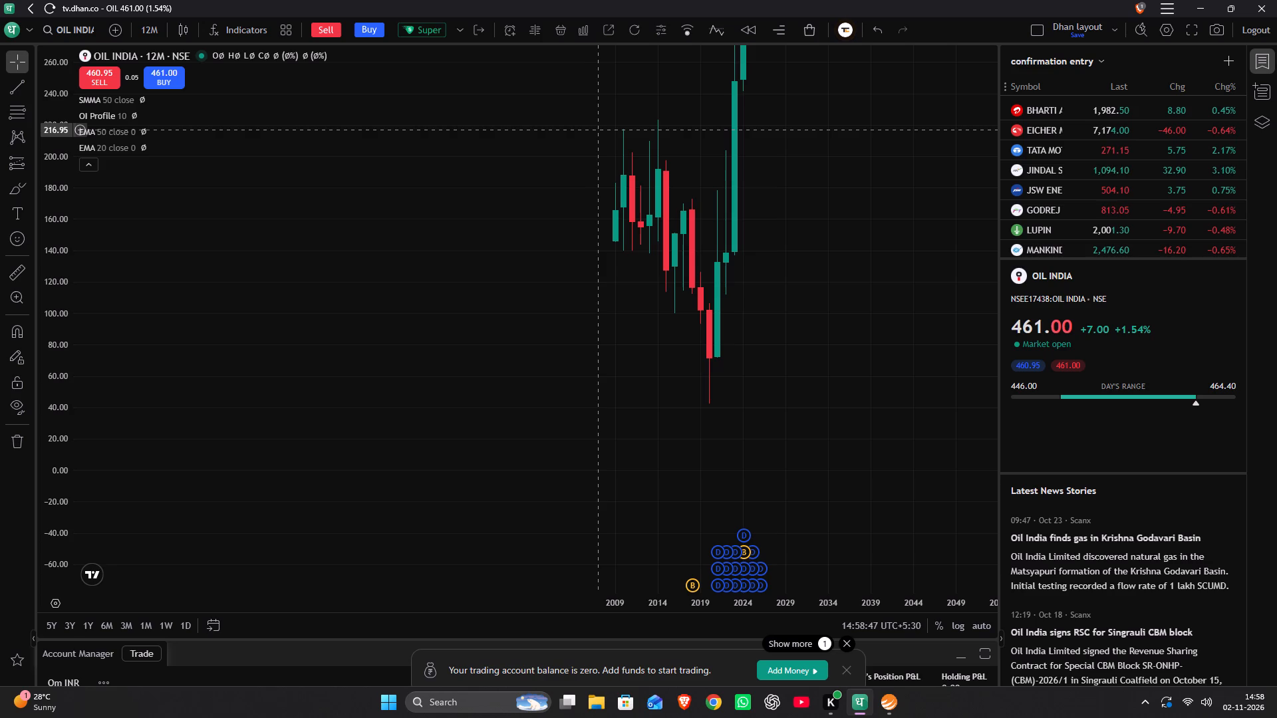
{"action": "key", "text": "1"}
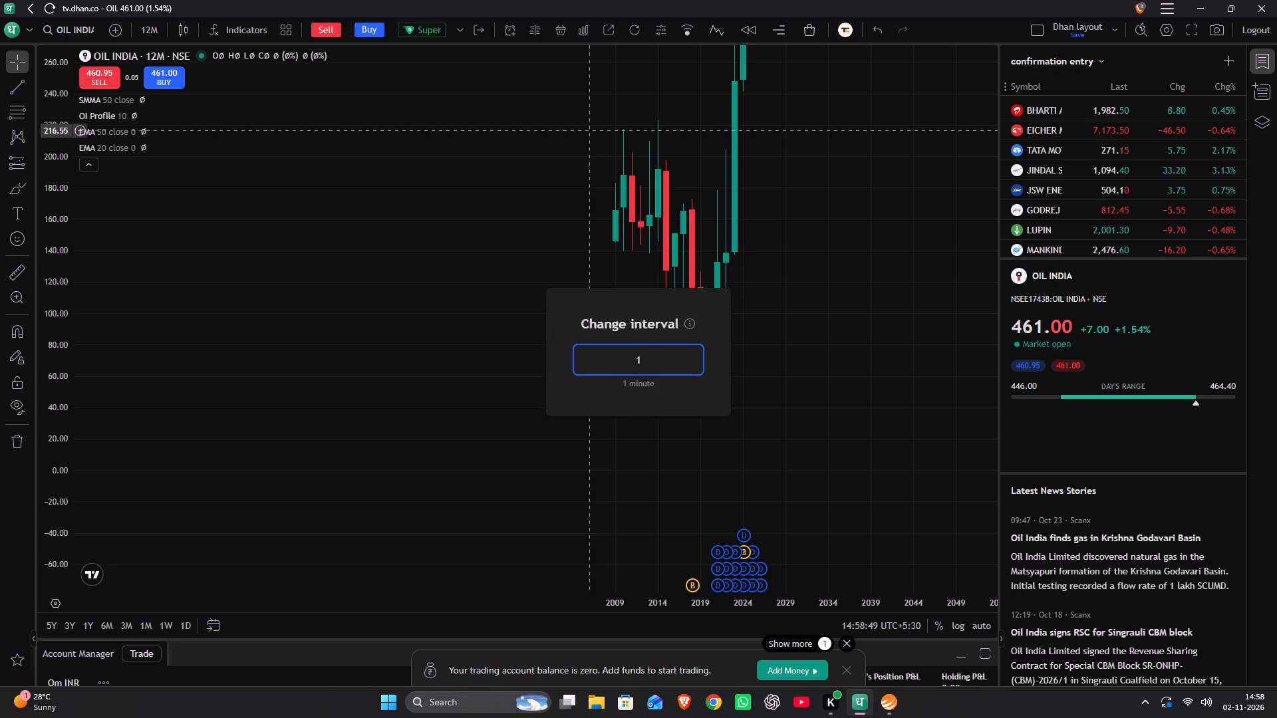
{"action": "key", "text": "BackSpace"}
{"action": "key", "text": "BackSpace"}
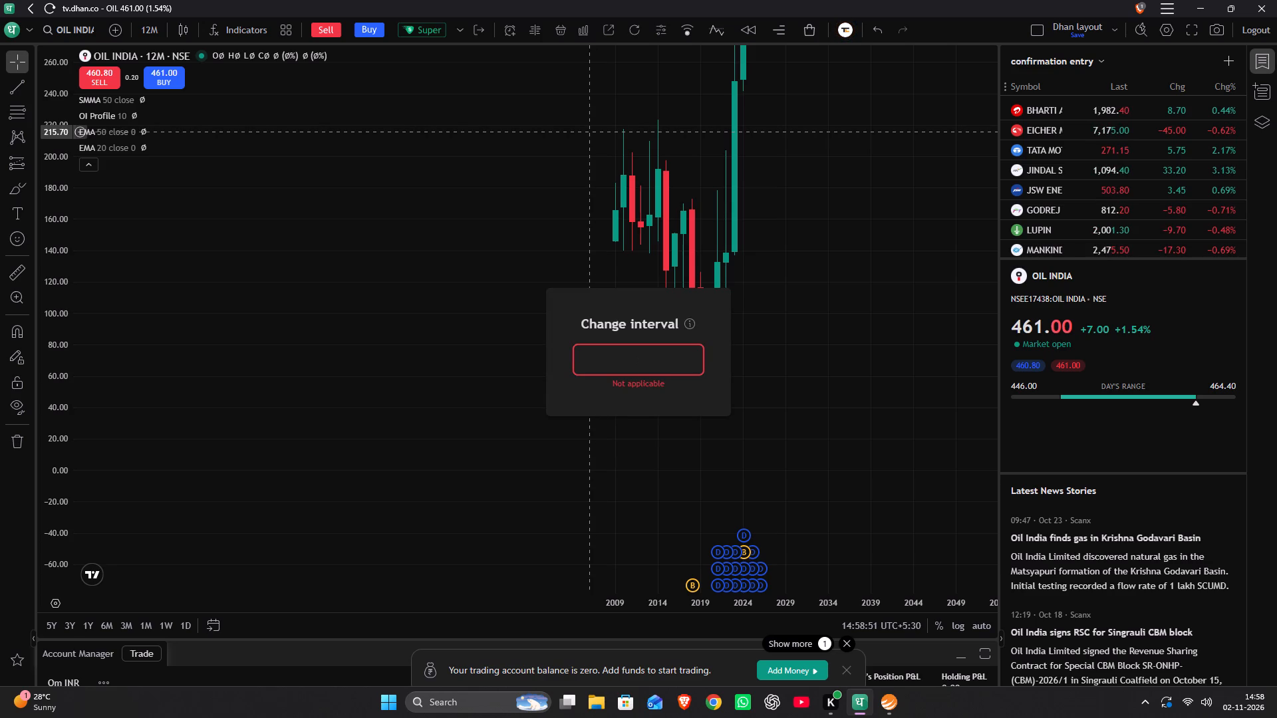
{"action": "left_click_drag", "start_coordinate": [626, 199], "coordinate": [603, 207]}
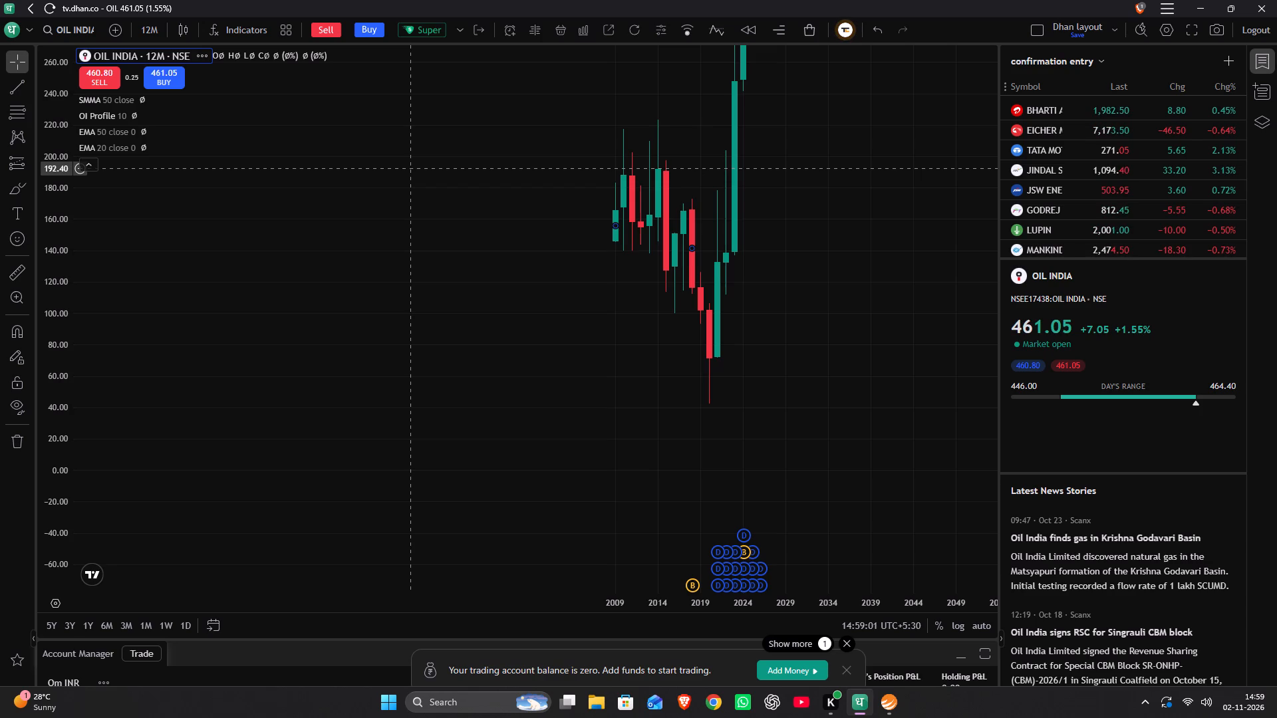
Search the symbols for ONGC and load its NSE equity chart in place of Oil India.
{"action": "left_click", "coordinate": [76, 37]}
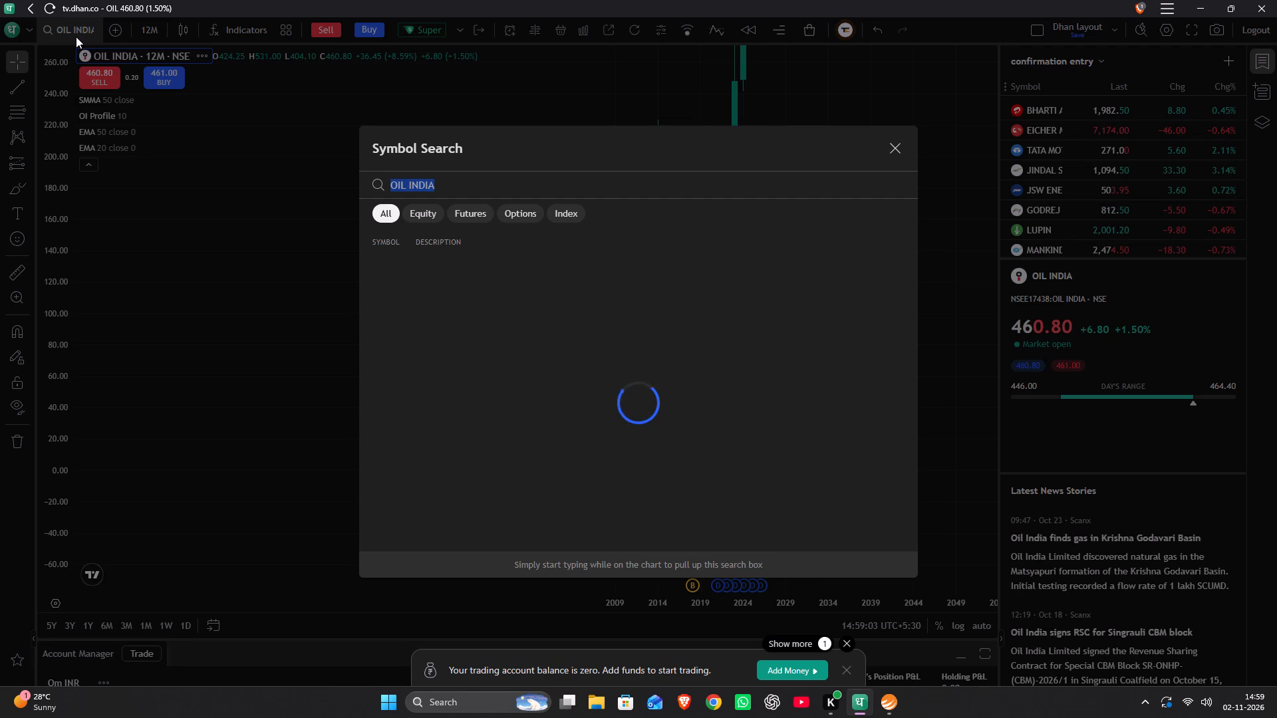
{"action": "key", "text": "BackSpace"}
{"action": "key", "text": "o"}
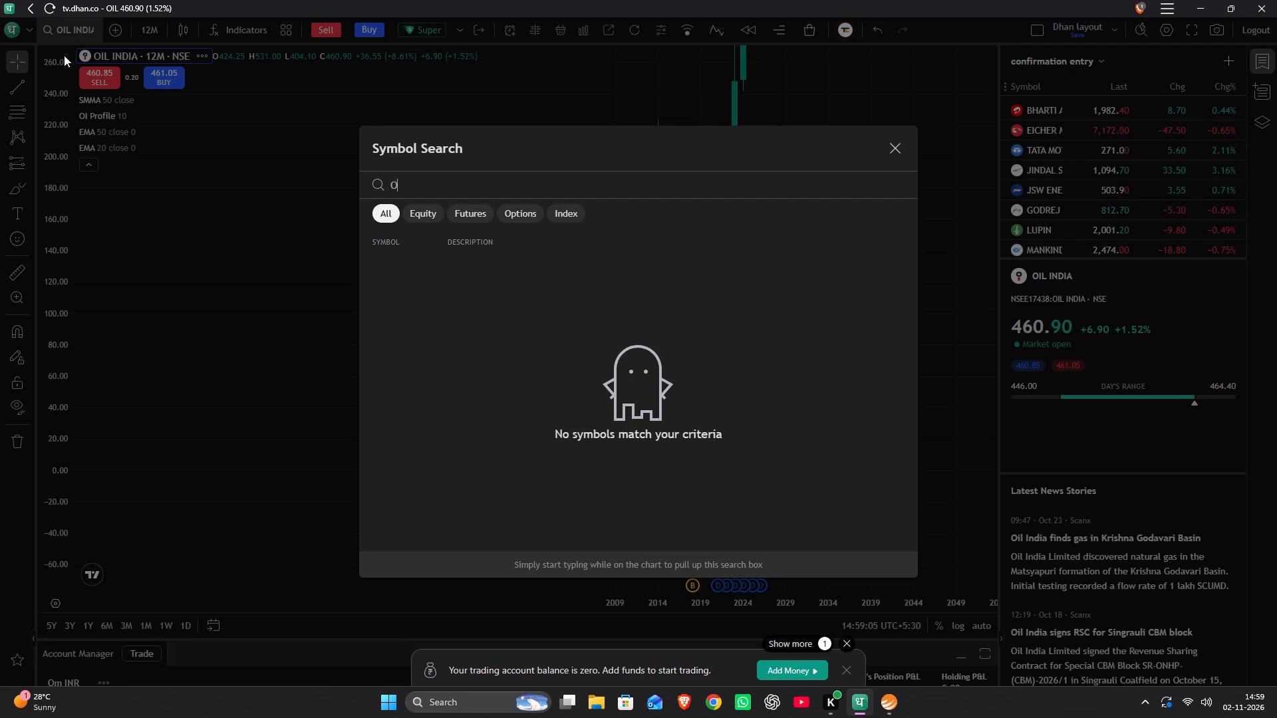
{"action": "key", "text": "n"}
{"action": "key", "text": "g"}
{"action": "key", "text": "c"}
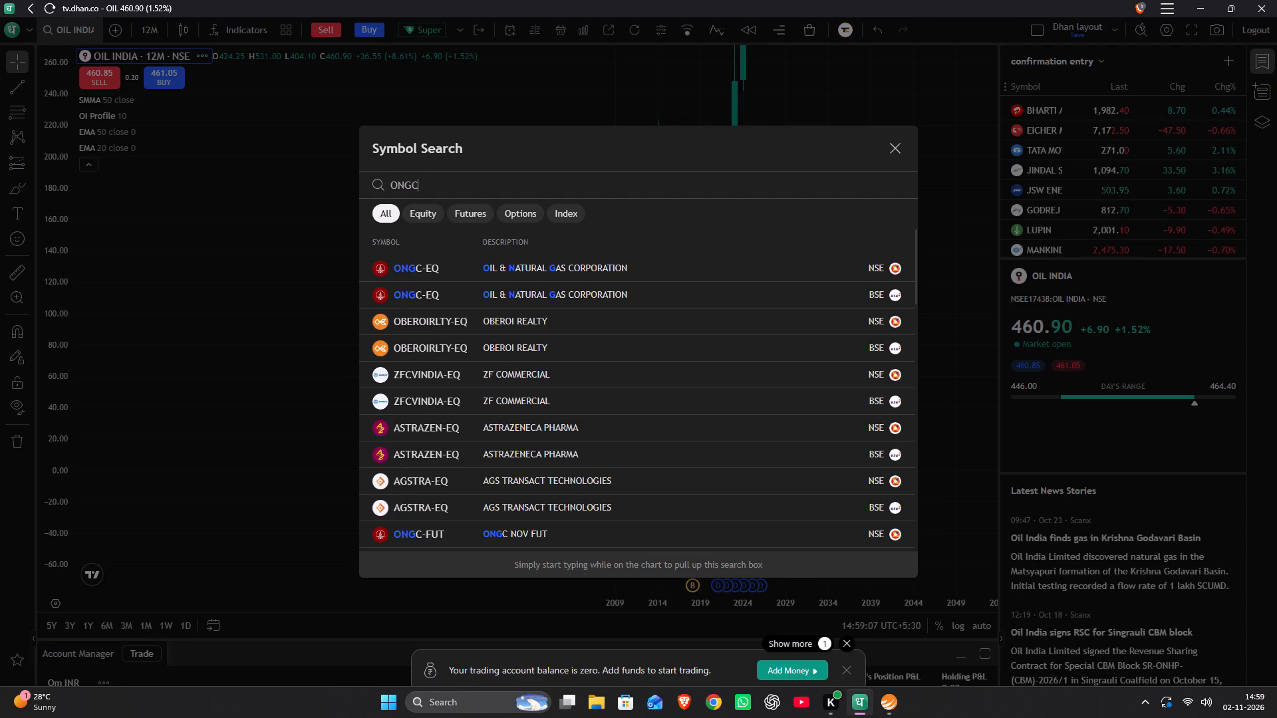
{"action": "key", "text": "Return"}
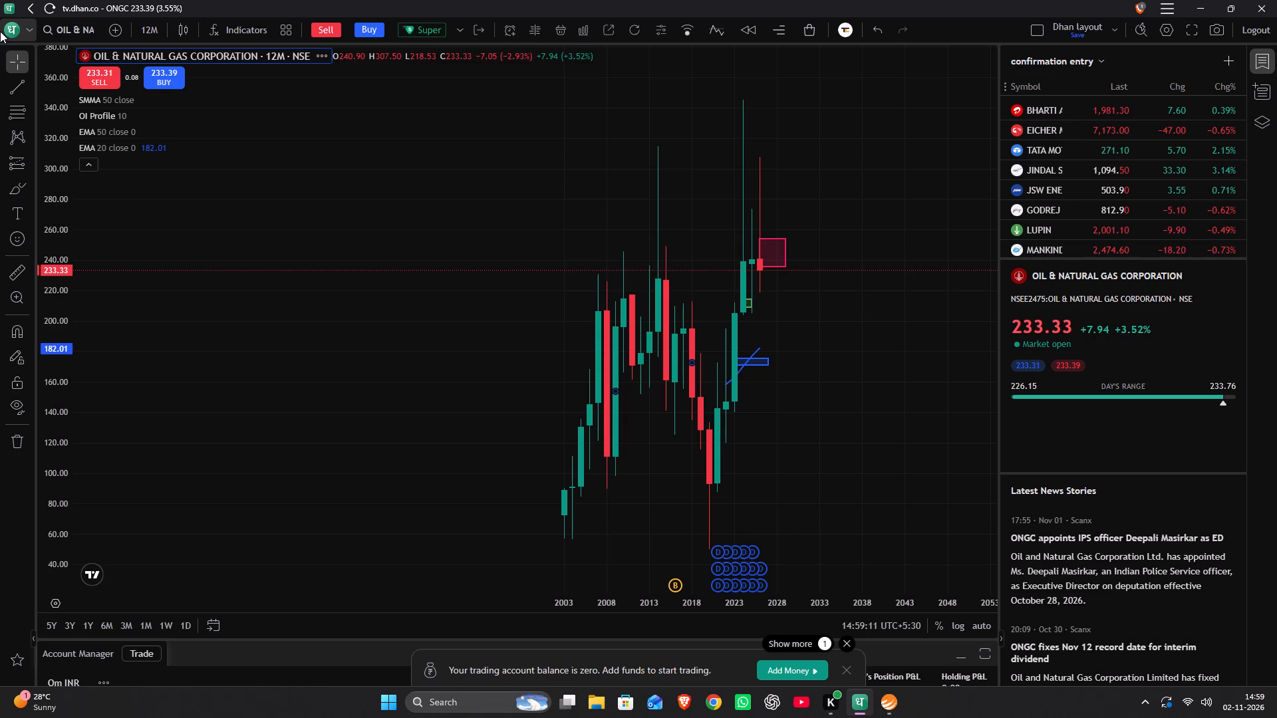
Draw a rectangle zone on ONGC's 12-month chart from the 2022 candle out to 2044, spanning prices of about 119 to 147.
{"action": "scroll", "coordinate": [746, 293], "scroll_direction": "up", "scroll_amount": 8}
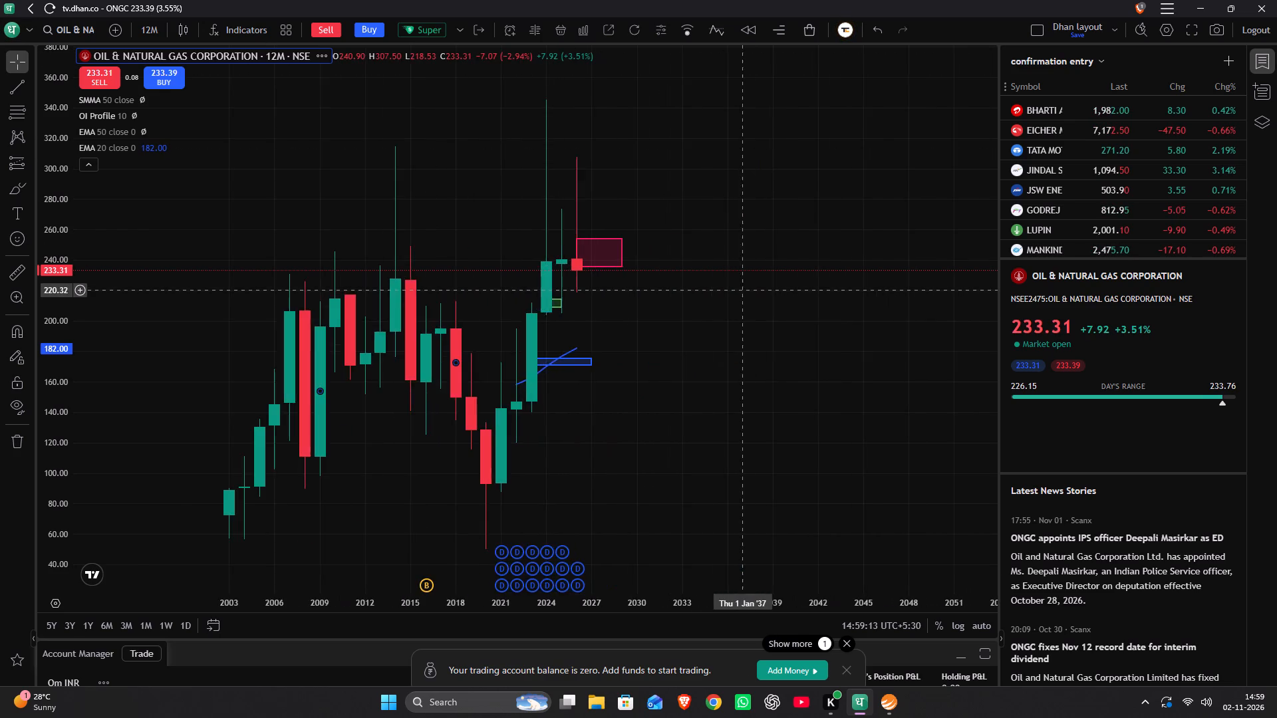
{"action": "scroll", "coordinate": [738, 289], "scroll_direction": "up", "scroll_amount": 2}
{"action": "left_click_drag", "start_coordinate": [372, 430], "coordinate": [459, 375]}
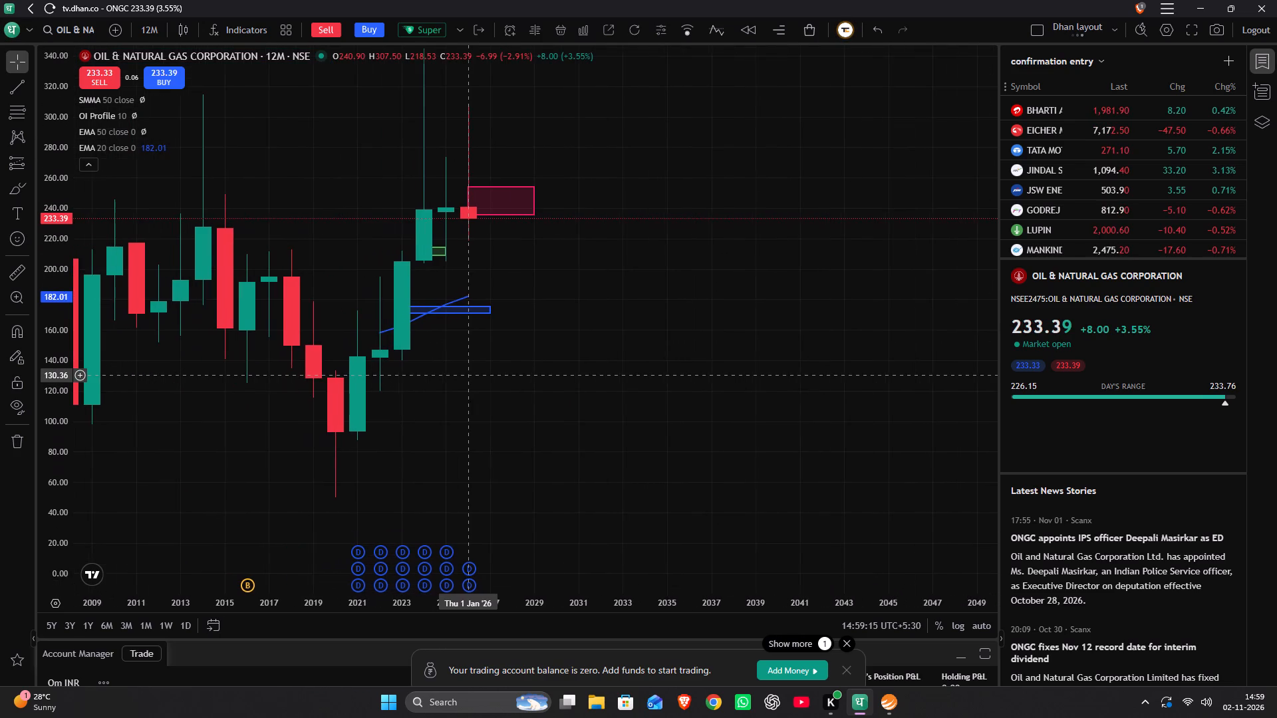
{"action": "left_click_drag", "start_coordinate": [459, 375], "coordinate": [459, 378]}
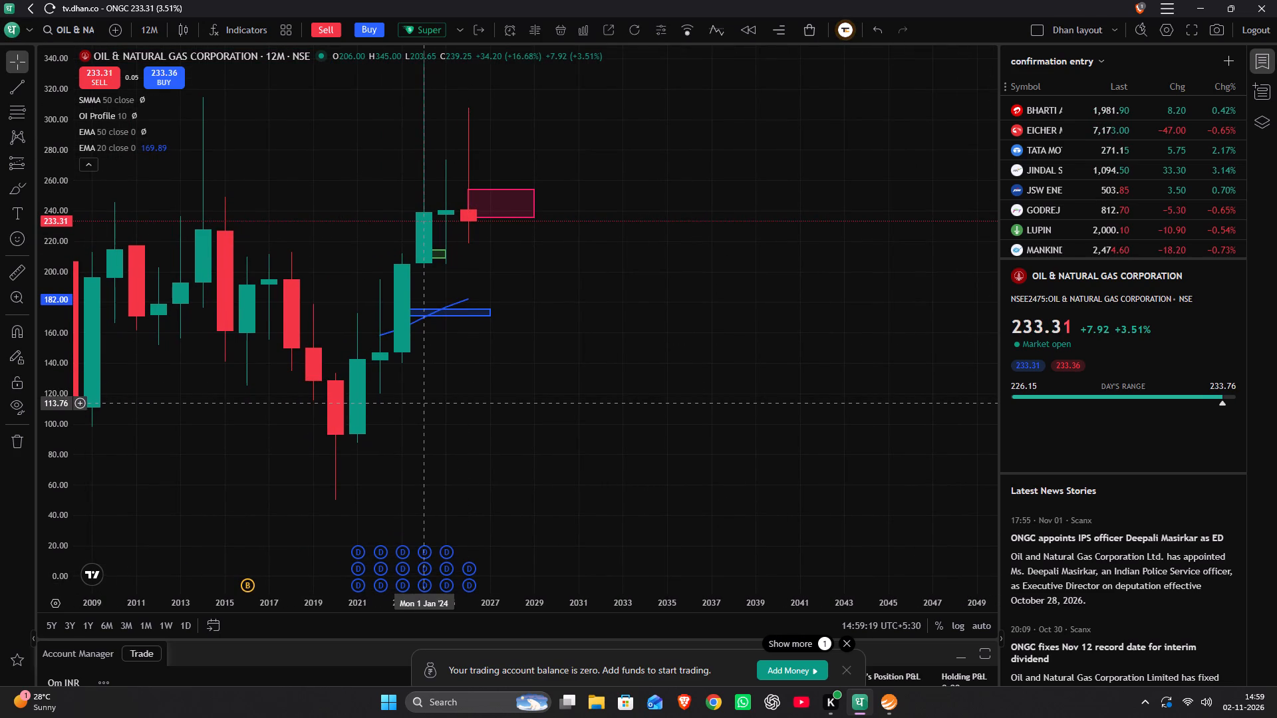
{"action": "key", "text": "alt+shift+r"}
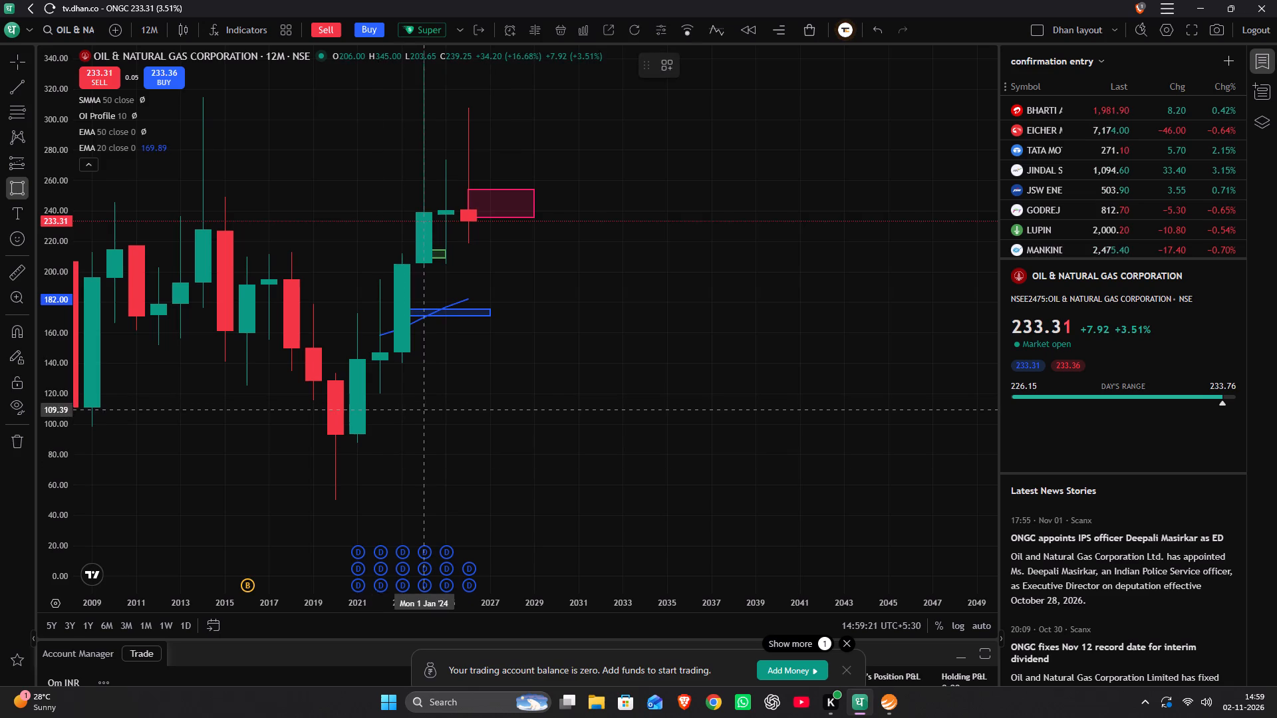
{"action": "left_click_drag", "start_coordinate": [380, 394], "coordinate": [854, 364]}
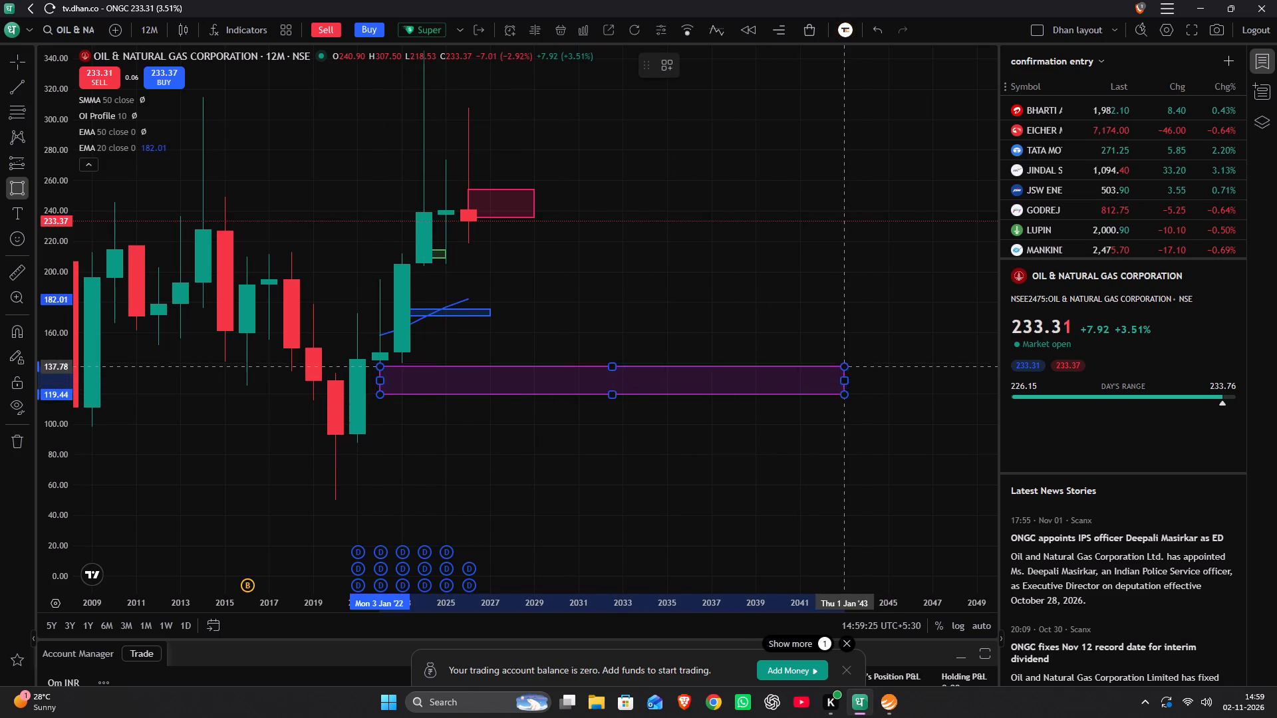
{"action": "left_click_drag", "start_coordinate": [854, 364], "coordinate": [857, 352]}
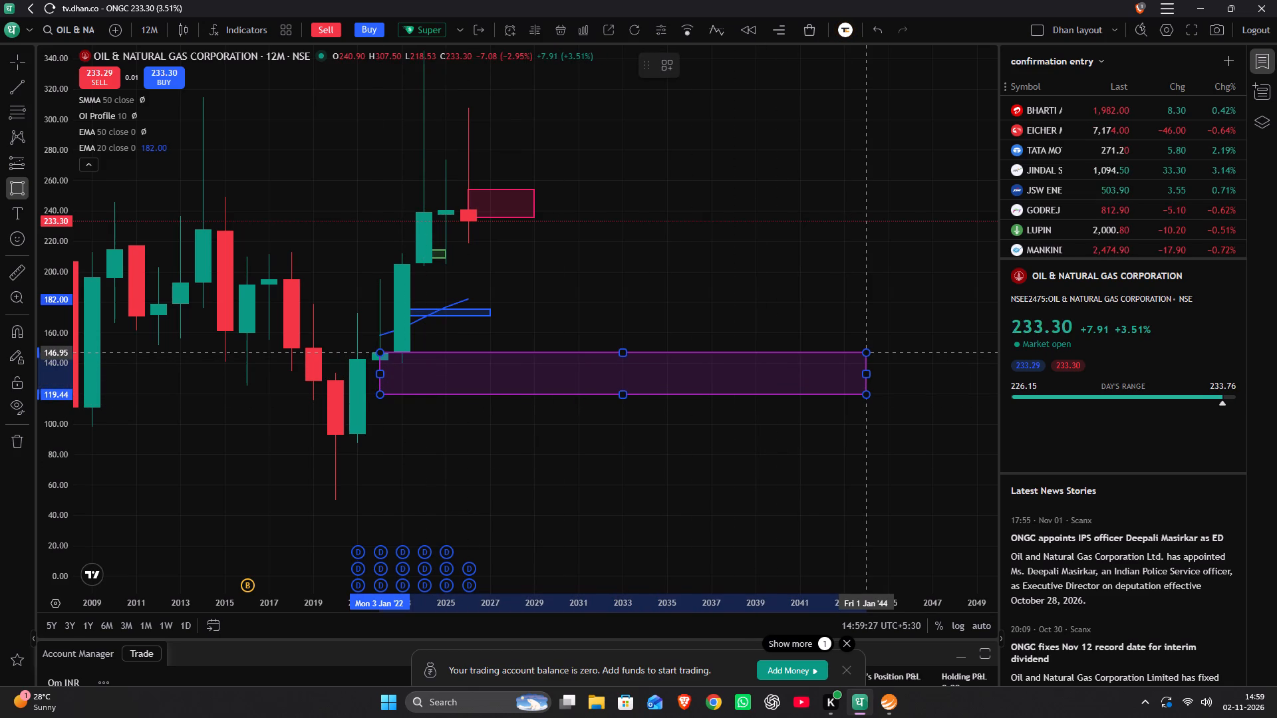
{"action": "left_click_drag", "start_coordinate": [857, 352], "coordinate": [857, 353]}
{"action": "left_click", "coordinate": [857, 355]}
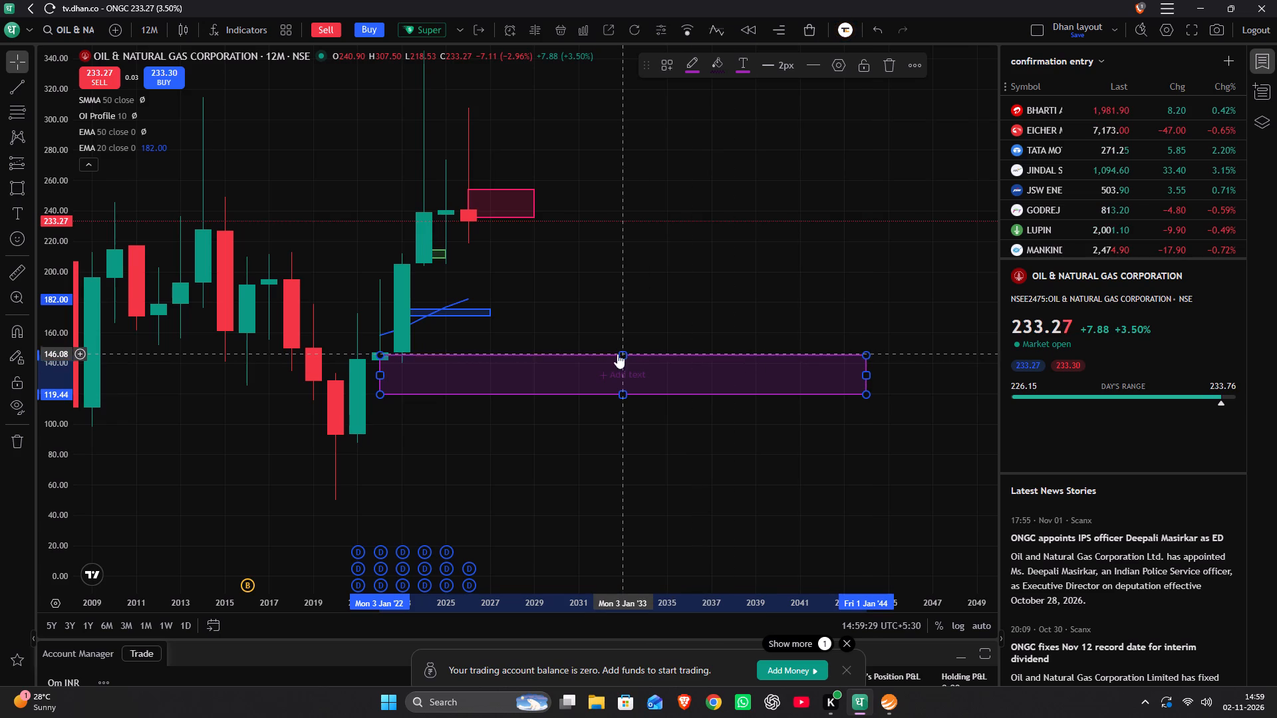
{"action": "left_click_drag", "start_coordinate": [624, 352], "coordinate": [630, 354]}
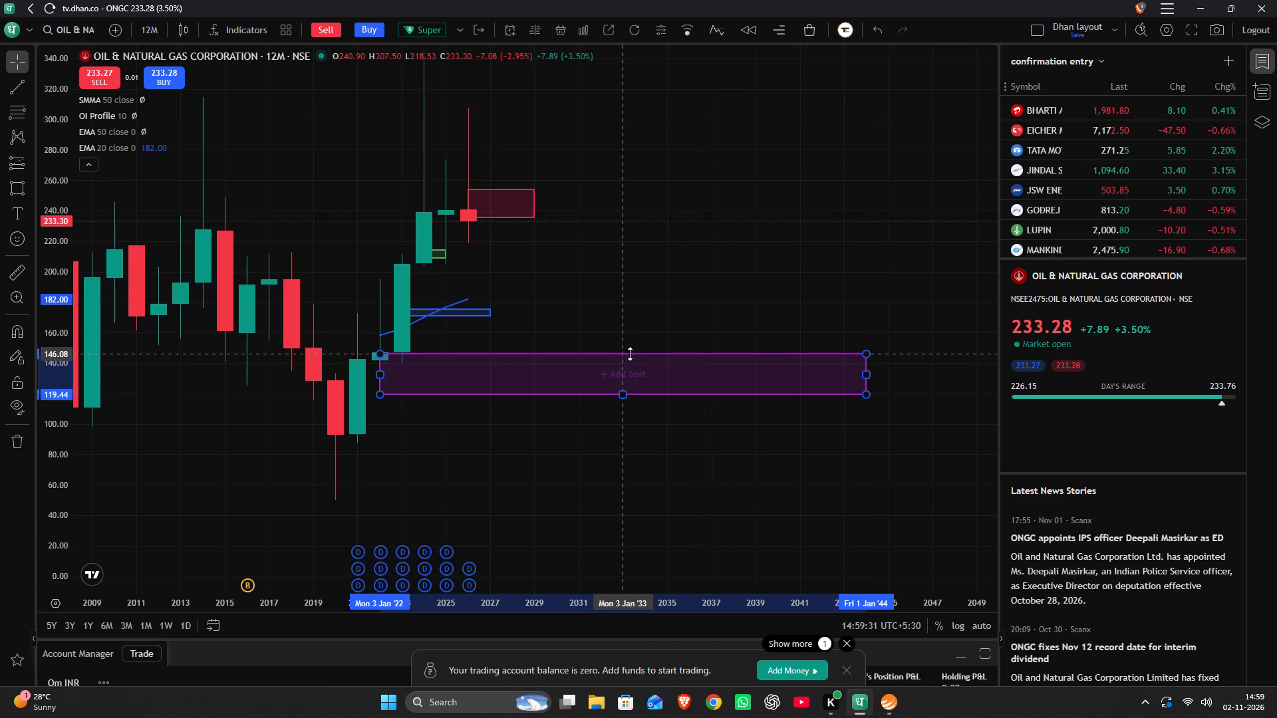
{"action": "left_click_drag", "start_coordinate": [630, 354], "coordinate": [631, 353]}
Apply the YEARLY DEMAND template to the new rectangle zone on the ONGC chart.
{"action": "left_click", "coordinate": [593, 372]}
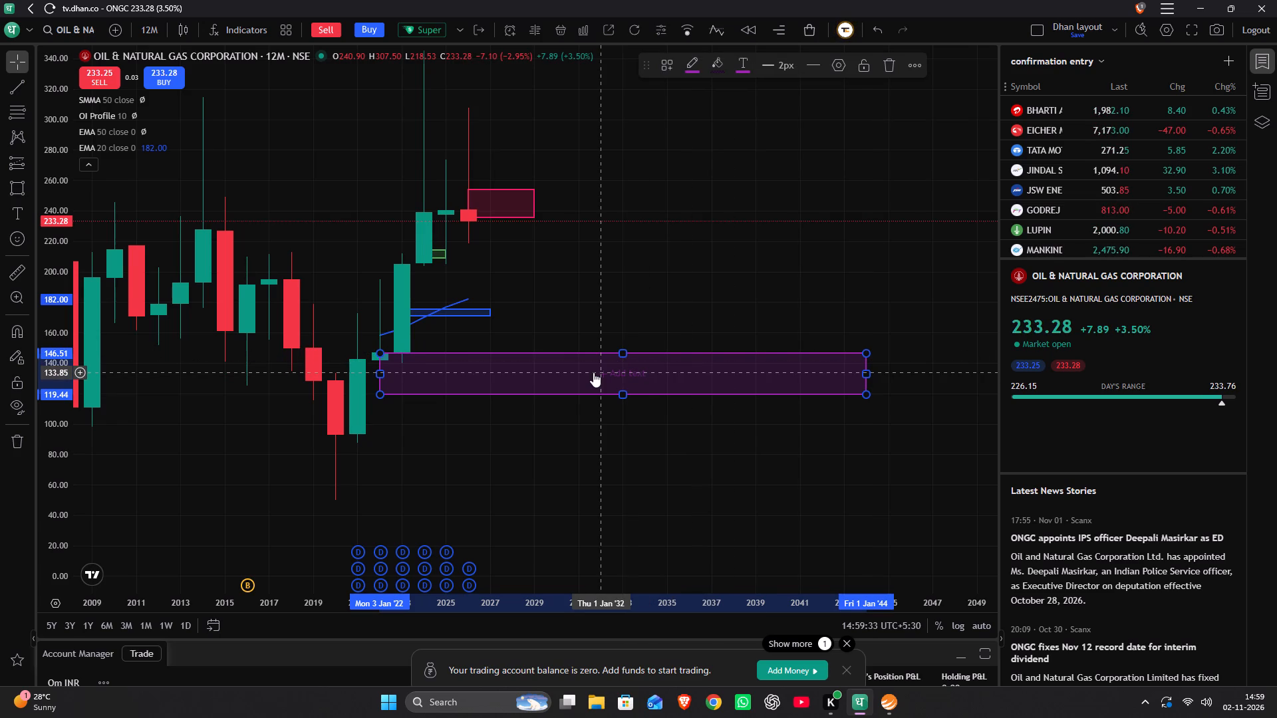
{"action": "double_click", "coordinate": [593, 372]}
{"action": "double_click", "coordinate": [584, 377]}
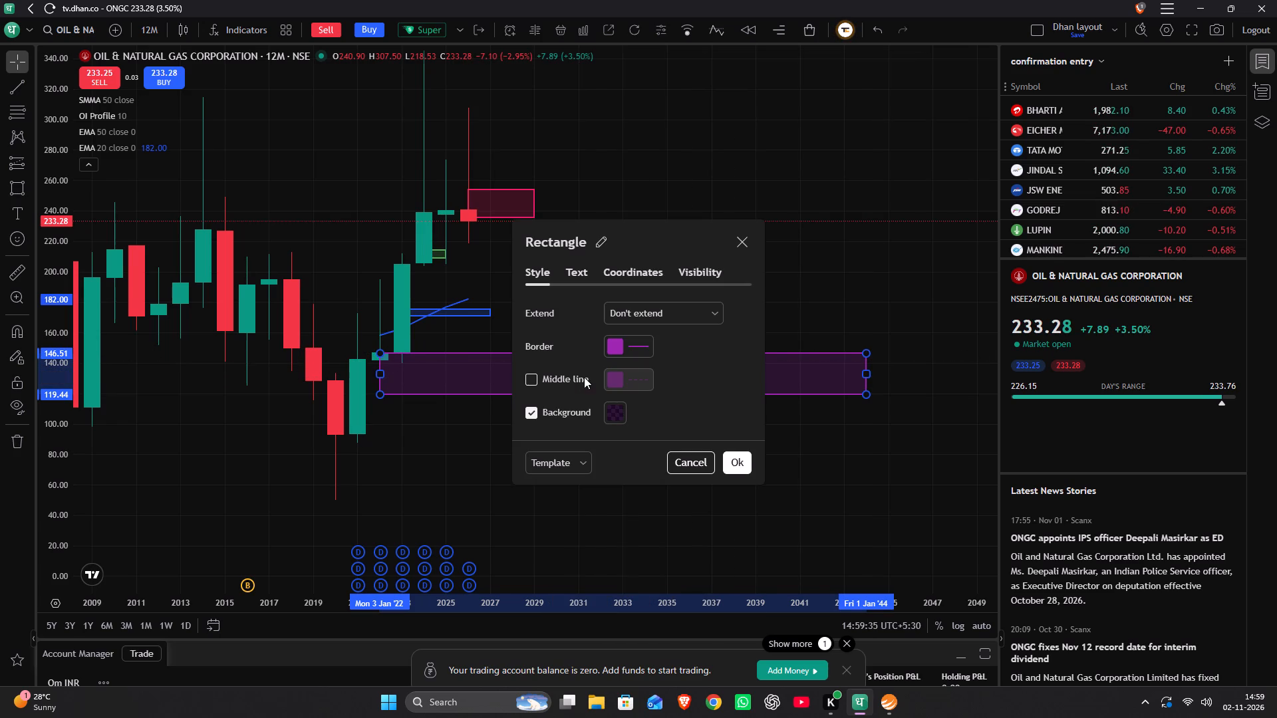
{"action": "left_click", "coordinate": [546, 462]}
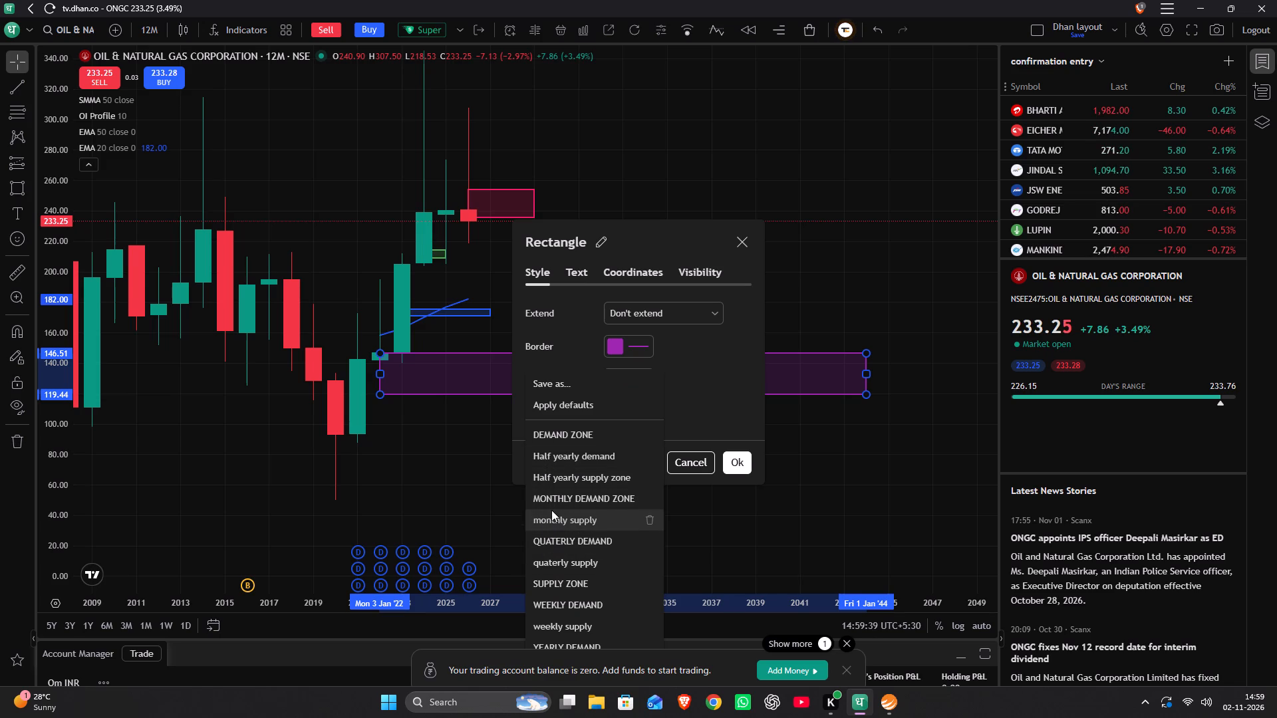
{"action": "left_click", "coordinate": [563, 644]}
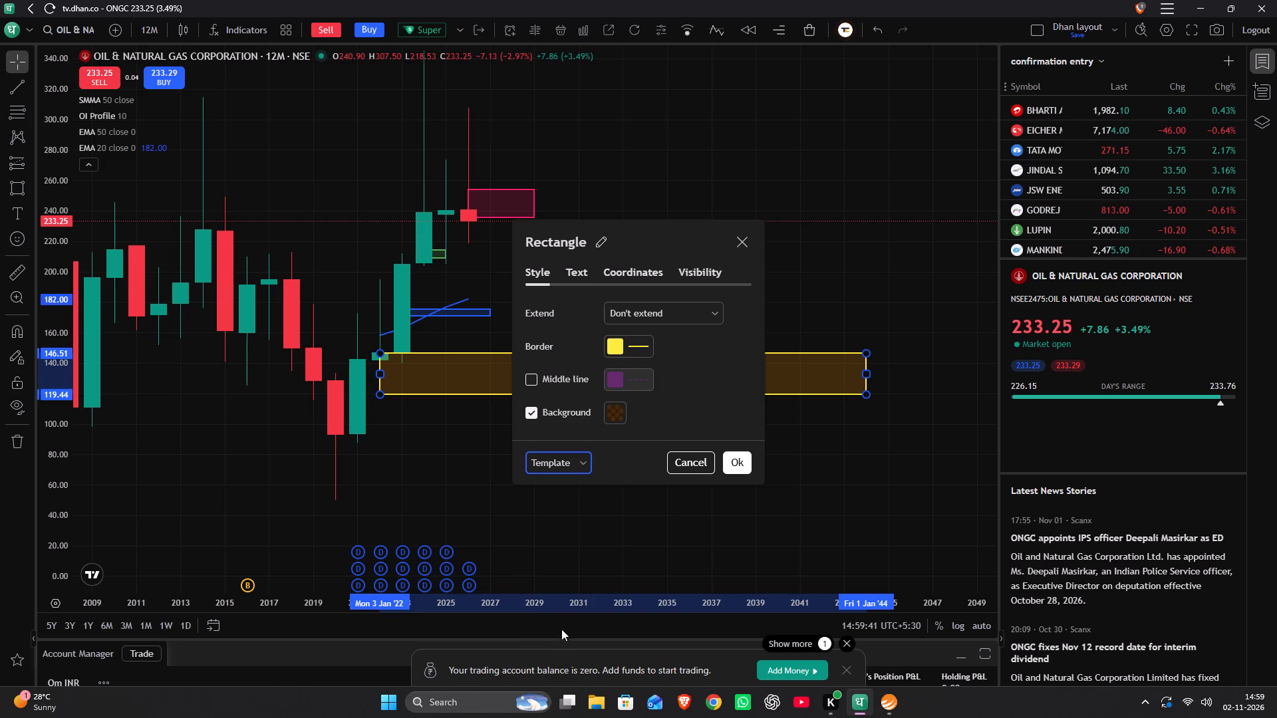
{"action": "left_click", "coordinate": [733, 463]}
{"action": "left_click", "coordinate": [724, 468]}
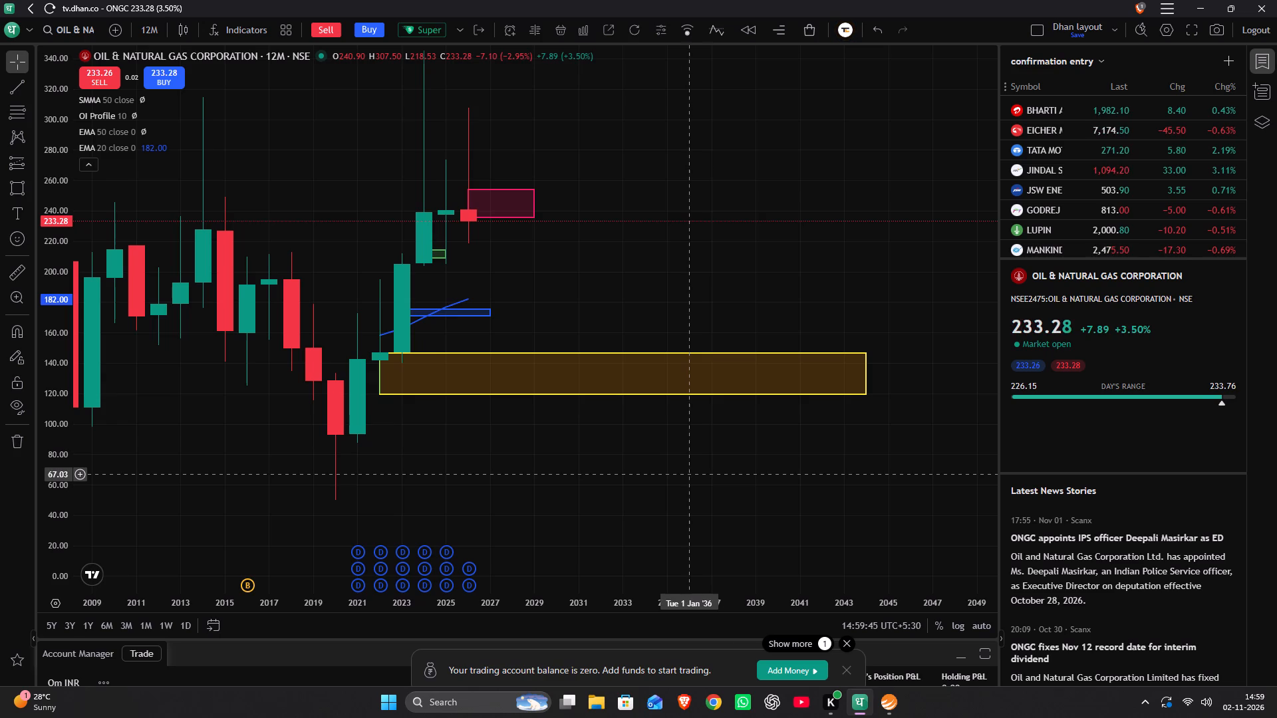
View the ONGC chart at the 1-month interval, with its price scale stretched around the marked demand zones.
{"action": "scroll", "coordinate": [664, 469], "scroll_direction": "down", "scroll_amount": 8}
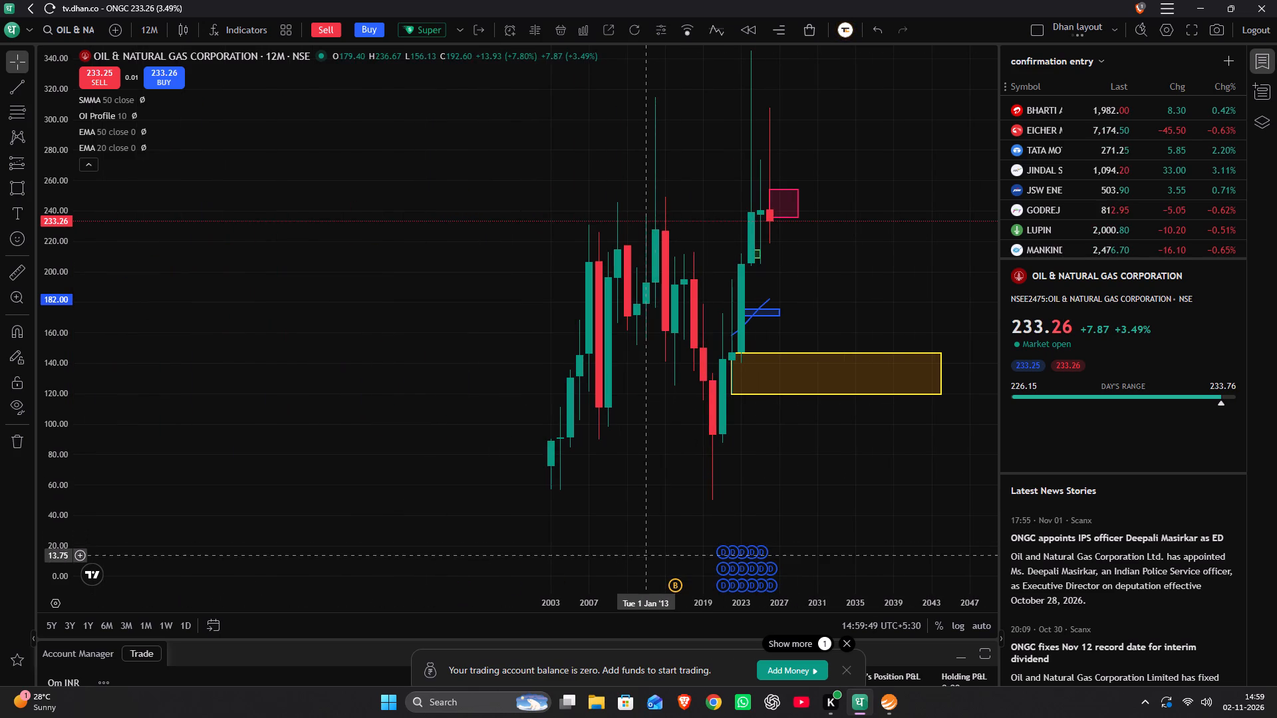
{"action": "key", "text": "1"}
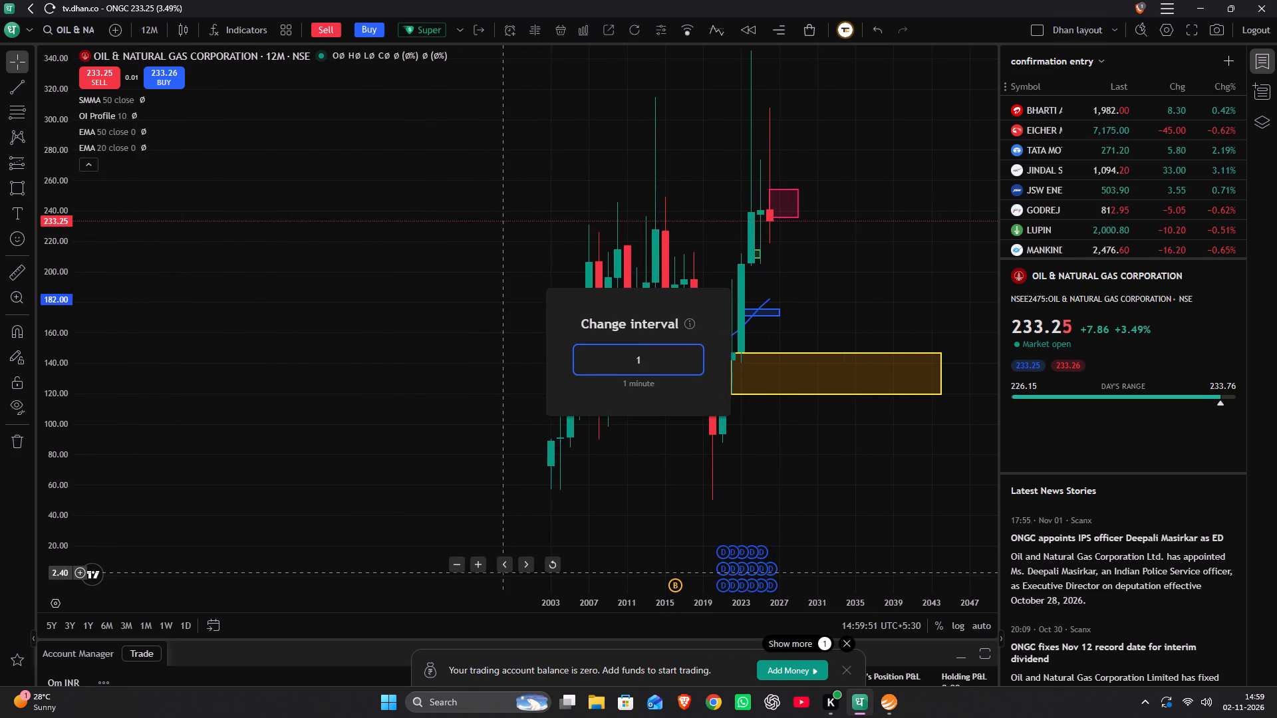
{"action": "key", "text": "m"}
{"action": "key", "text": "Return"}
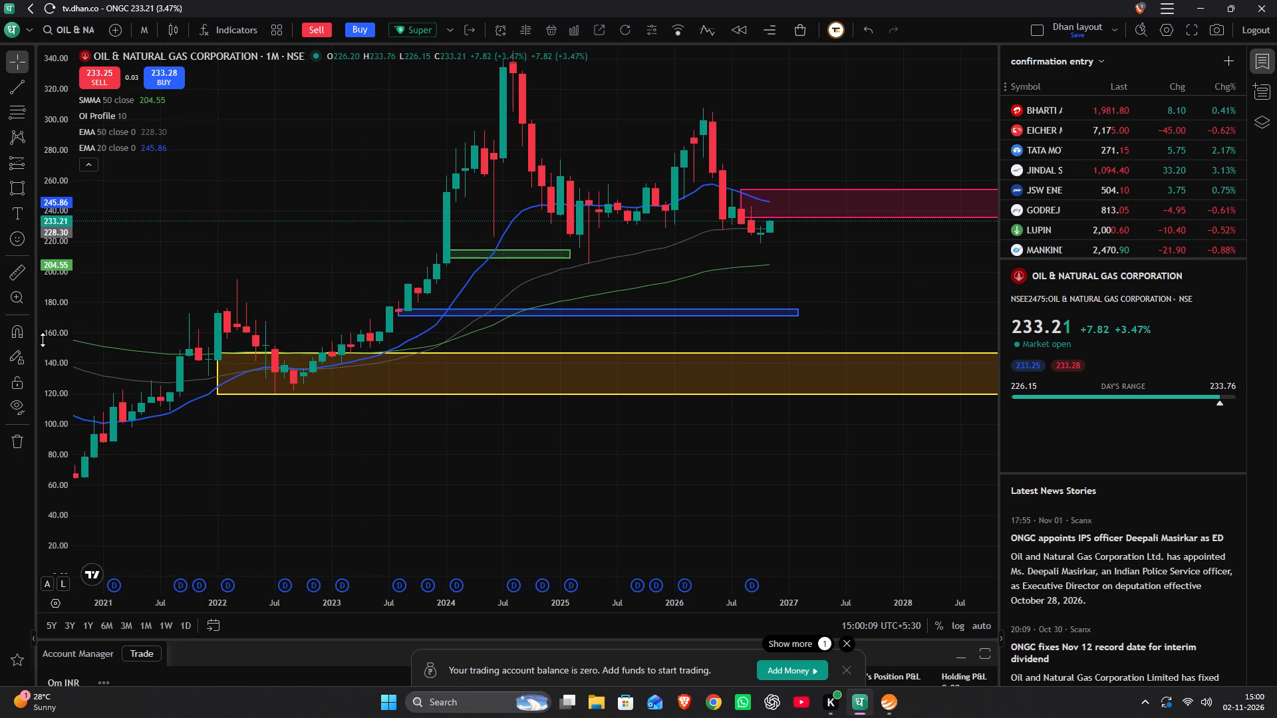
{"action": "scroll", "coordinate": [43, 339], "scroll_direction": "up", "scroll_amount": 20}
{"action": "scroll", "coordinate": [43, 339], "scroll_direction": "up", "scroll_amount": 6}
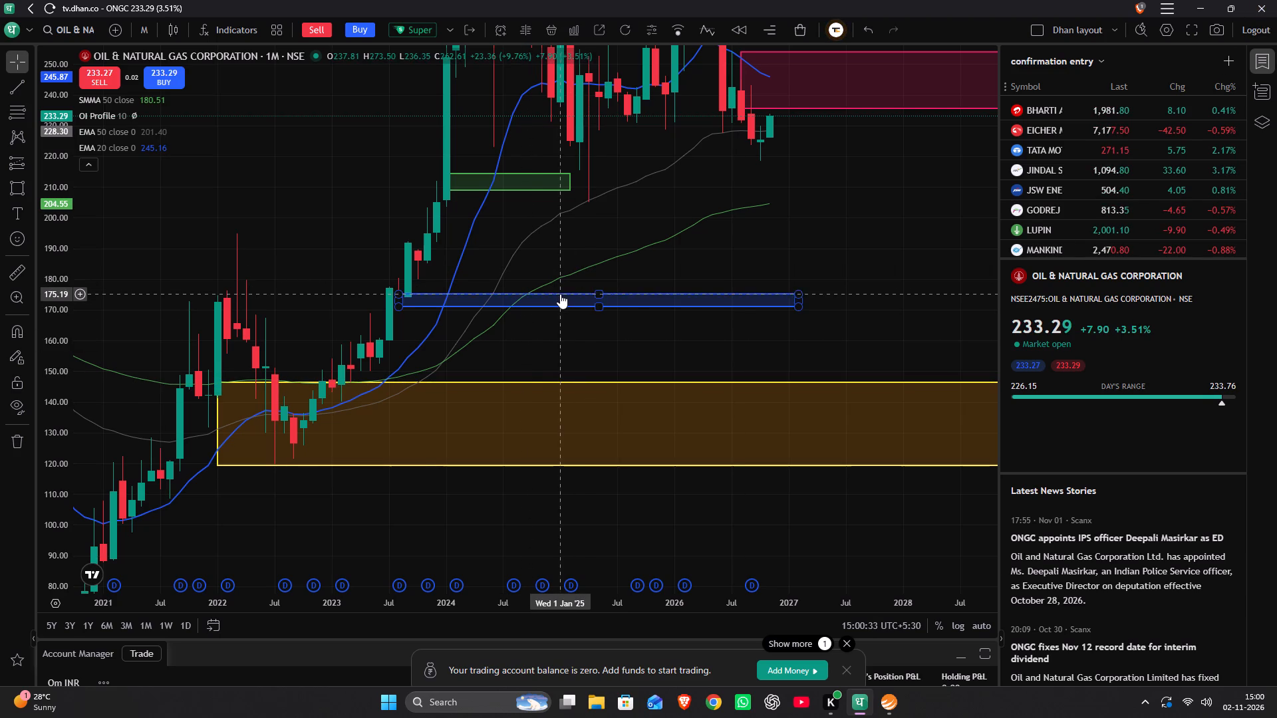
Switch the ONGC chart to the 3-month interval and examine recent candles against the supply and demand zones.
{"action": "type", "text": "3m"}
{"action": "key", "text": "Return"}
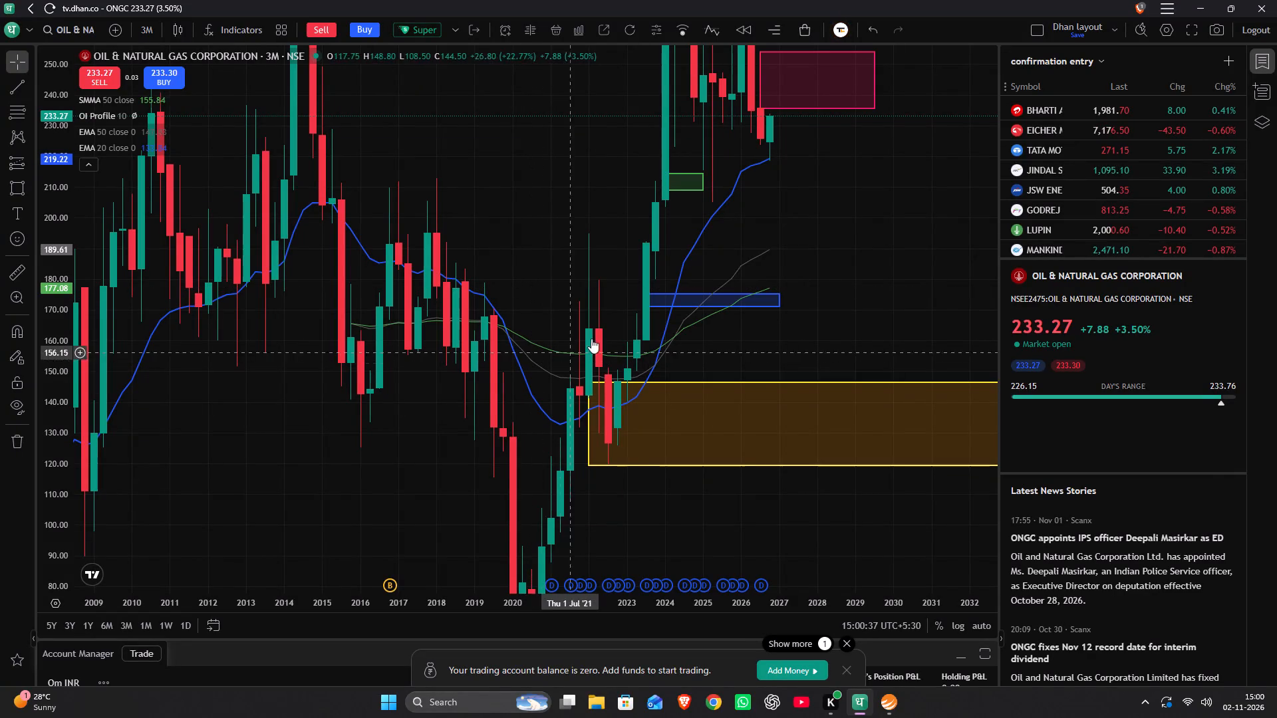
{"action": "left_click_drag", "start_coordinate": [747, 221], "coordinate": [759, 281]}
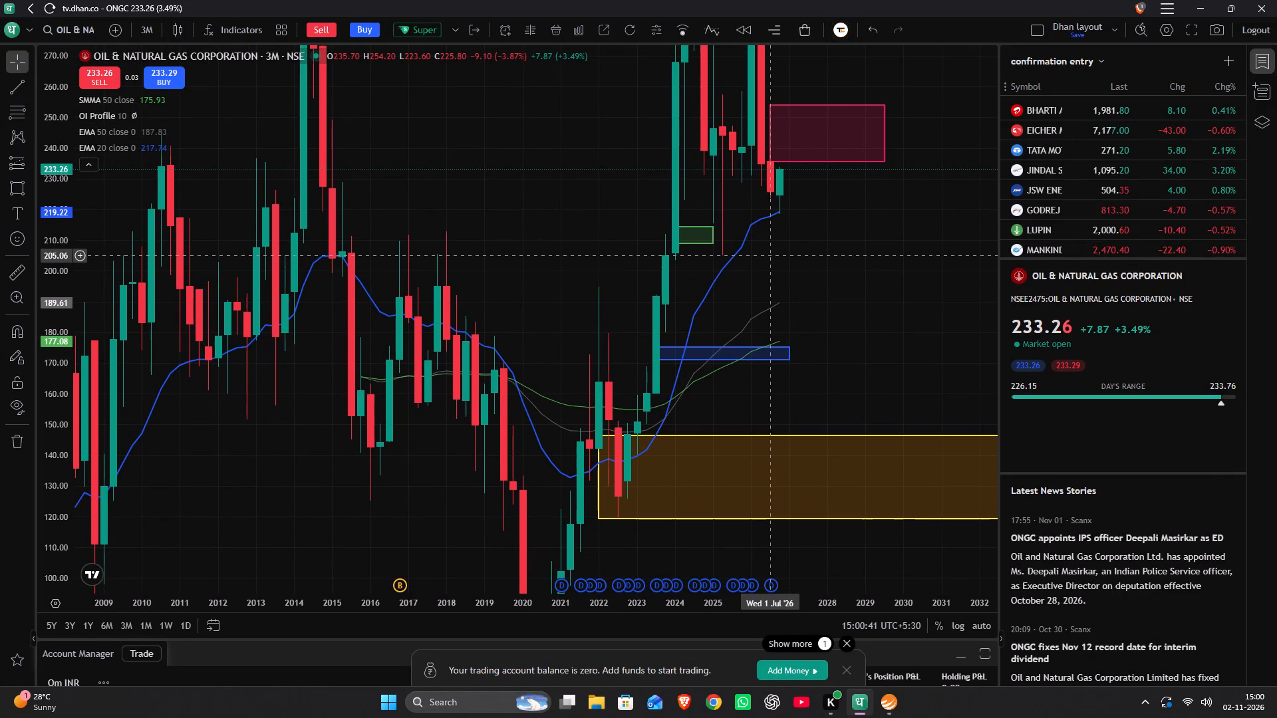
{"action": "left_click_drag", "start_coordinate": [774, 255], "coordinate": [754, 340]}
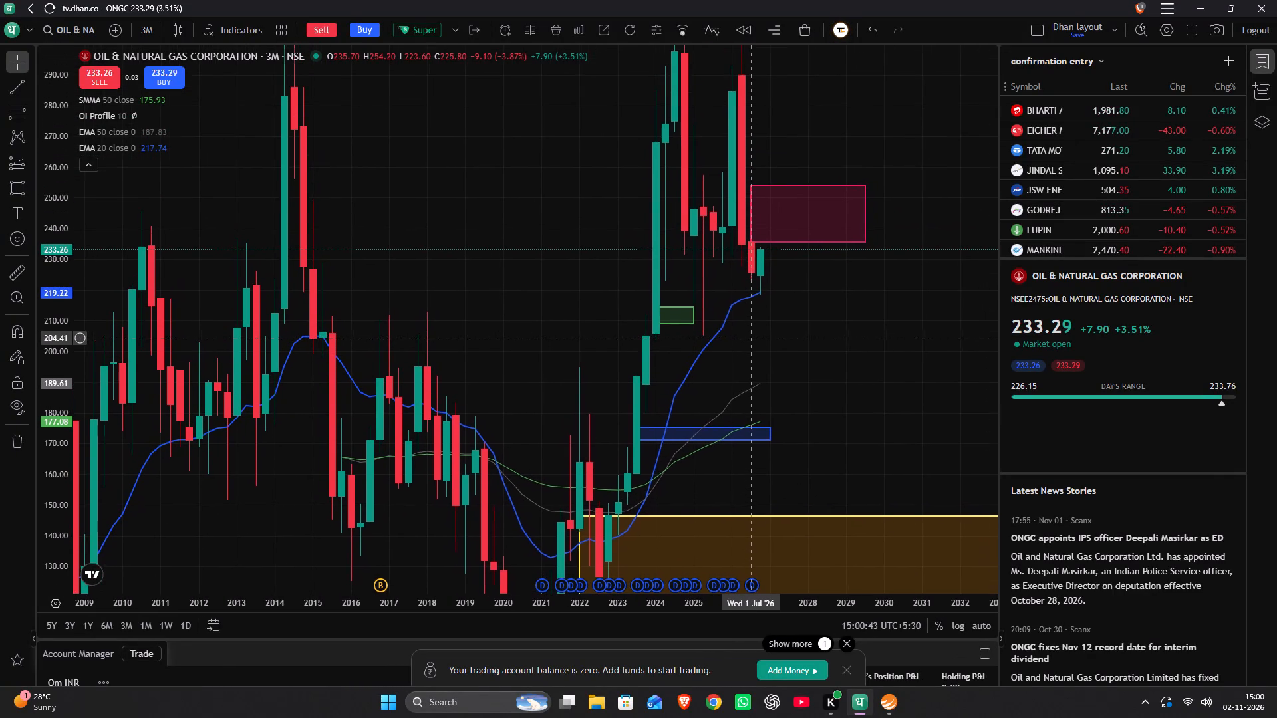
{"action": "left_click_drag", "start_coordinate": [754, 340], "coordinate": [773, 336]}
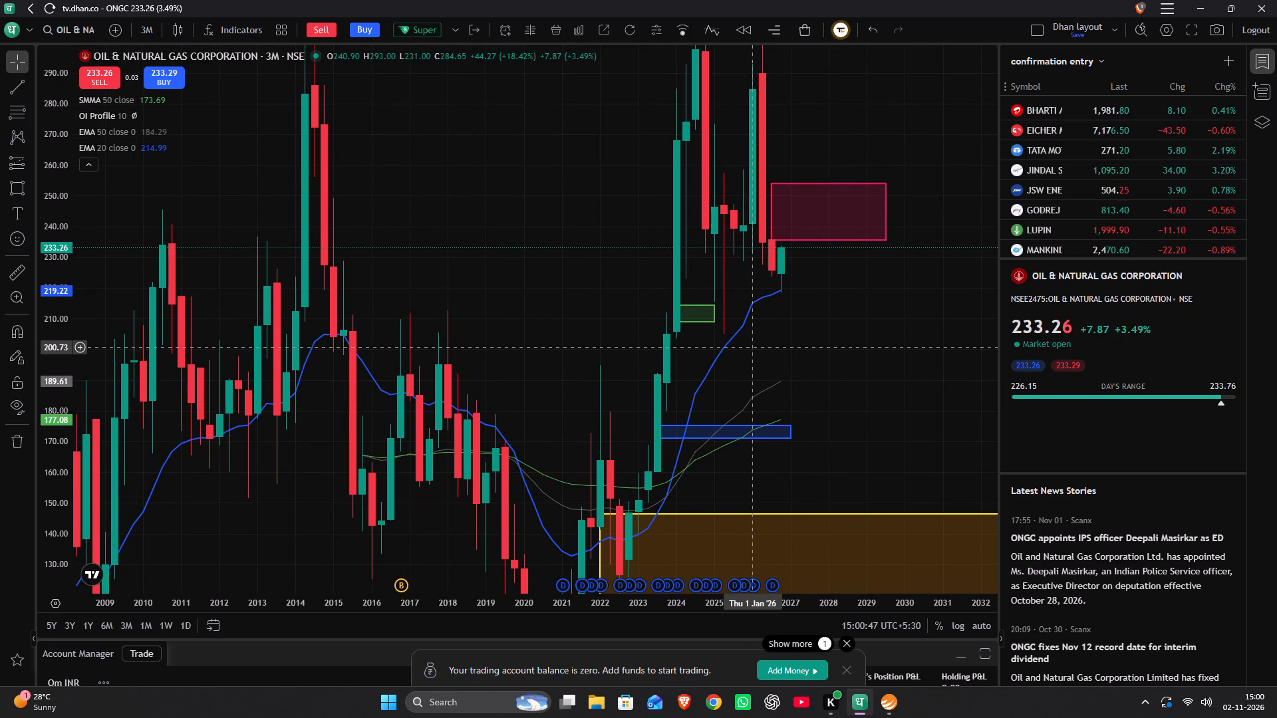
Draw a rectangle zone on ONGC's 3-month chart from January 2023 to July 2030, spanning prices of about 141 to 160.
{"action": "left_click_drag", "start_coordinate": [756, 314], "coordinate": [719, 302]}
{"action": "left_click_drag", "start_coordinate": [734, 473], "coordinate": [770, 366]}
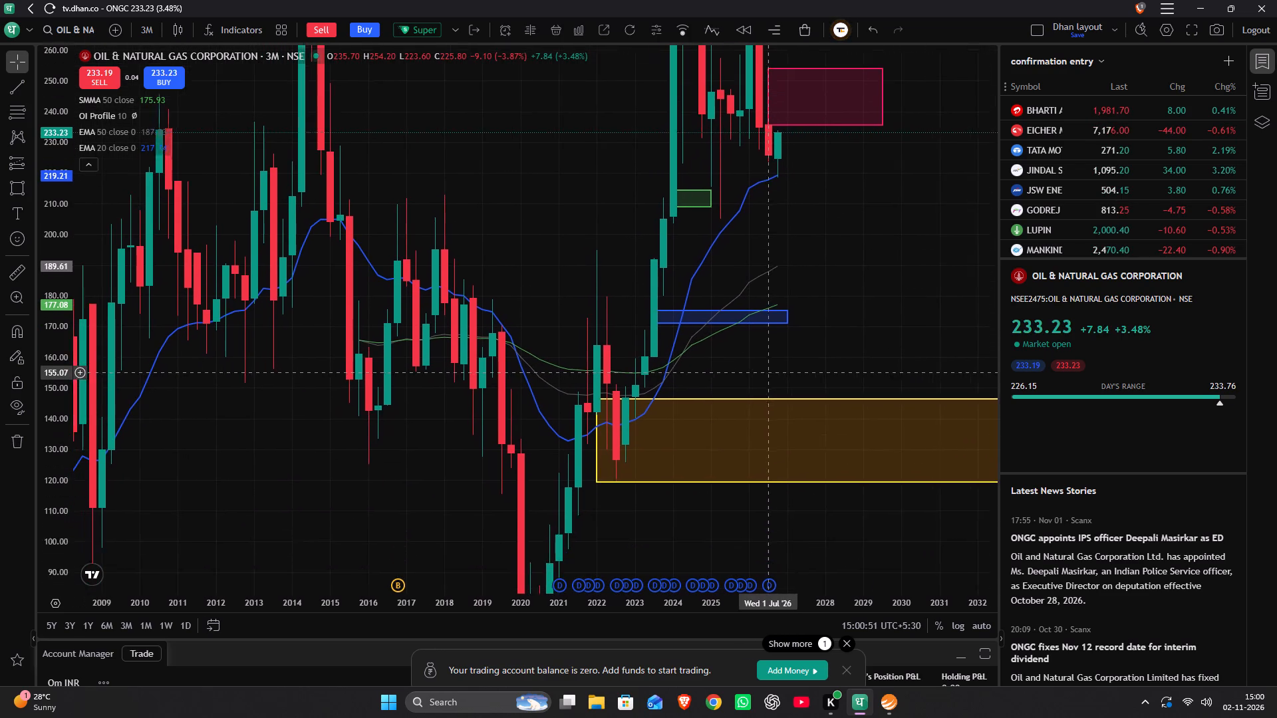
{"action": "left_click_drag", "start_coordinate": [770, 366], "coordinate": [778, 353]}
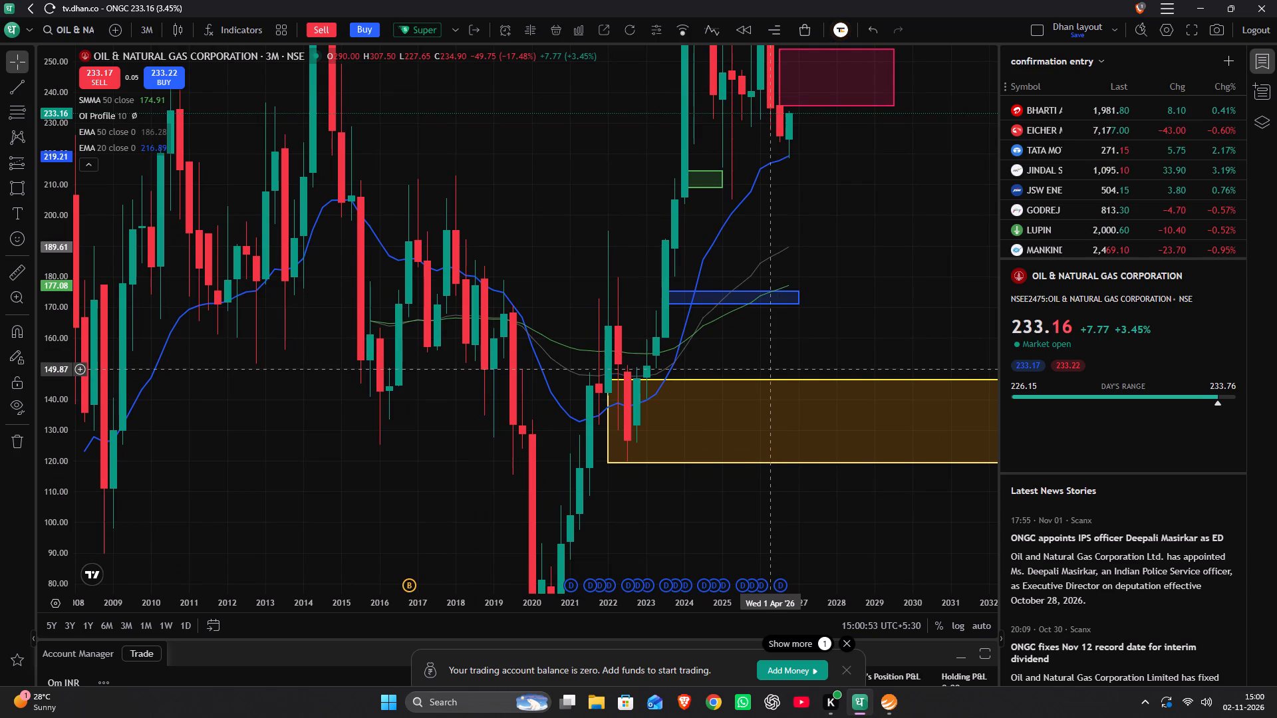
{"action": "key", "text": "alt+shift+r"}
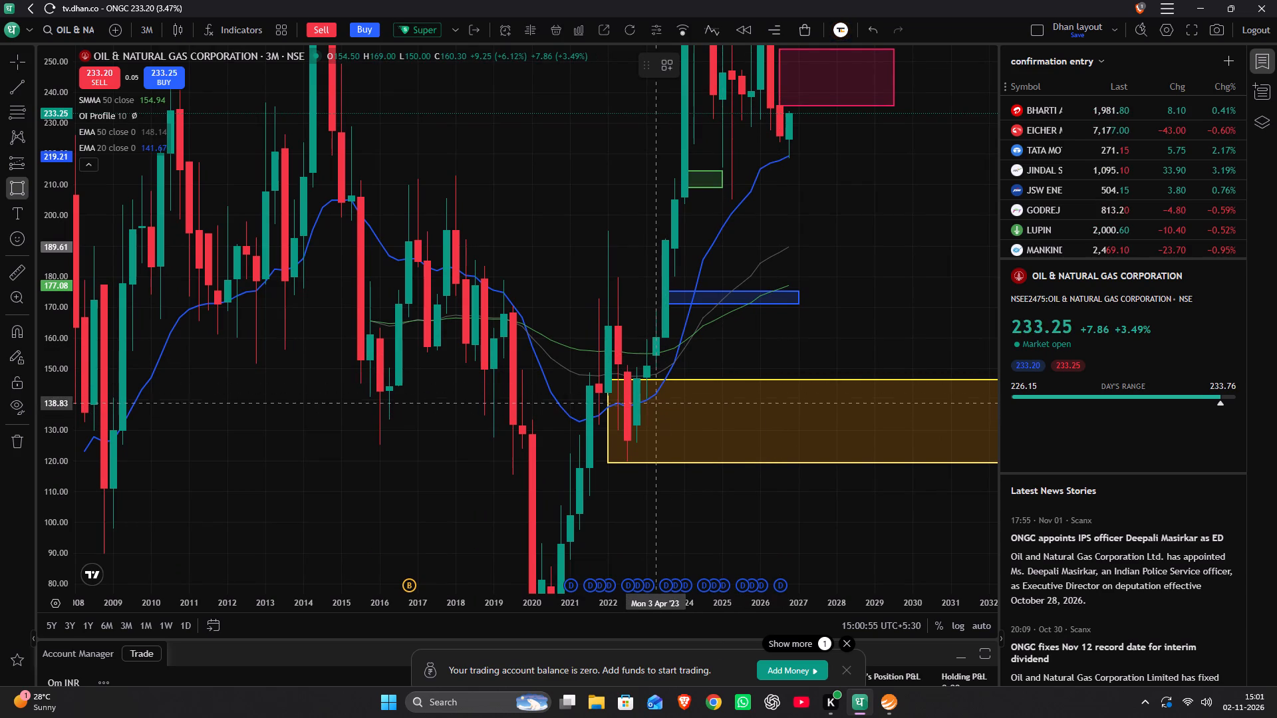
{"action": "left_click_drag", "start_coordinate": [648, 398], "coordinate": [652, 398]}
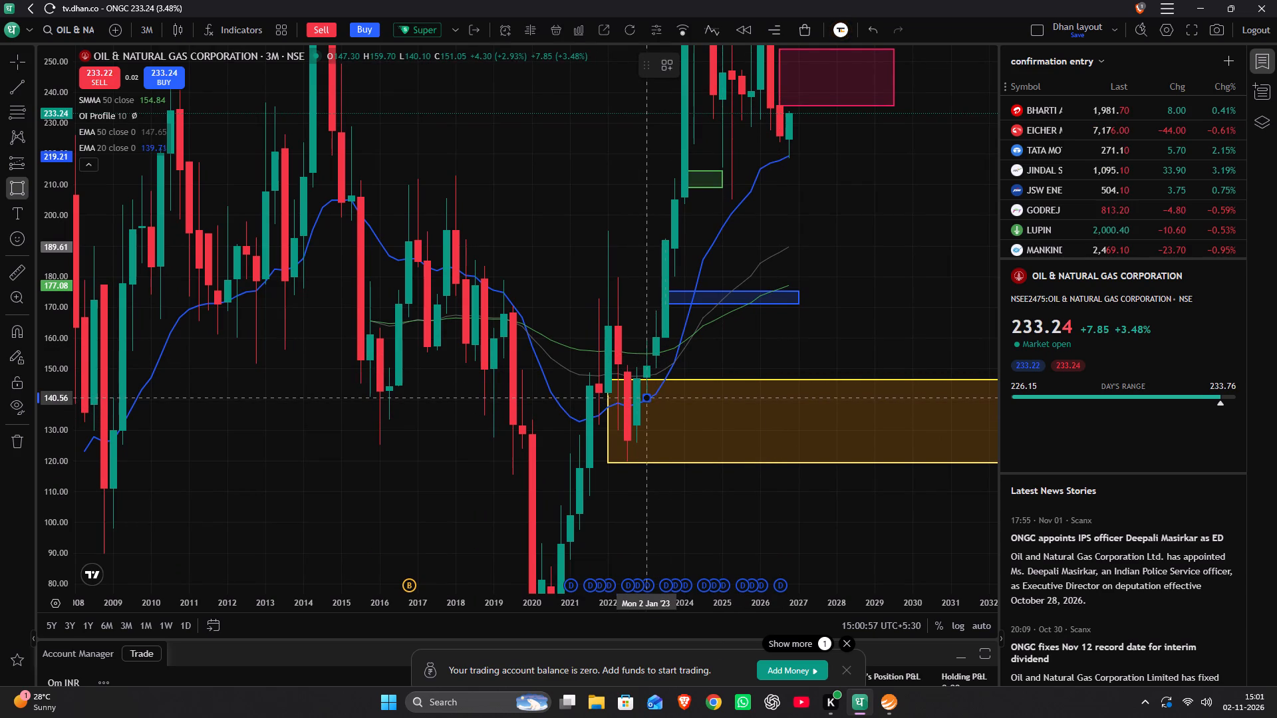
{"action": "left_click_drag", "start_coordinate": [652, 398], "coordinate": [931, 339]}
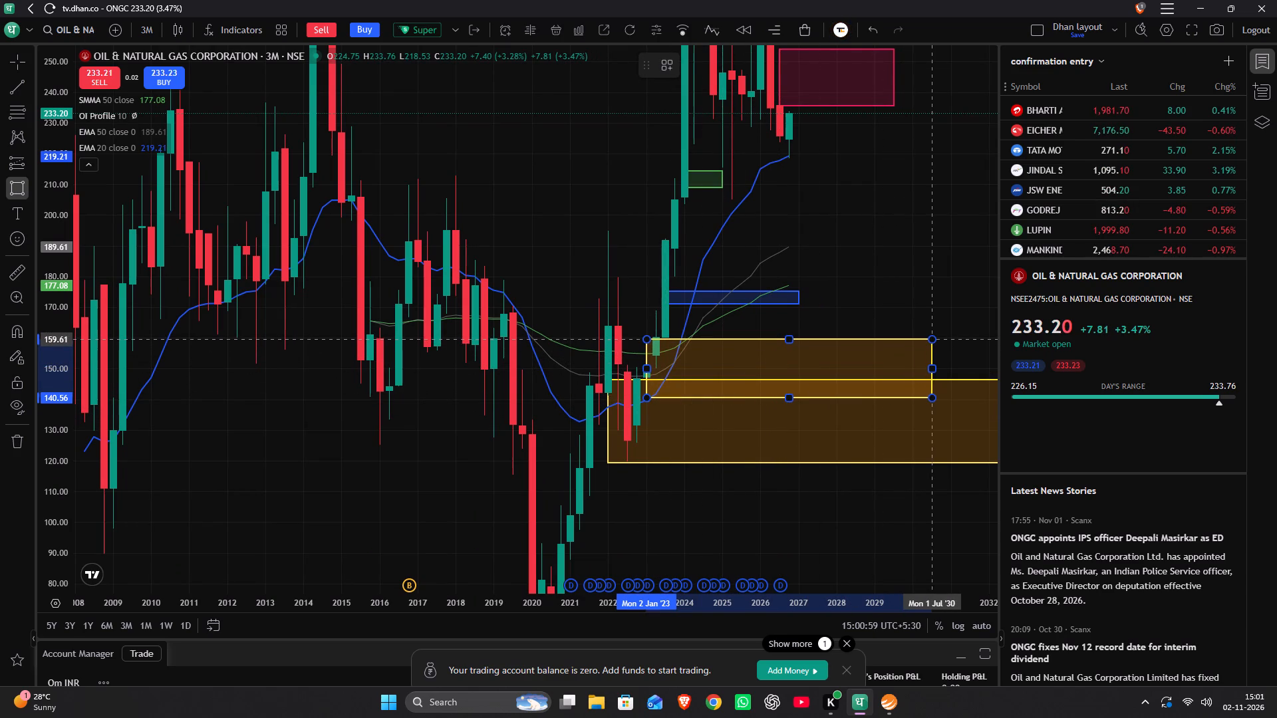
{"action": "left_click_drag", "start_coordinate": [931, 339], "coordinate": [931, 338]}
{"action": "left_click", "coordinate": [931, 338]}
Apply the QUATERLY DEMAND template to the new rectangle zone on the ONGC chart.
{"action": "double_click", "coordinate": [902, 356]}
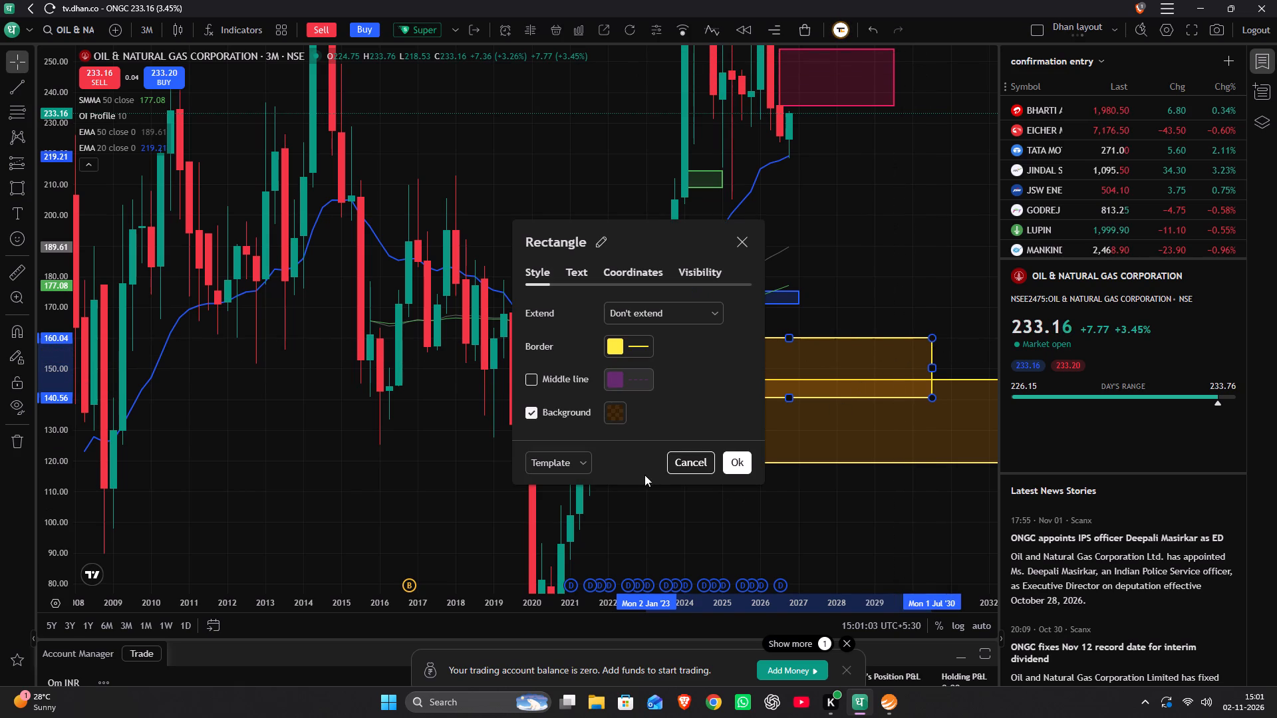
{"action": "left_click", "coordinate": [583, 457]}
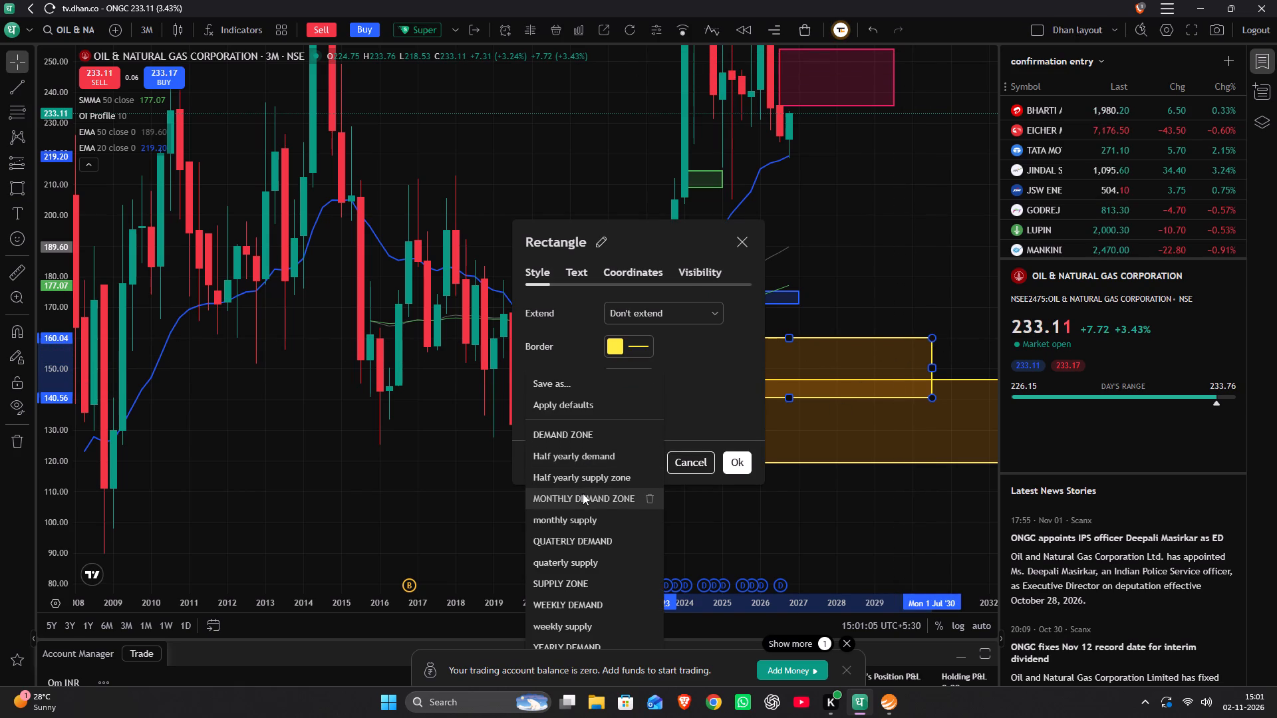
{"action": "left_click", "coordinate": [576, 550]}
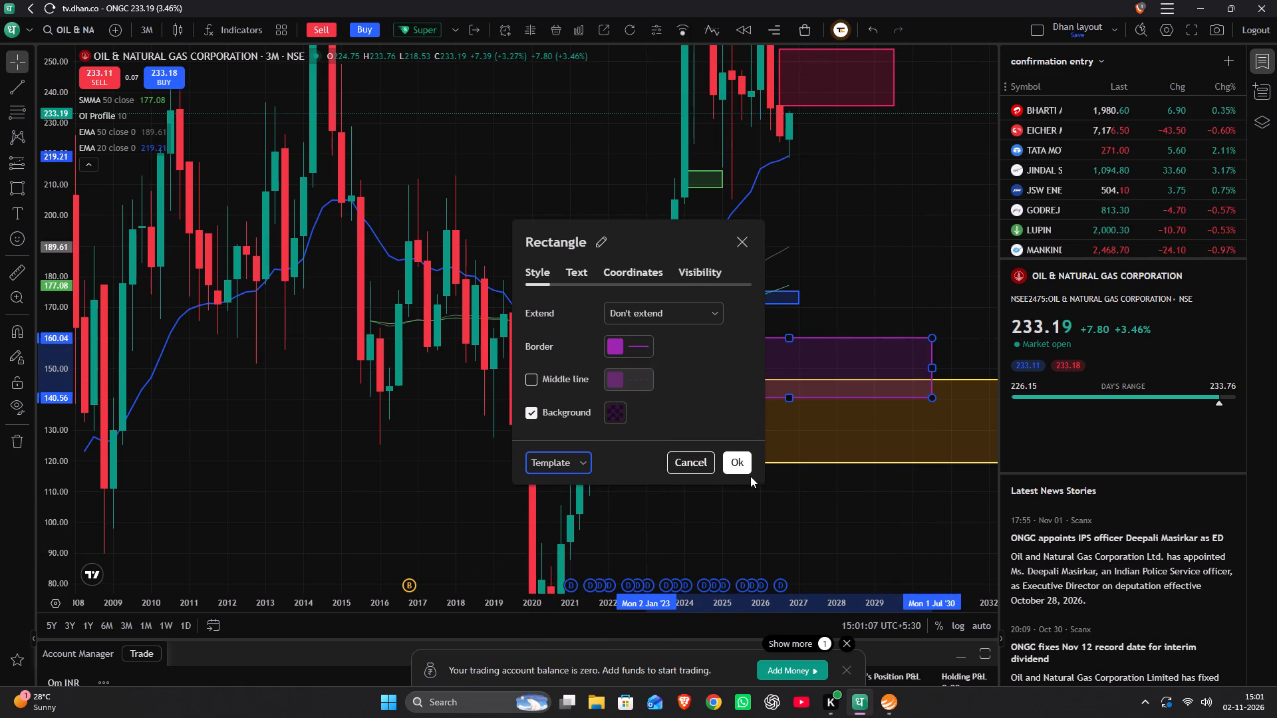
{"action": "left_click", "coordinate": [745, 467]}
Extend the purple quarterly demand zone's end date out to about July 2041.
{"action": "scroll", "coordinate": [750, 474], "scroll_direction": "down", "scroll_amount": 5}
{"action": "left_click_drag", "start_coordinate": [683, 459], "coordinate": [320, 446]}
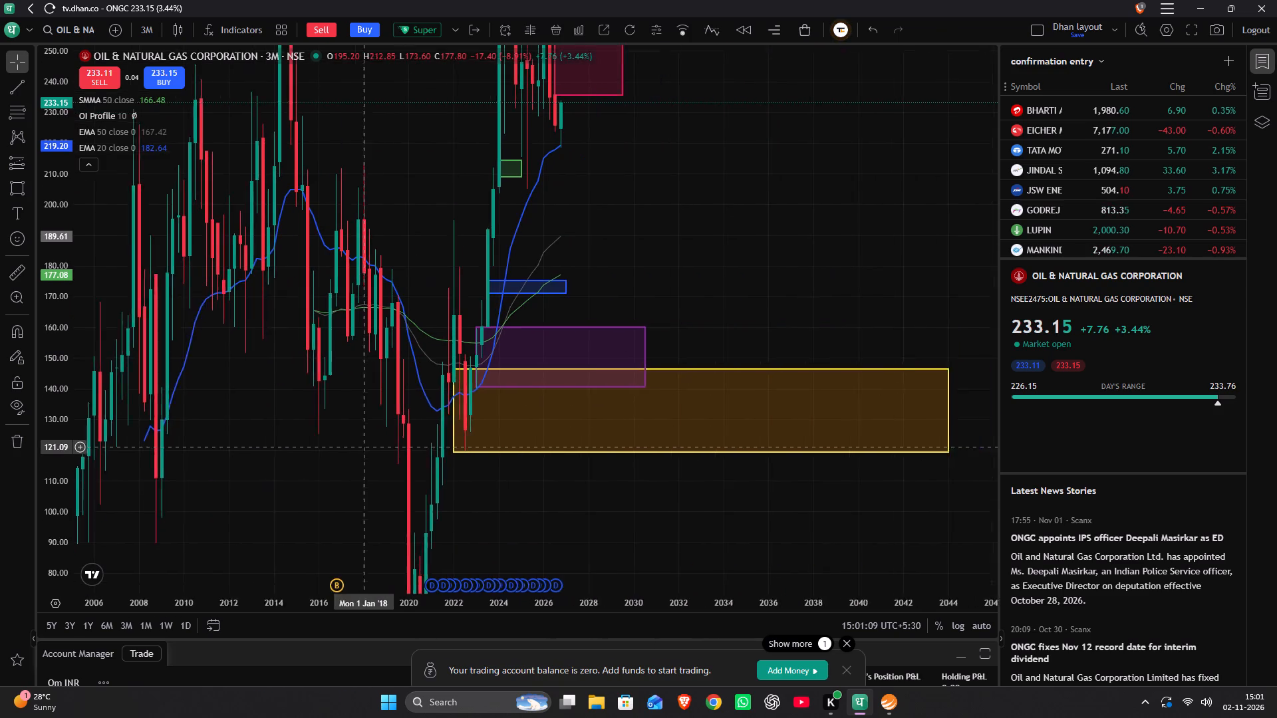
{"action": "left_click_drag", "start_coordinate": [320, 446], "coordinate": [229, 444]}
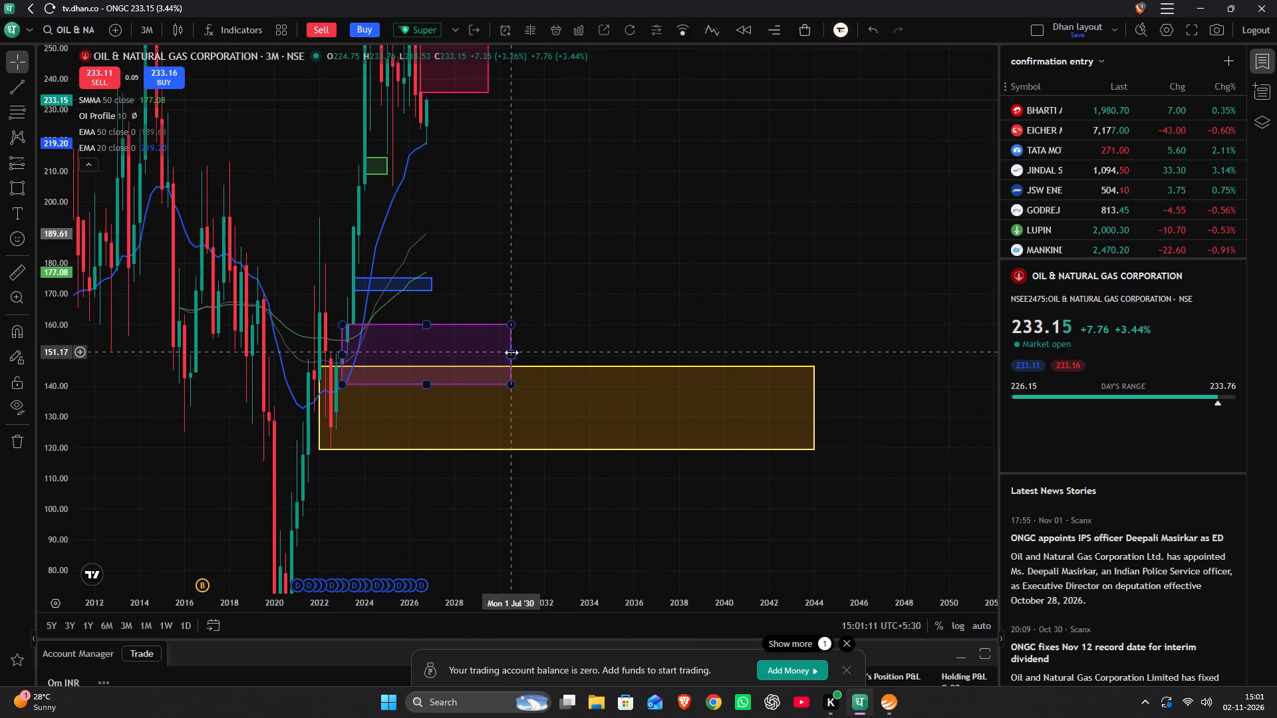
{"action": "left_click_drag", "start_coordinate": [511, 352], "coordinate": [757, 383]}
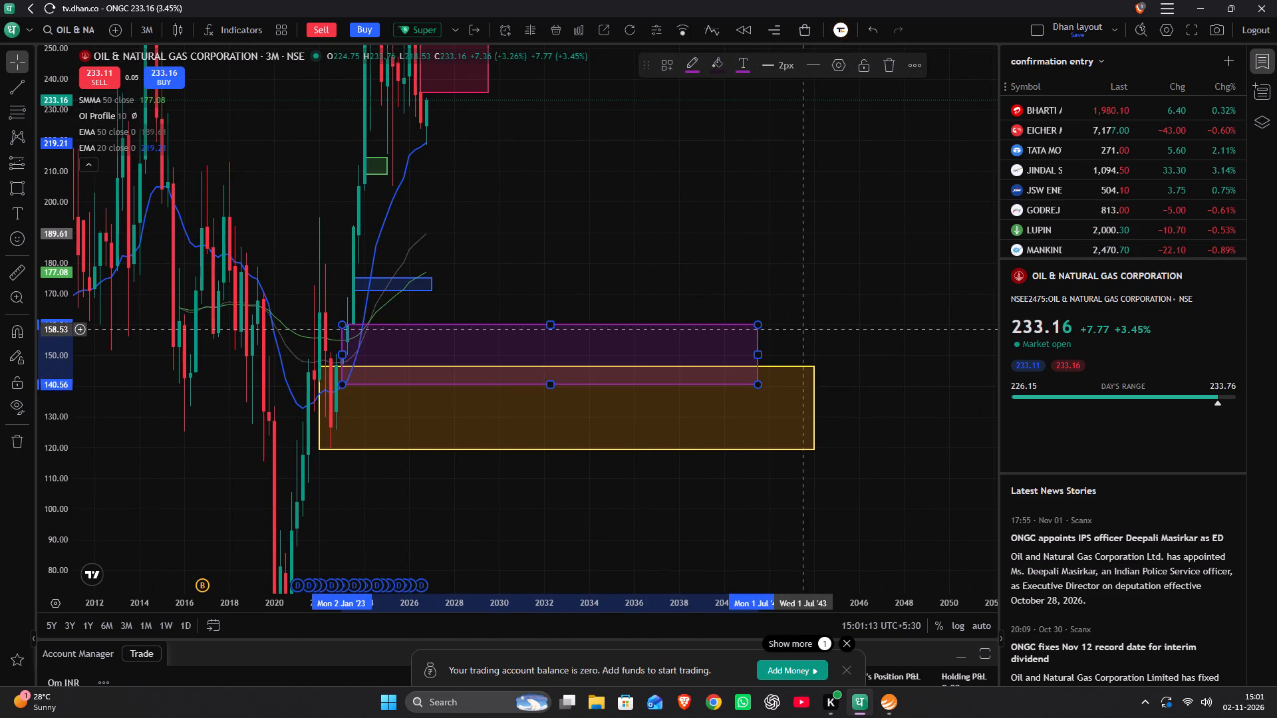
{"action": "left_click", "coordinate": [806, 324]}
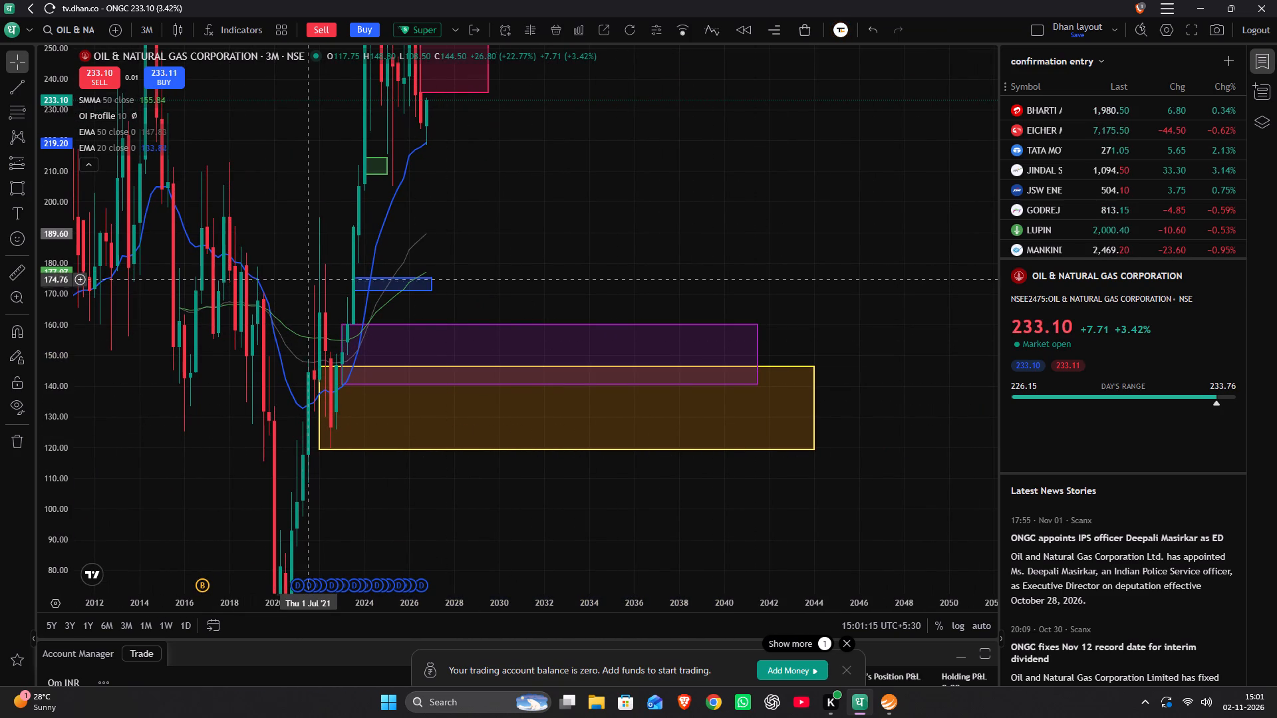
Switch the ONGC chart to the 6-month interval and examine its candles around the demand zones, with all drawings hidden.
{"action": "left_click_drag", "start_coordinate": [446, 193], "coordinate": [456, 396]}
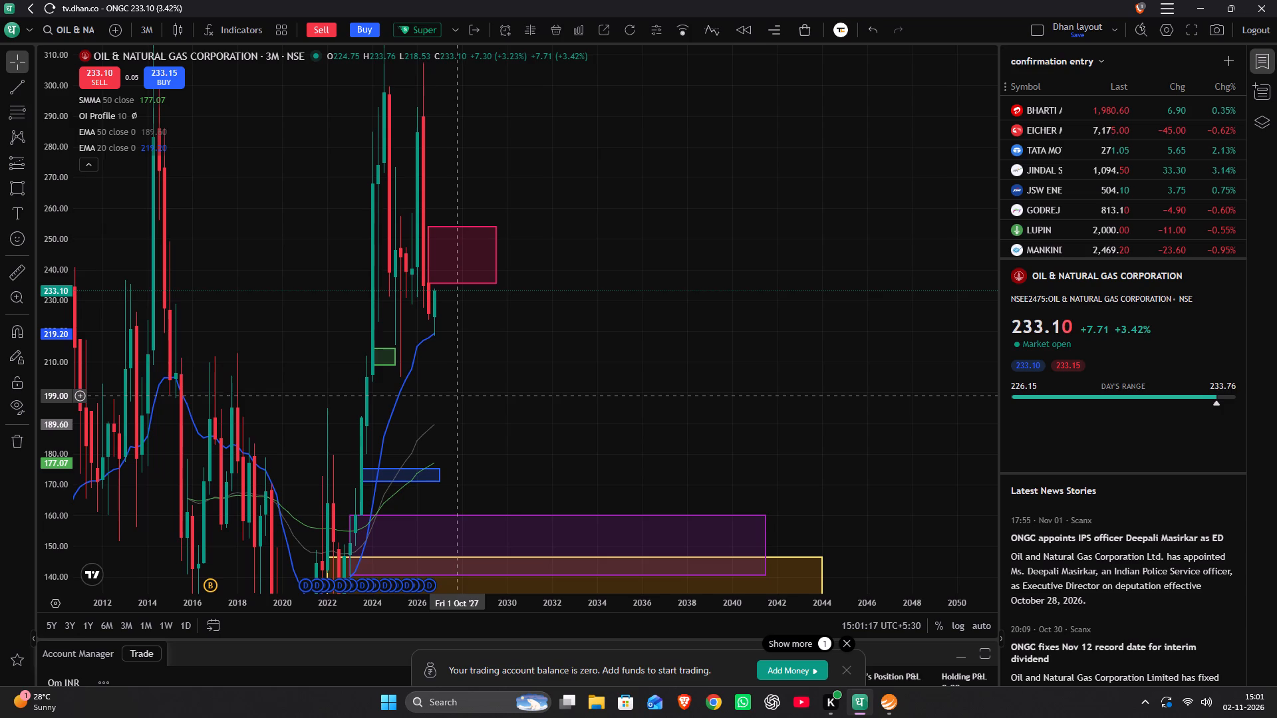
{"action": "left_click_drag", "start_coordinate": [456, 396], "coordinate": [454, 389]}
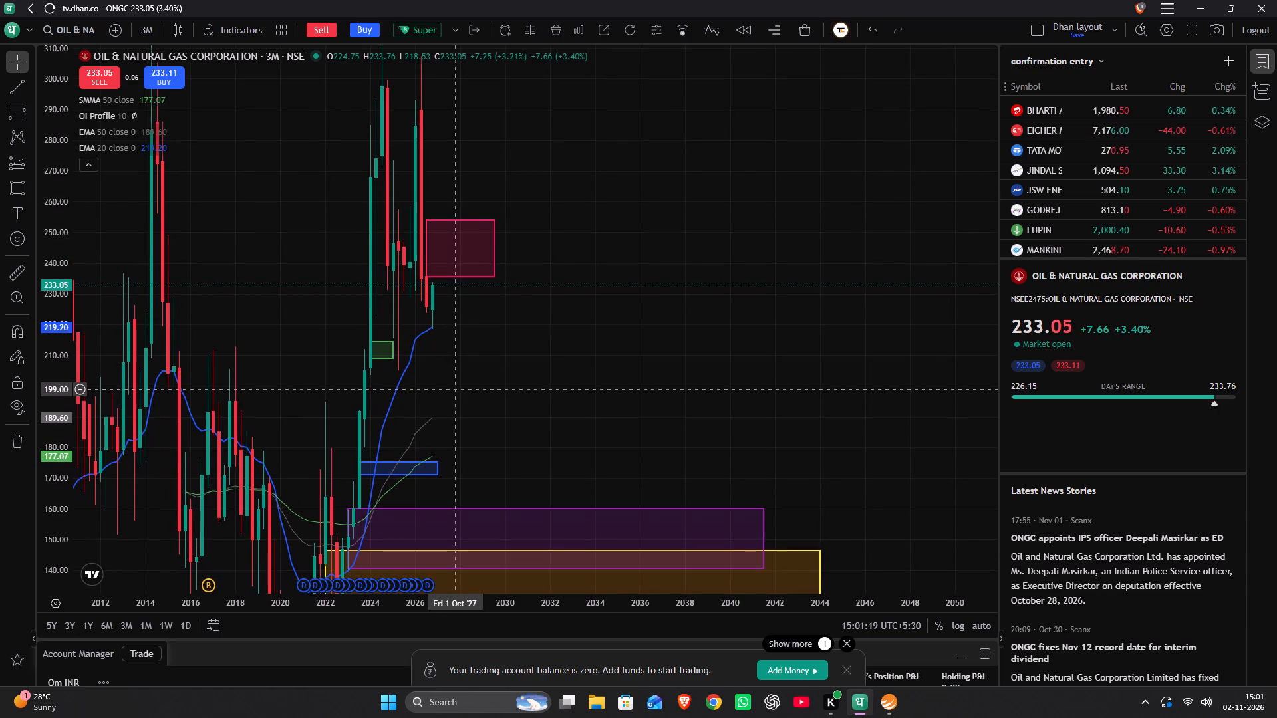
{"action": "left_click_drag", "start_coordinate": [454, 389], "coordinate": [456, 380]}
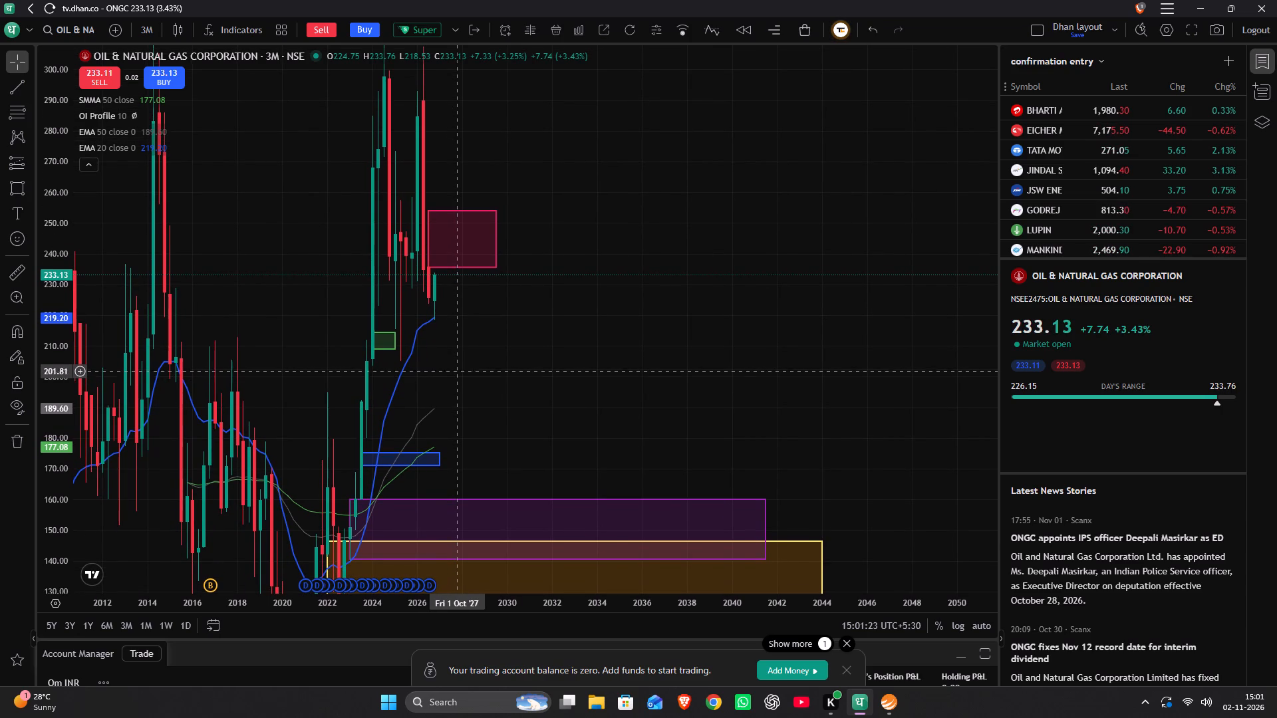
{"action": "type", "text": "6m"}
{"action": "key", "text": "Return"}
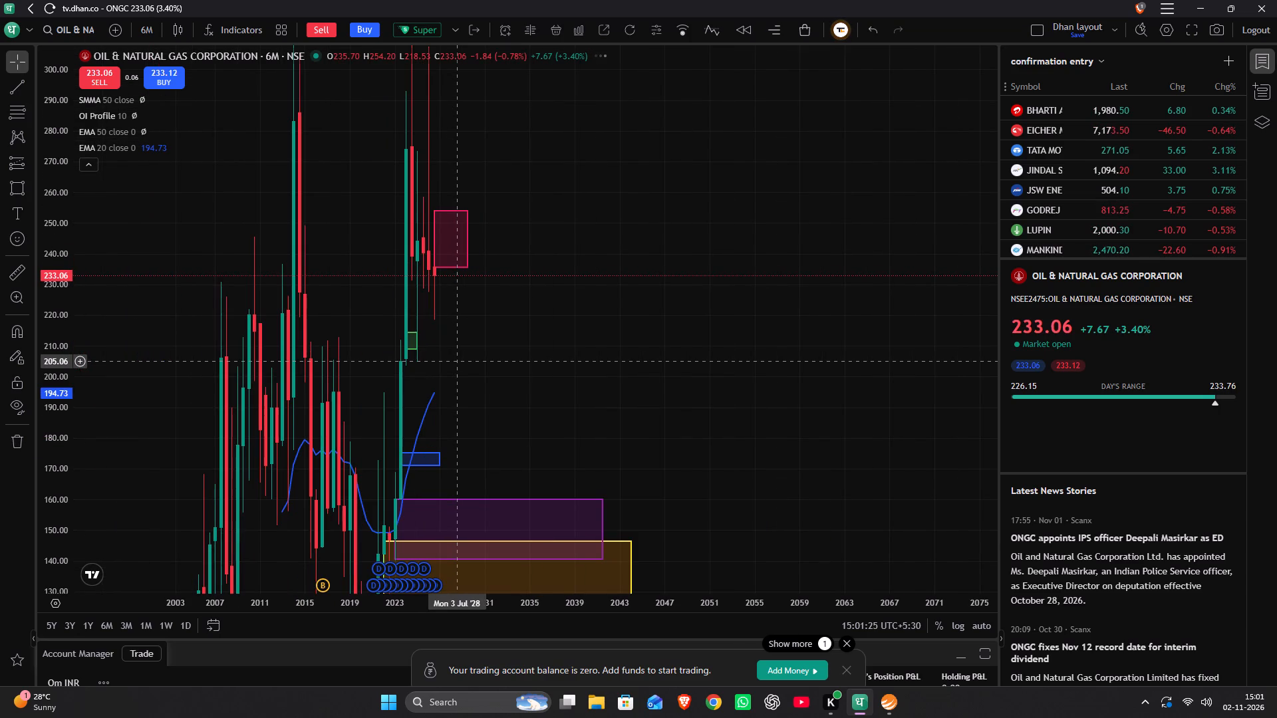
{"action": "left_click_drag", "start_coordinate": [629, 418], "coordinate": [750, 217]}
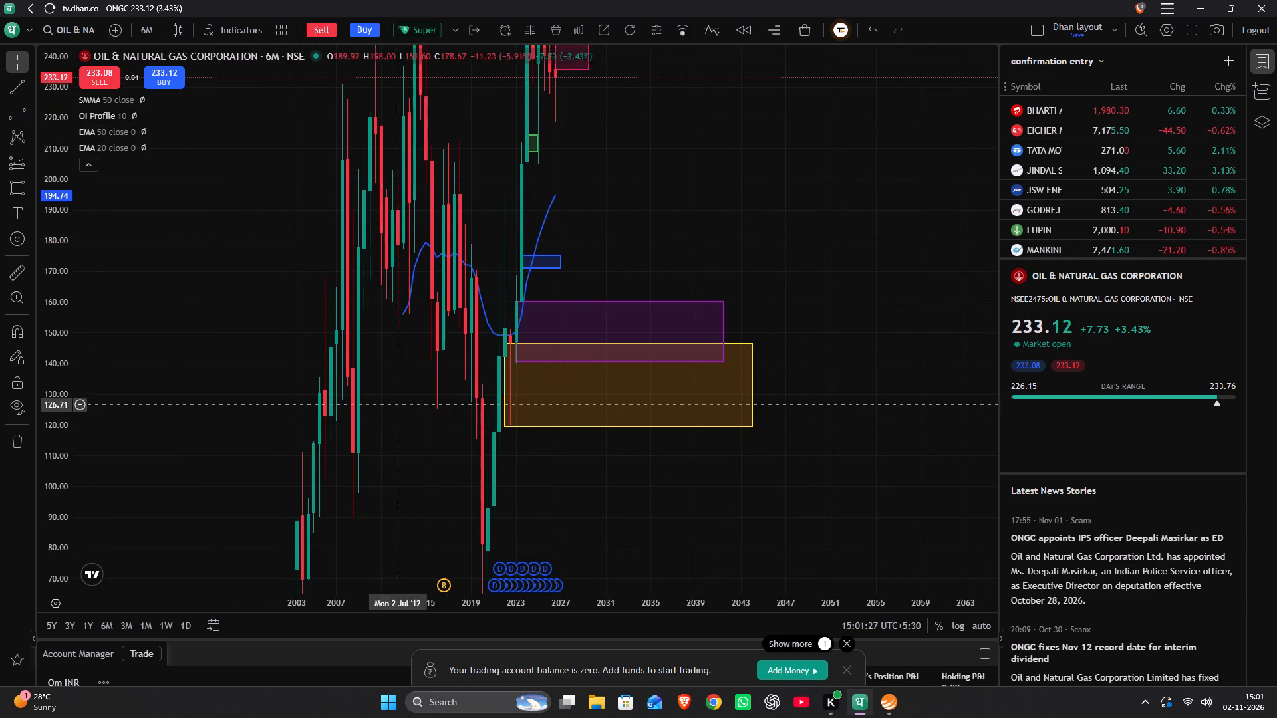
{"action": "left_click", "coordinate": [12, 411]}
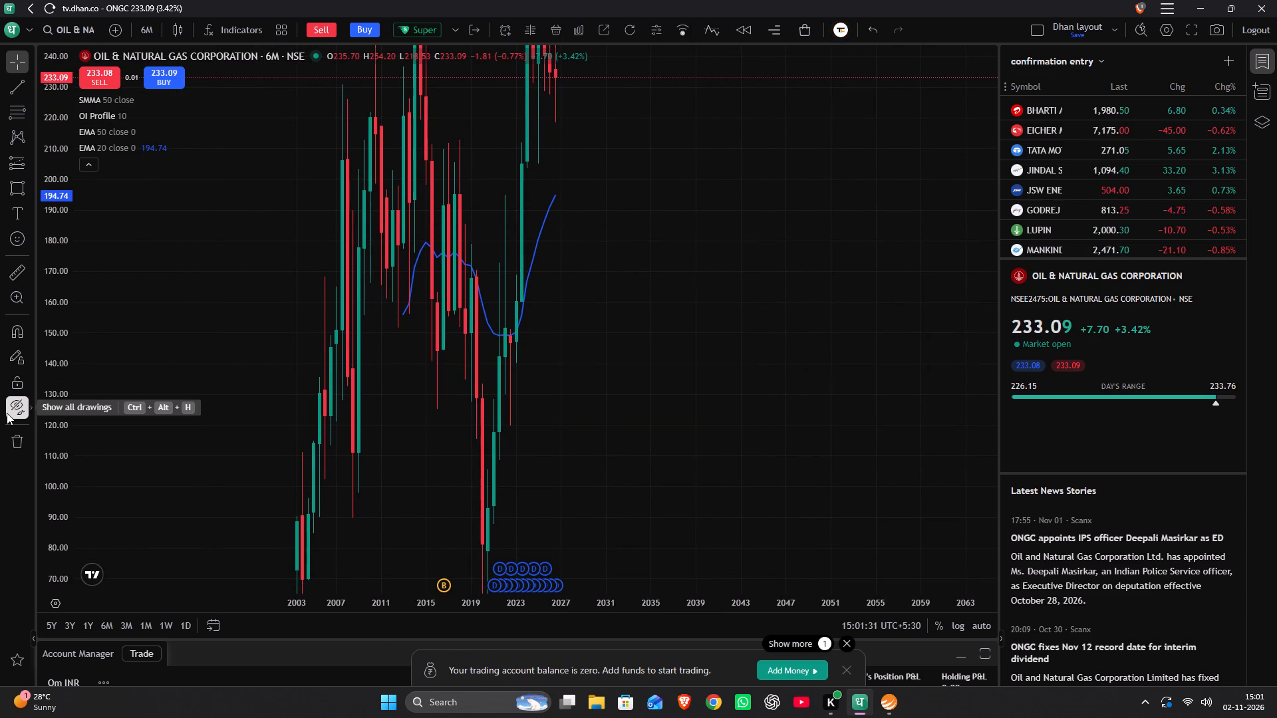
Switch the ONGC chart to the 1-day interval, show all drawings again and examine price from 2022 onwards against the zones.
{"action": "key", "text": "1"}
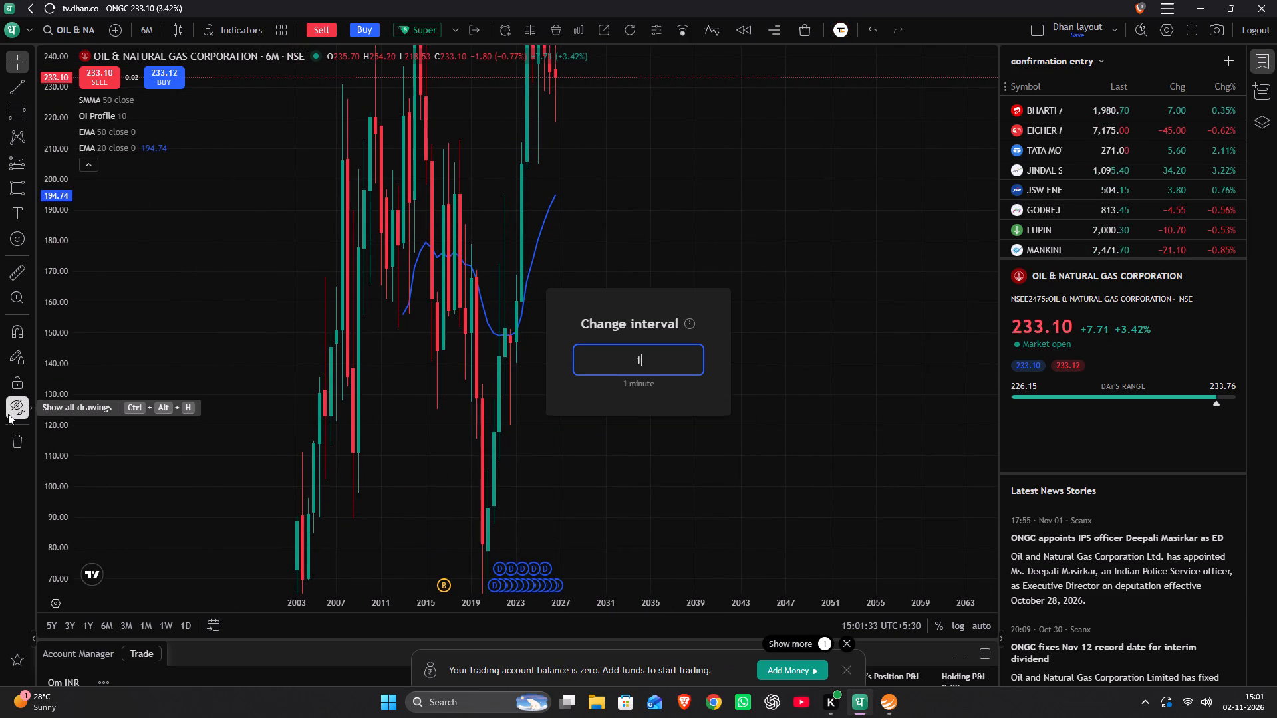
{"action": "key", "text": "d"}
{"action": "key", "text": "Return"}
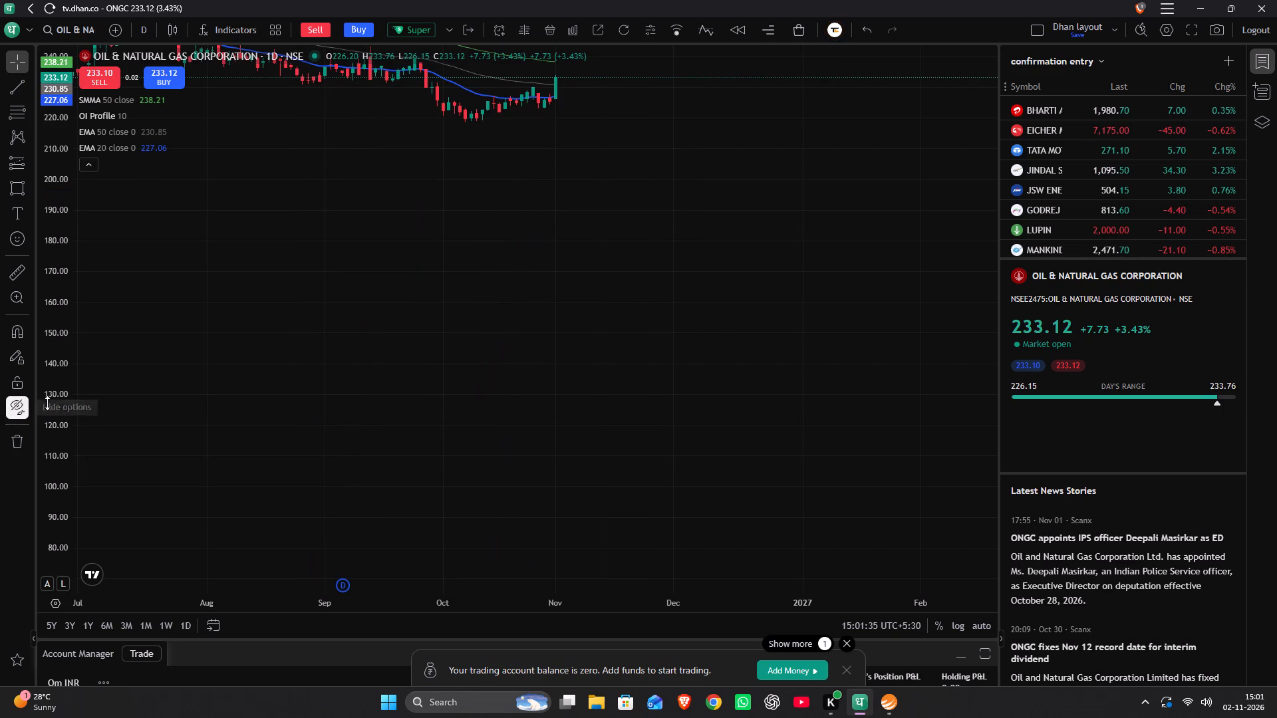
{"action": "left_click", "coordinate": [15, 405]}
{"action": "scroll", "coordinate": [169, 298], "scroll_direction": "down", "scroll_amount": 12}
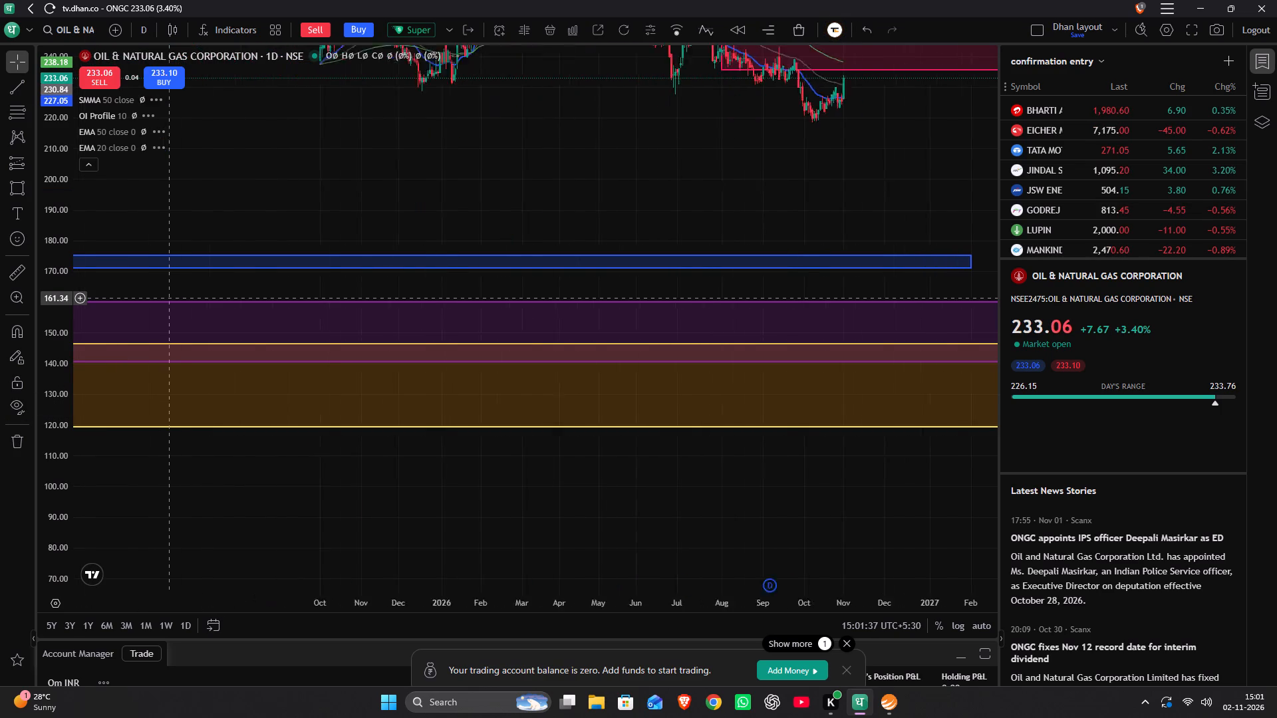
{"action": "scroll", "coordinate": [168, 299], "scroll_direction": "down", "scroll_amount": 14}
{"action": "left_click_drag", "start_coordinate": [304, 231], "coordinate": [296, 271]}
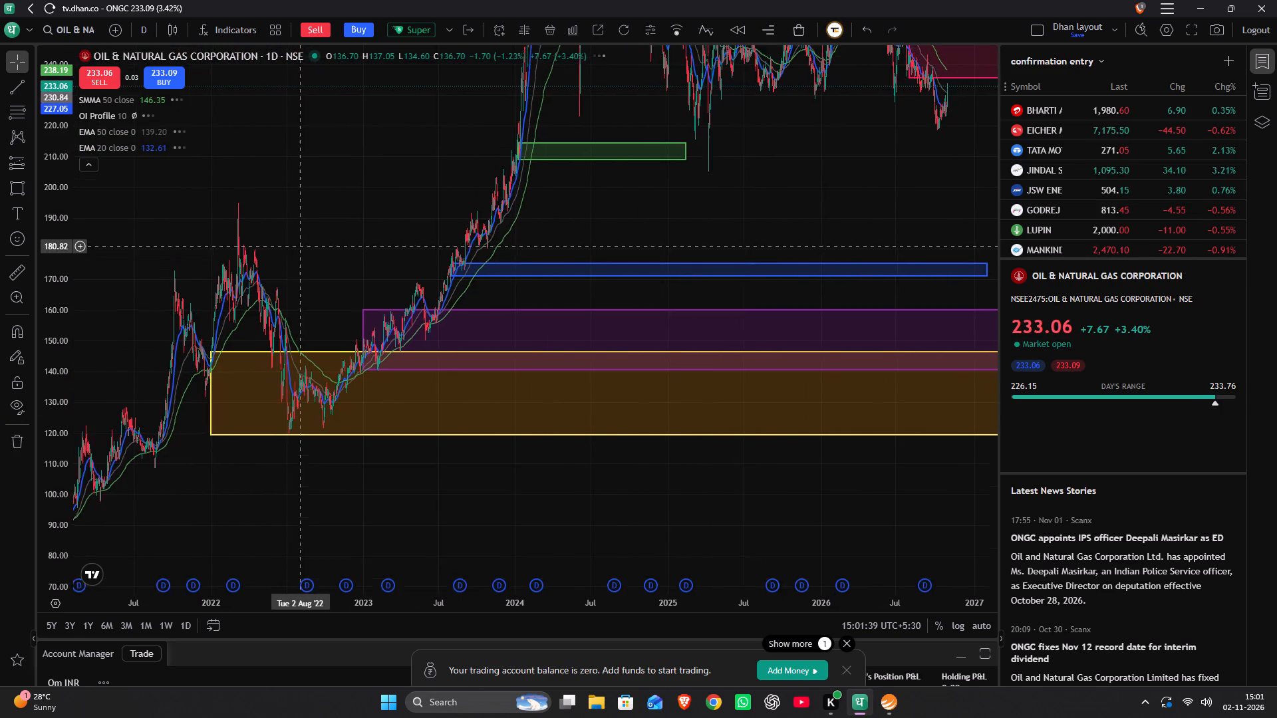
{"action": "left_click_drag", "start_coordinate": [296, 271], "coordinate": [199, 485]}
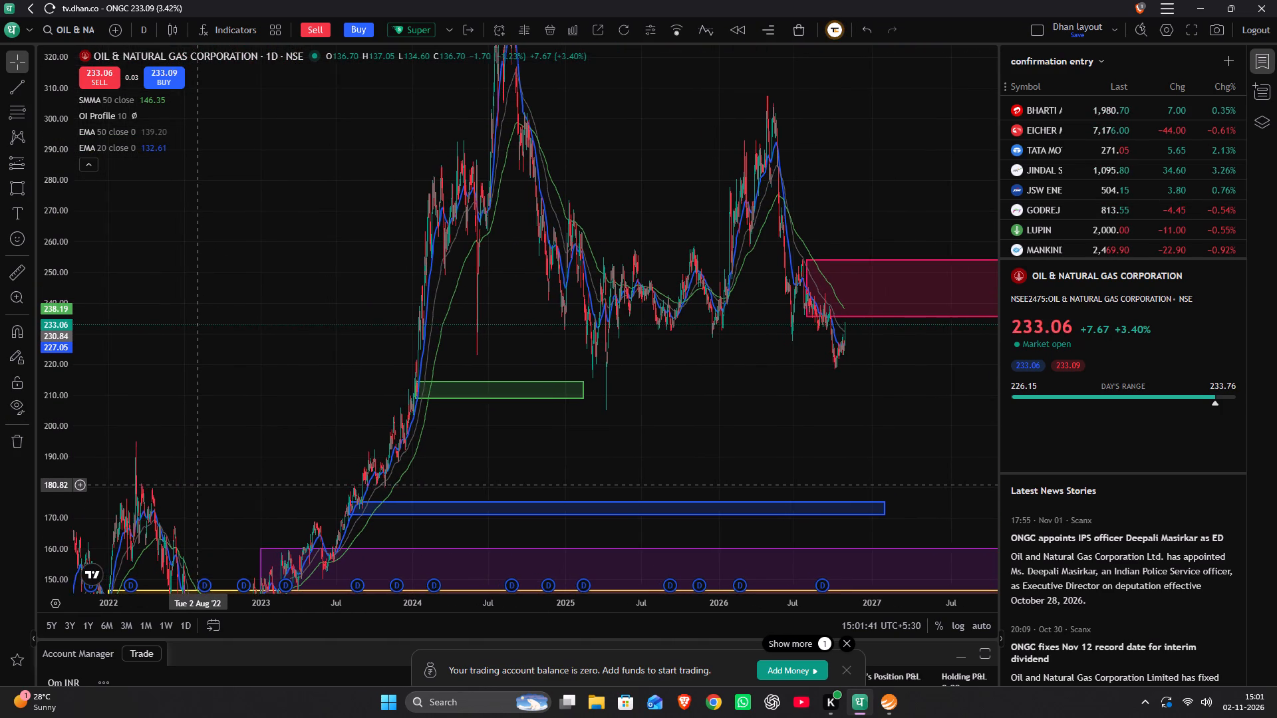
{"action": "left_click_drag", "start_coordinate": [199, 485], "coordinate": [205, 487]}
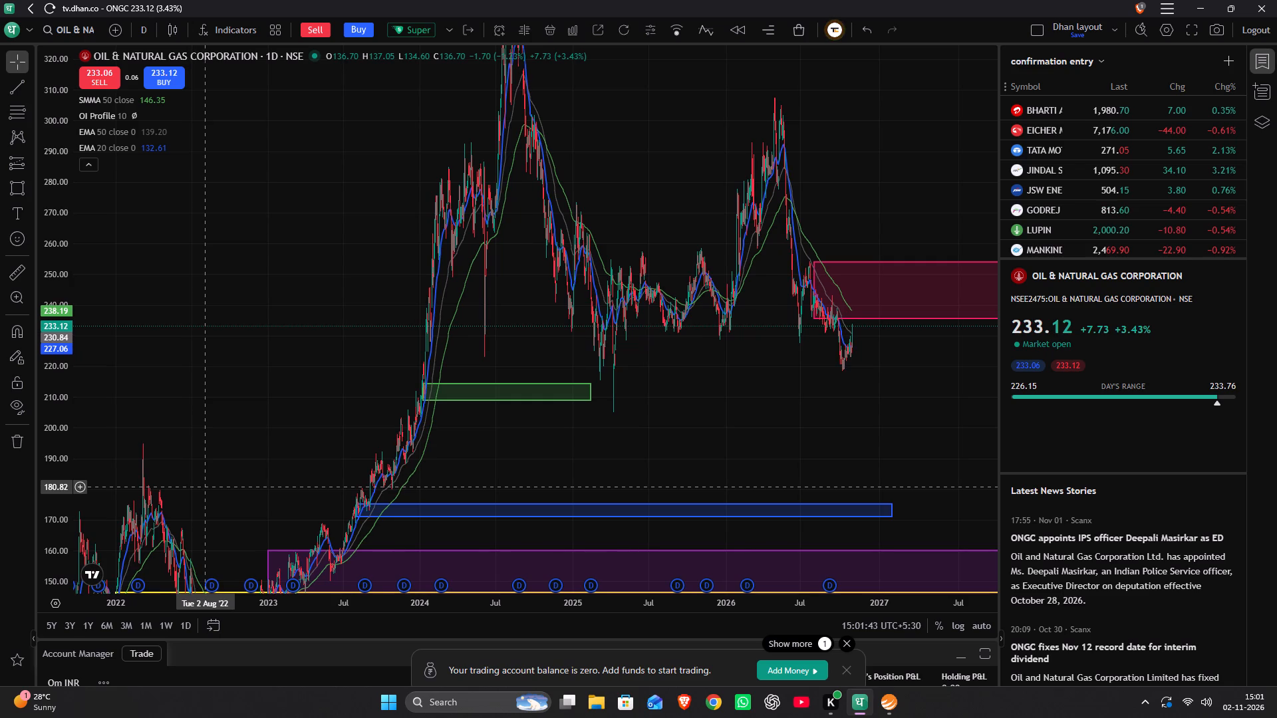
{"action": "left_click_drag", "start_coordinate": [205, 487], "coordinate": [201, 436]}
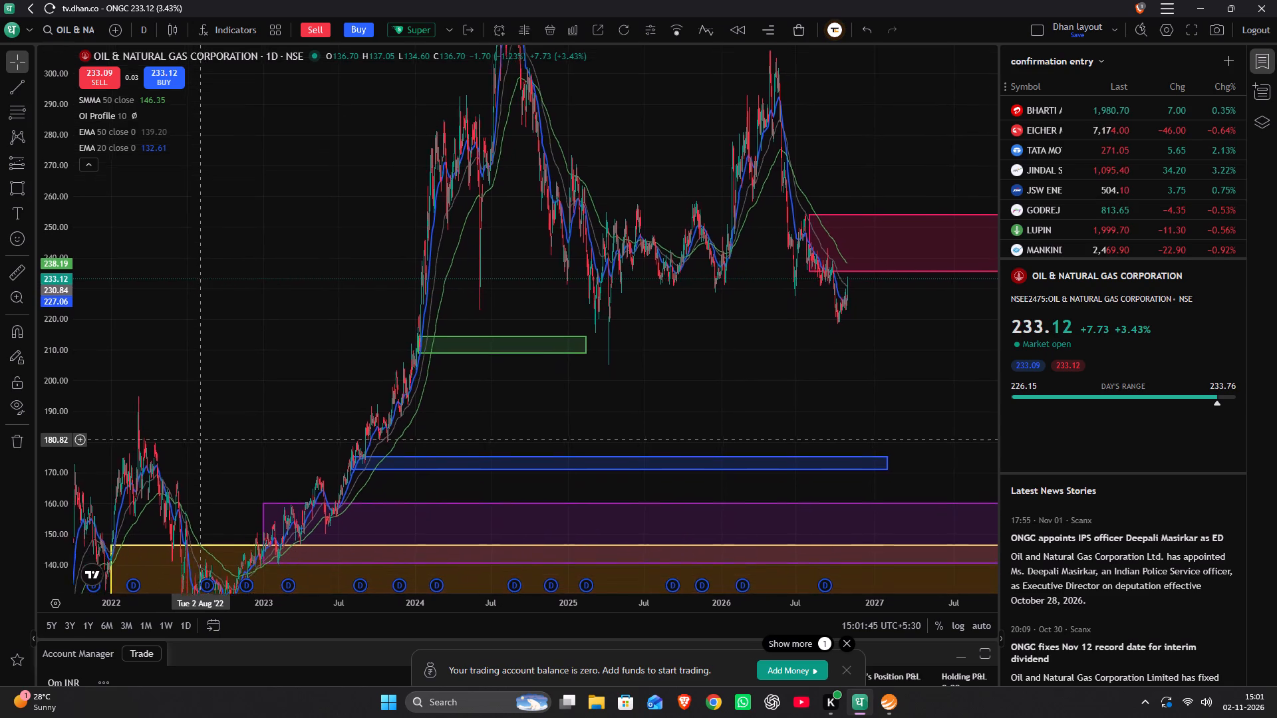
{"action": "left_click_drag", "start_coordinate": [201, 436], "coordinate": [202, 435]}
Examine ONGC's daily candles from 2023 to early 2024 in closer detail around the purple, blue and green demand zones.
{"action": "scroll", "coordinate": [202, 429], "scroll_direction": "up", "scroll_amount": 5}
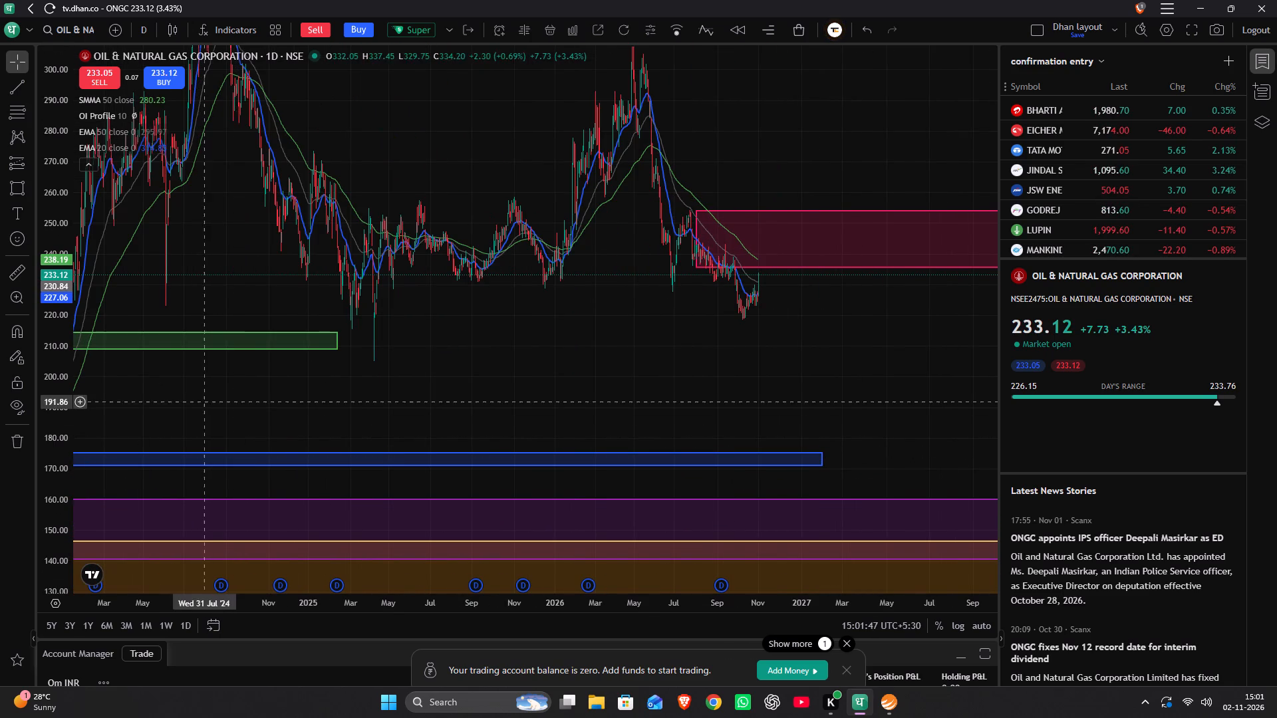
{"action": "left_click_drag", "start_coordinate": [204, 400], "coordinate": [690, 359]}
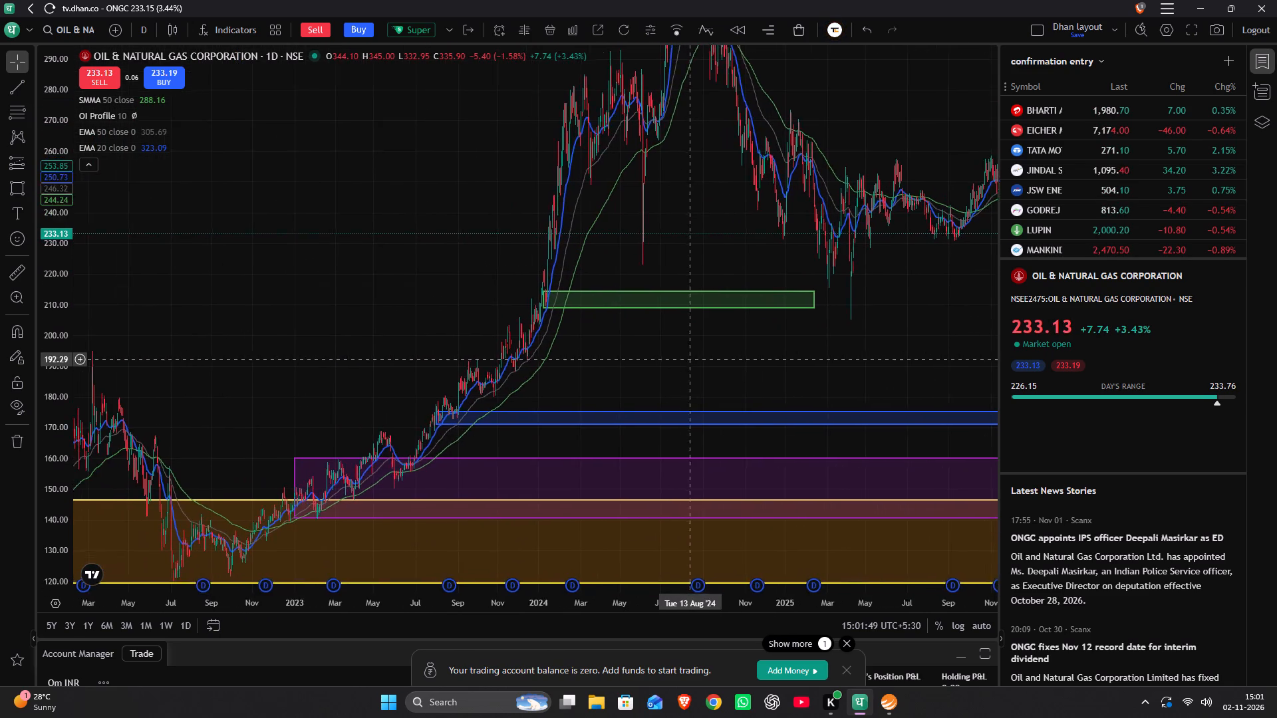
{"action": "left_click_drag", "start_coordinate": [690, 359], "coordinate": [821, 304]}
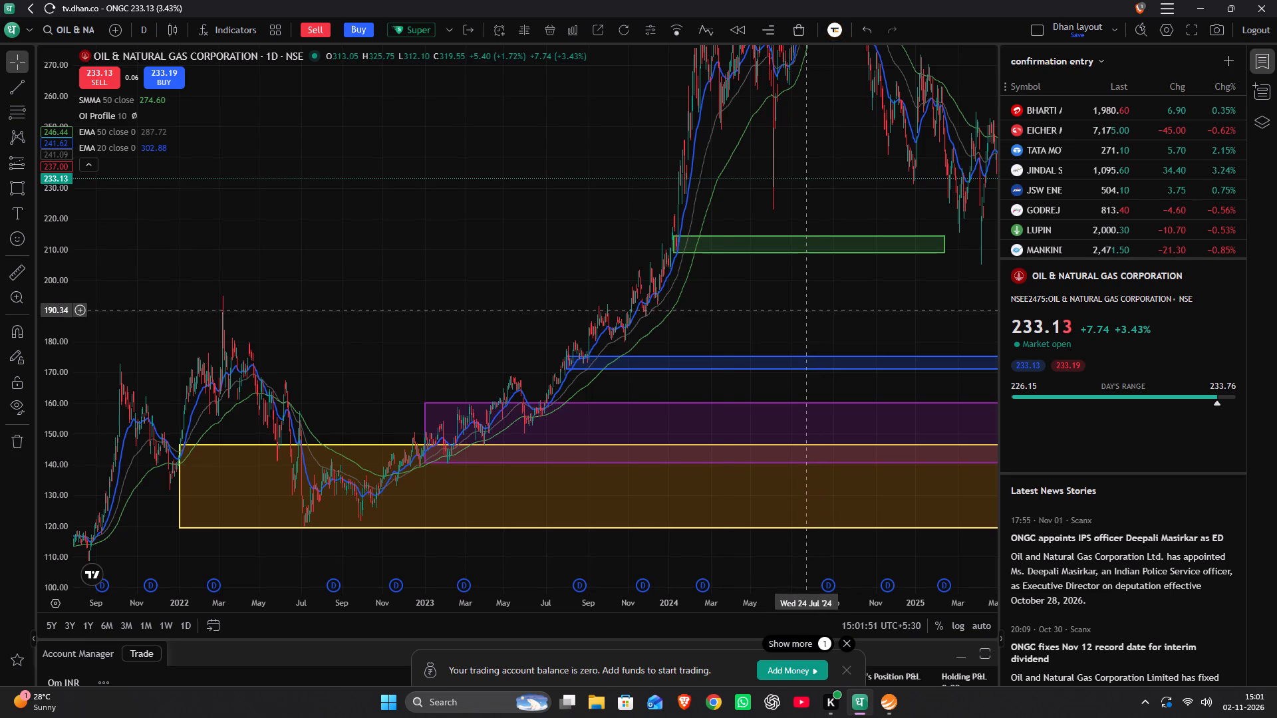
{"action": "scroll", "coordinate": [447, 358], "scroll_direction": "up", "scroll_amount": 7}
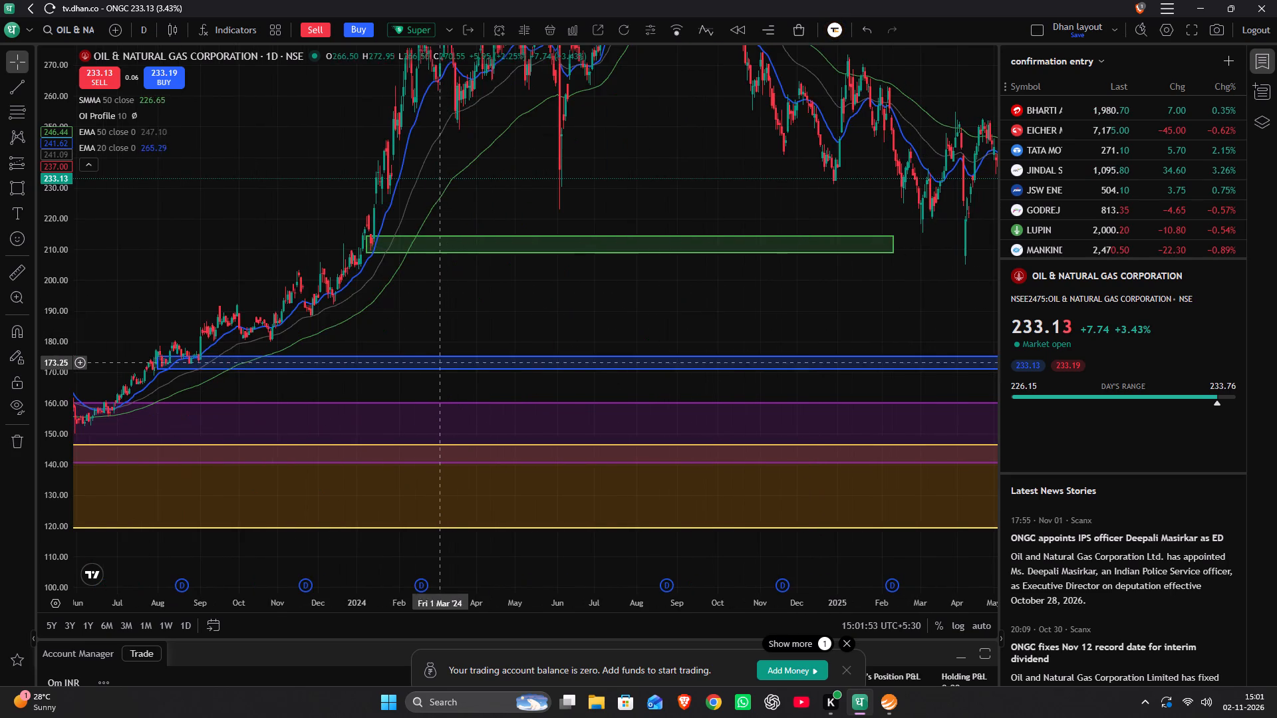
{"action": "left_click_drag", "start_coordinate": [293, 286], "coordinate": [504, 394]}
{"action": "scroll", "coordinate": [54, 421], "scroll_direction": "up", "scroll_amount": 4}
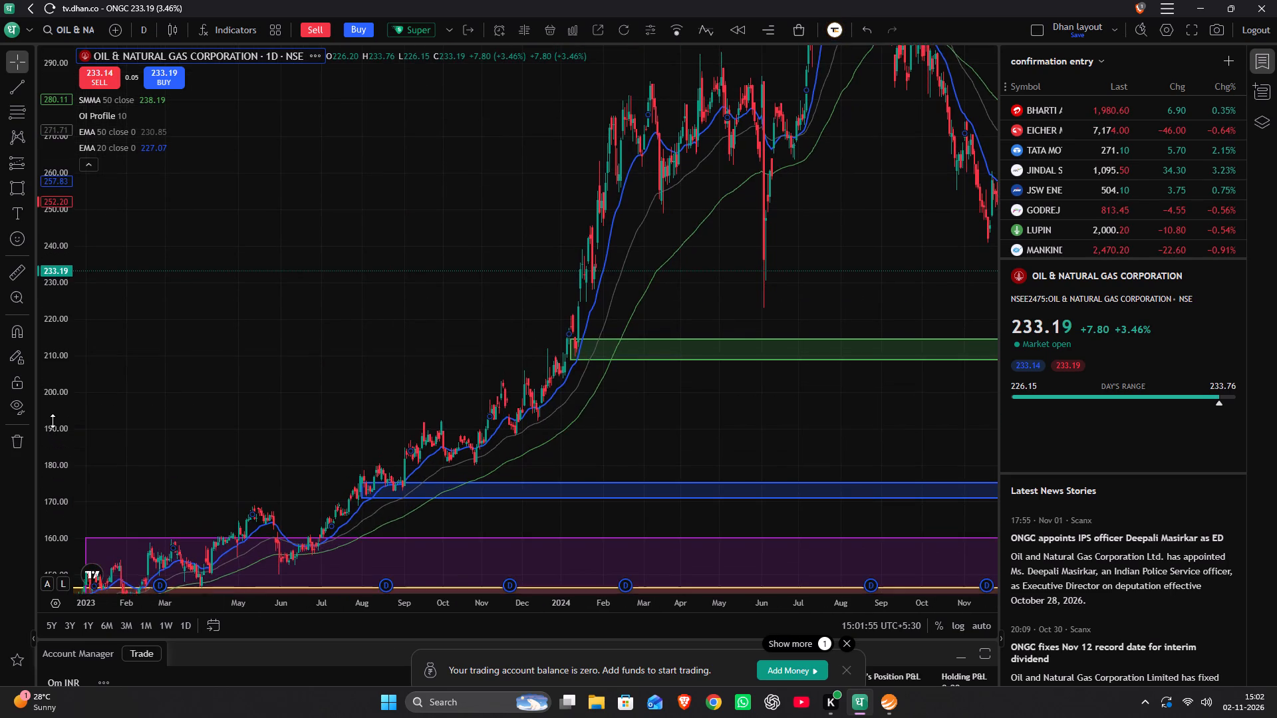
{"action": "scroll", "coordinate": [53, 421], "scroll_direction": "up", "scroll_amount": 14}
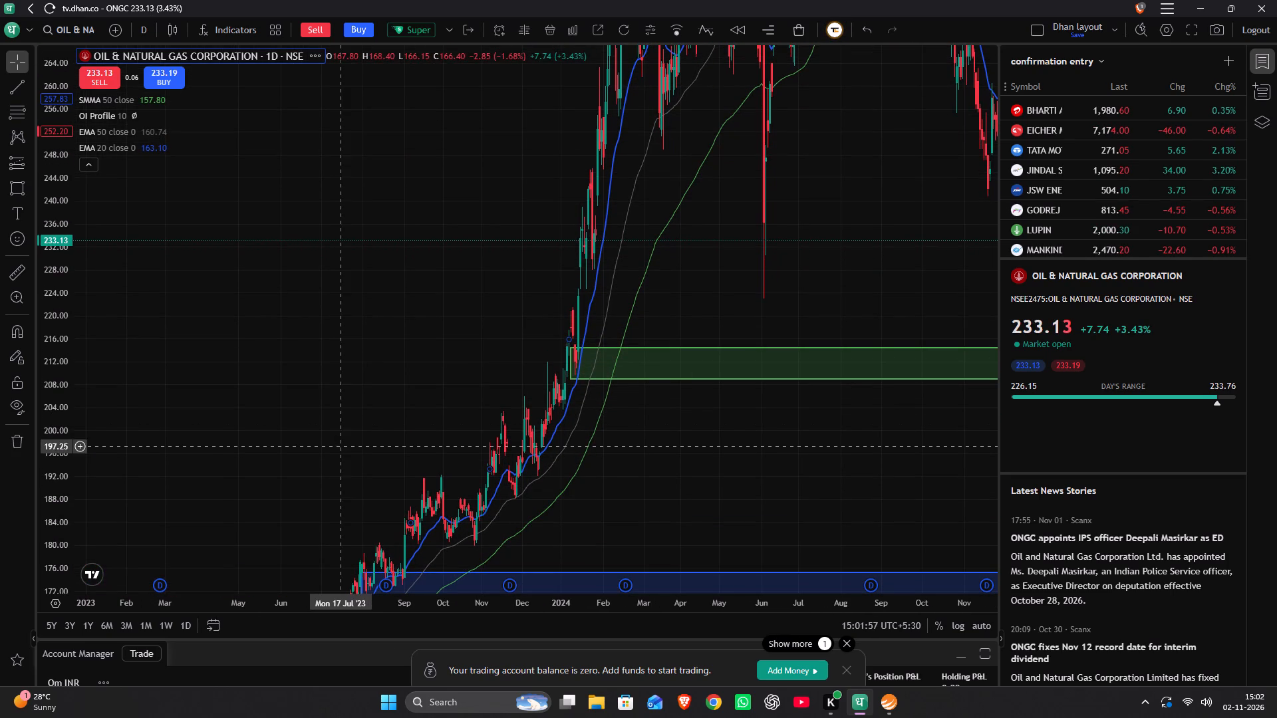
{"action": "left_click_drag", "start_coordinate": [462, 324], "coordinate": [297, 242]}
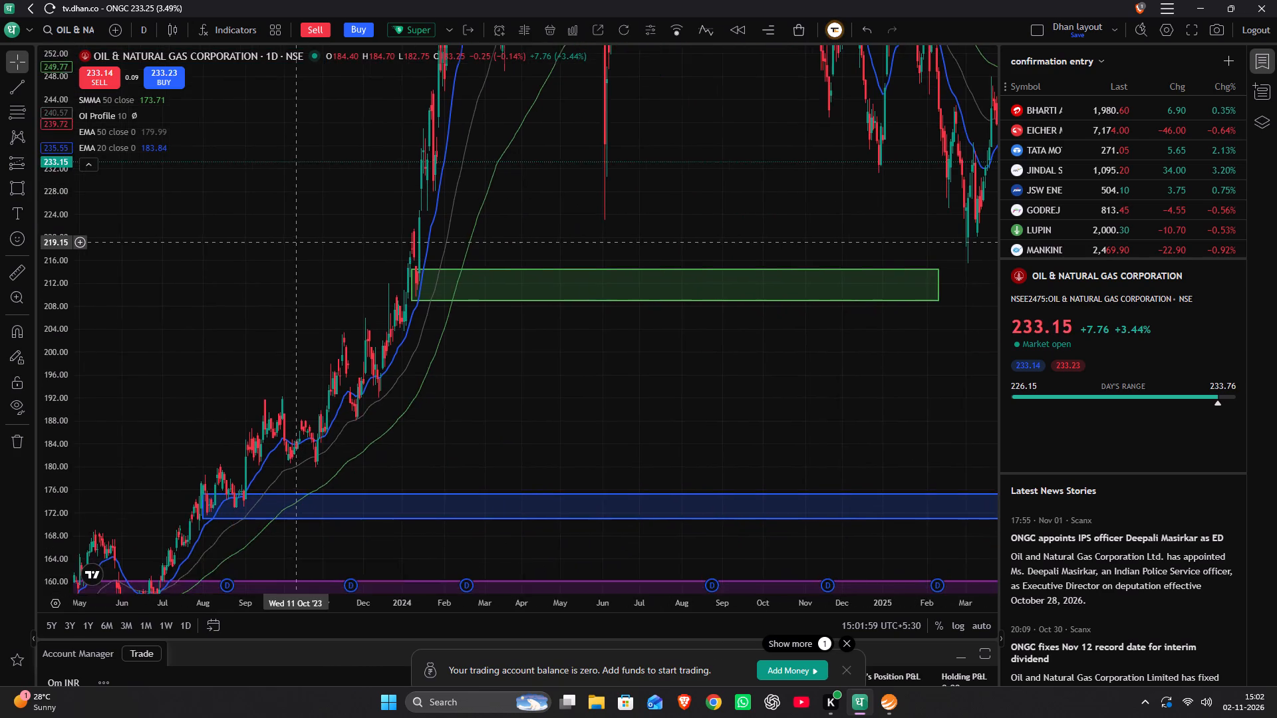
{"action": "left_click_drag", "start_coordinate": [297, 242], "coordinate": [175, 293]}
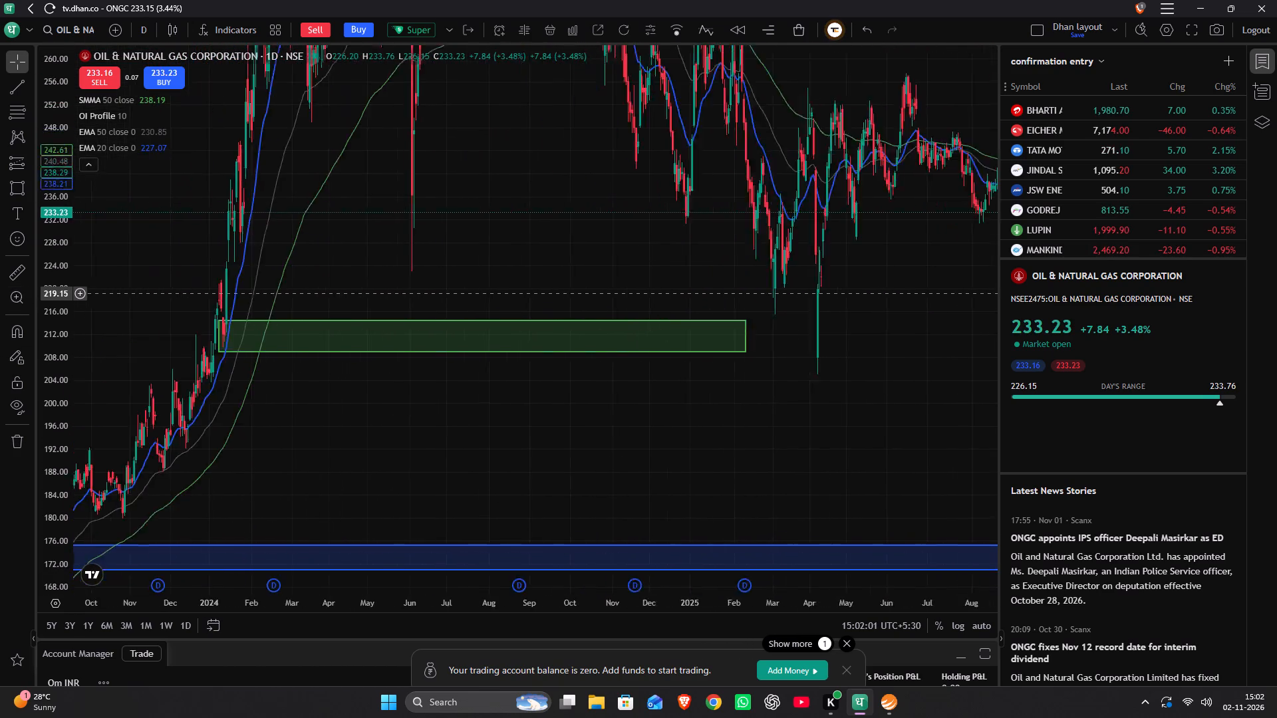
{"action": "left_click_drag", "start_coordinate": [175, 293], "coordinate": [502, 126]}
{"action": "left_click_drag", "start_coordinate": [364, 228], "coordinate": [502, 199]}
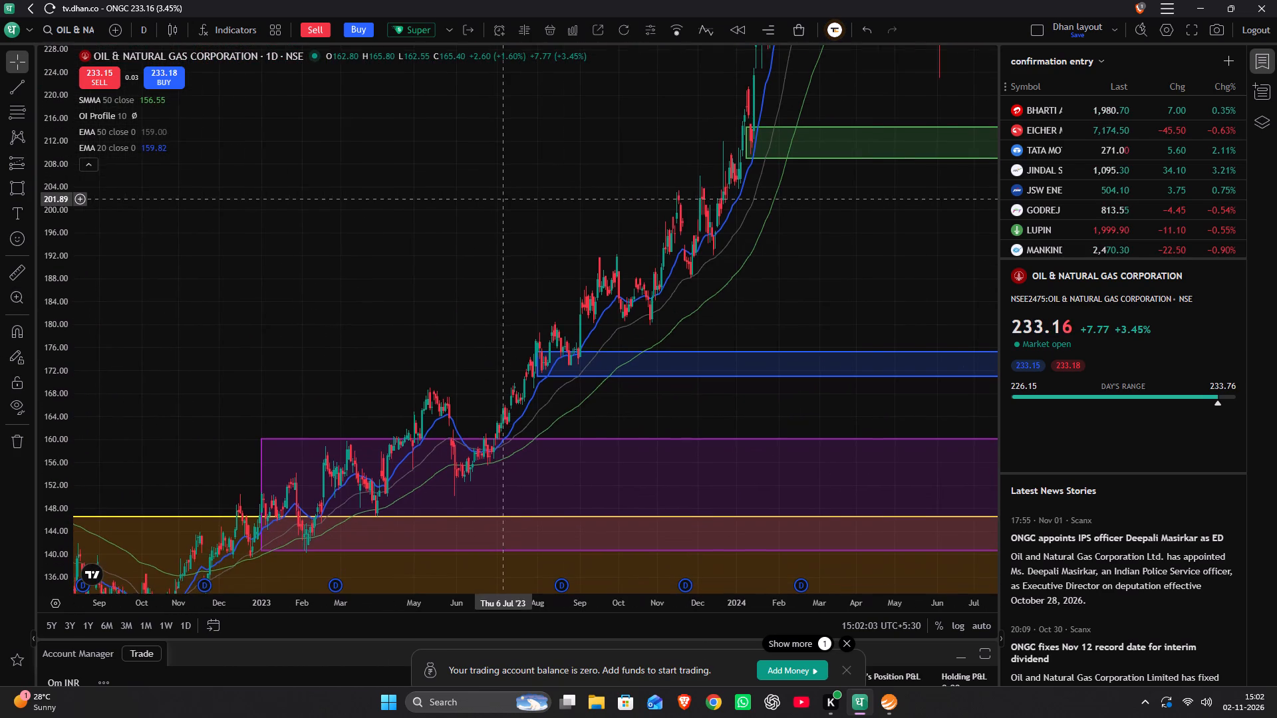
{"action": "left_click_drag", "start_coordinate": [502, 199], "coordinate": [503, 197]}
{"action": "scroll", "coordinate": [503, 197], "scroll_direction": "up", "scroll_amount": 5}
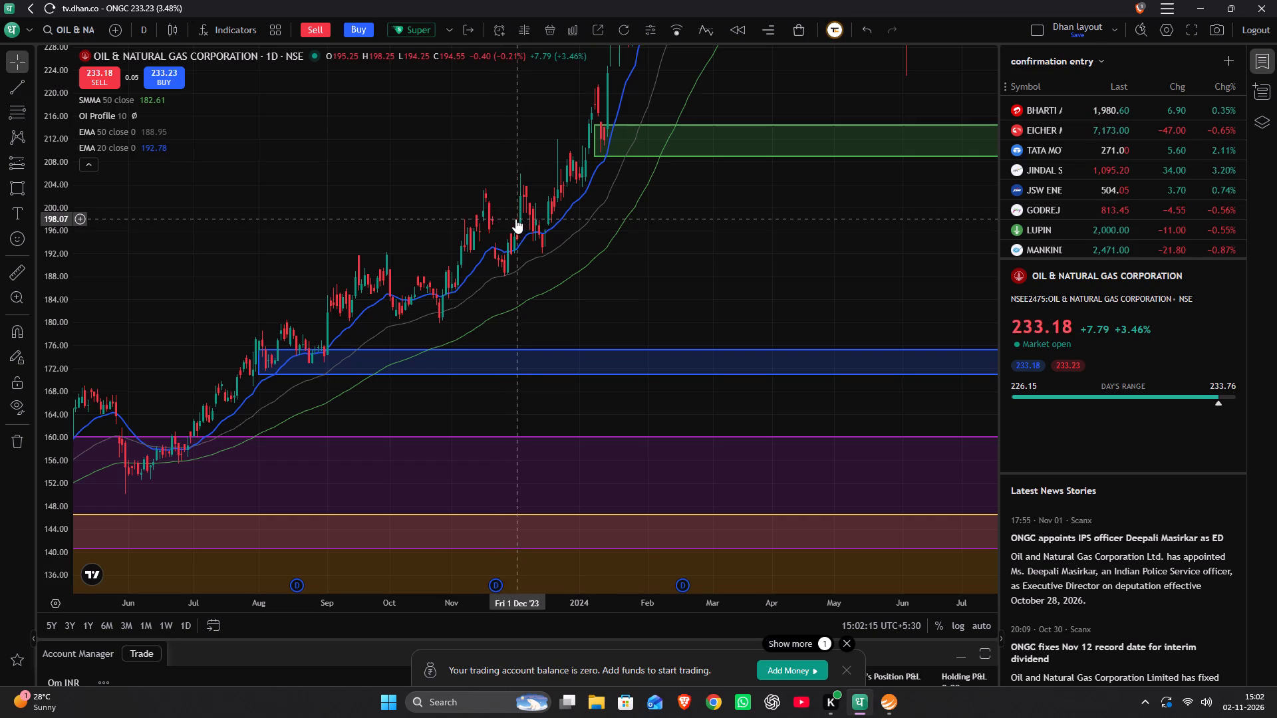
Examine ONGC's wider daily price history from 2021 to 2026 against the yellow, purple, blue, green and red zones.
{"action": "scroll", "coordinate": [162, 269], "scroll_direction": "down", "scroll_amount": 4}
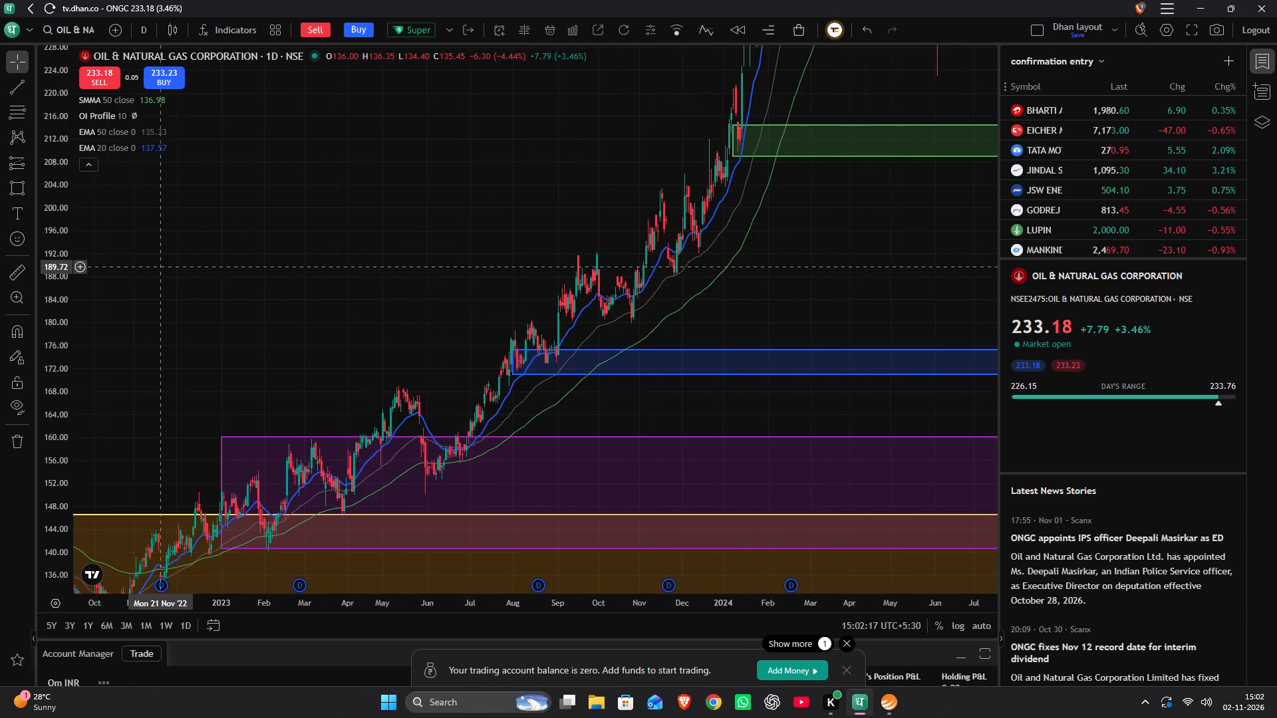
{"action": "scroll", "coordinate": [161, 267], "scroll_direction": "down", "scroll_amount": 8}
{"action": "left_click_drag", "start_coordinate": [589, 236], "coordinate": [0, 439]}
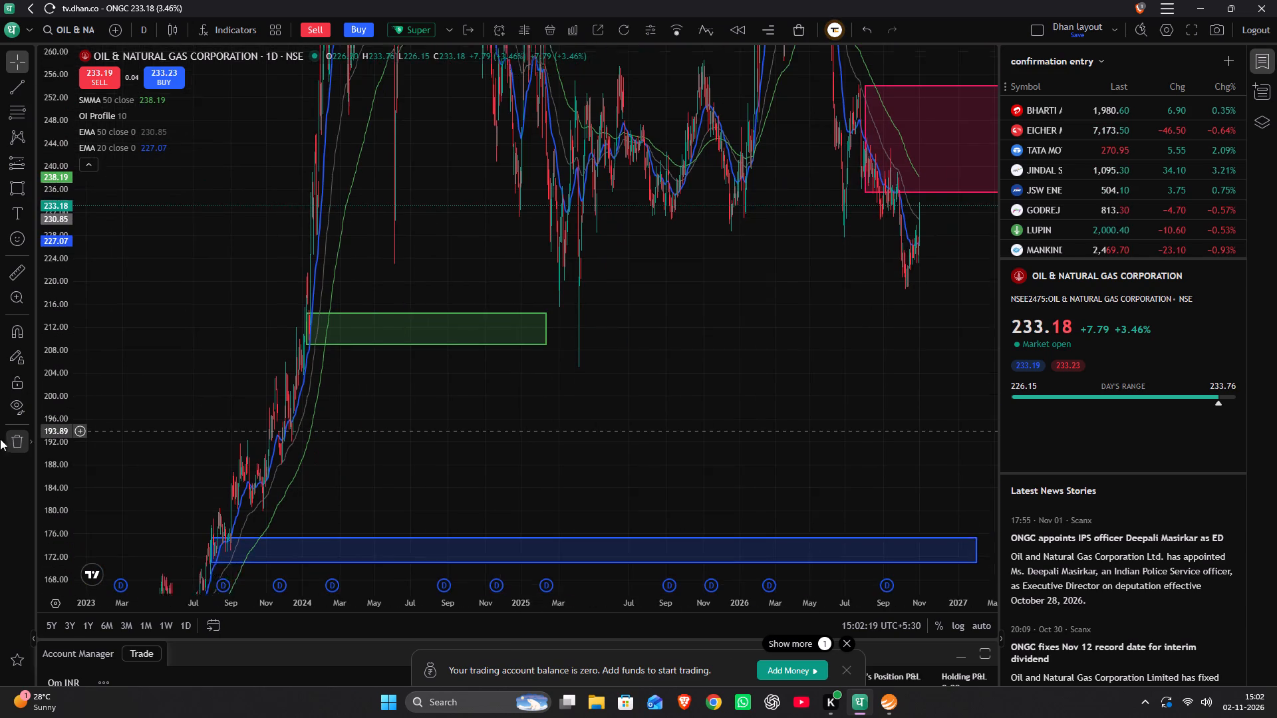
{"action": "left_click_drag", "start_coordinate": [0, 439], "coordinate": [464, 74]}
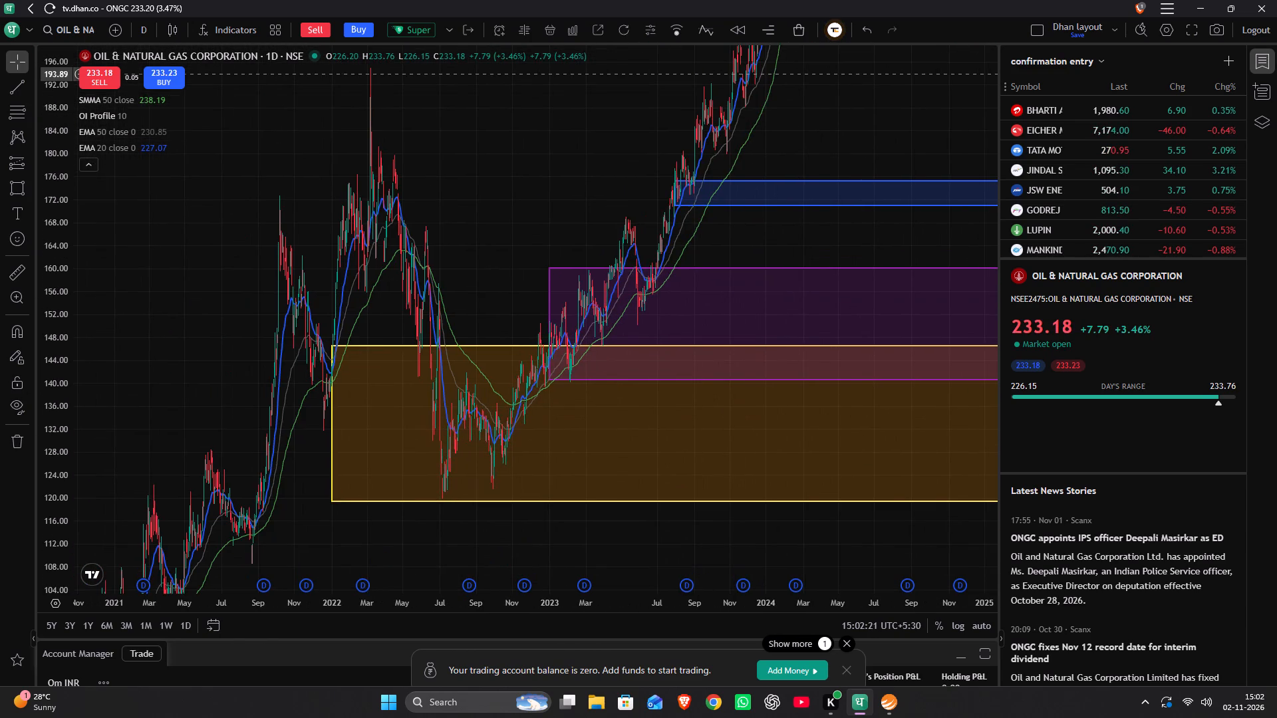
{"action": "left_click_drag", "start_coordinate": [464, 74], "coordinate": [272, 213]}
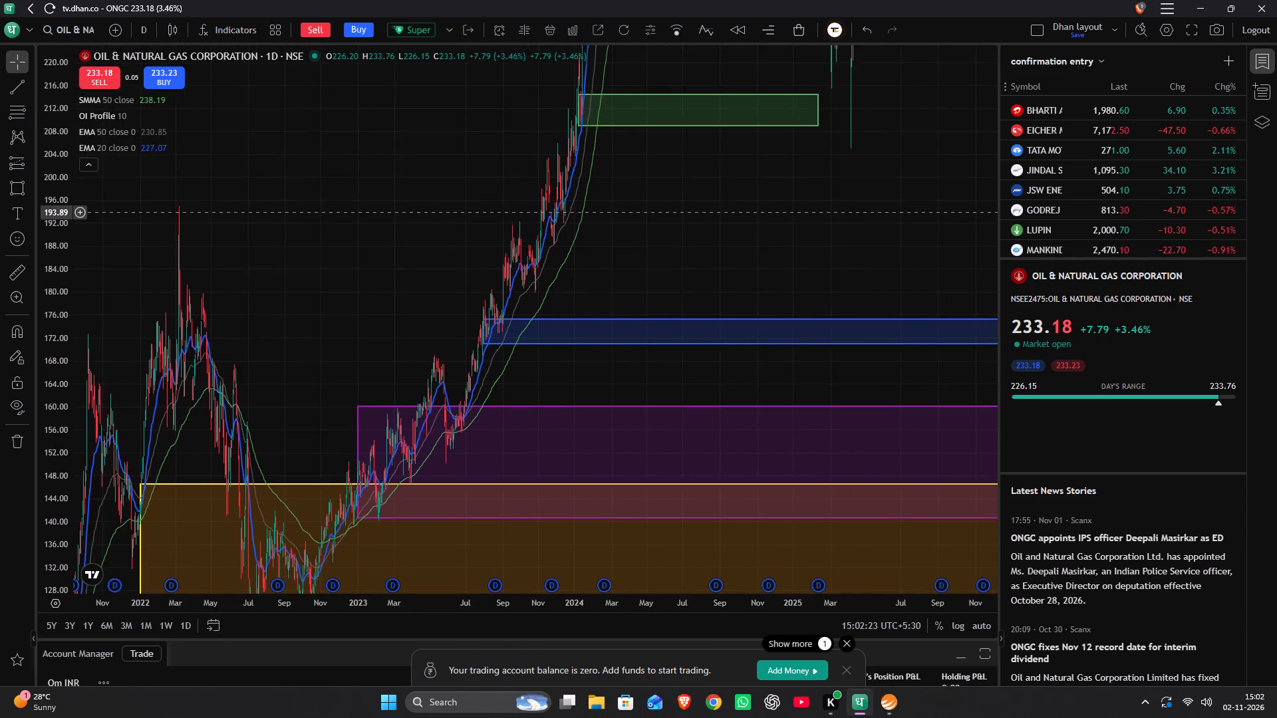
{"action": "left_click_drag", "start_coordinate": [272, 213], "coordinate": [222, 257]}
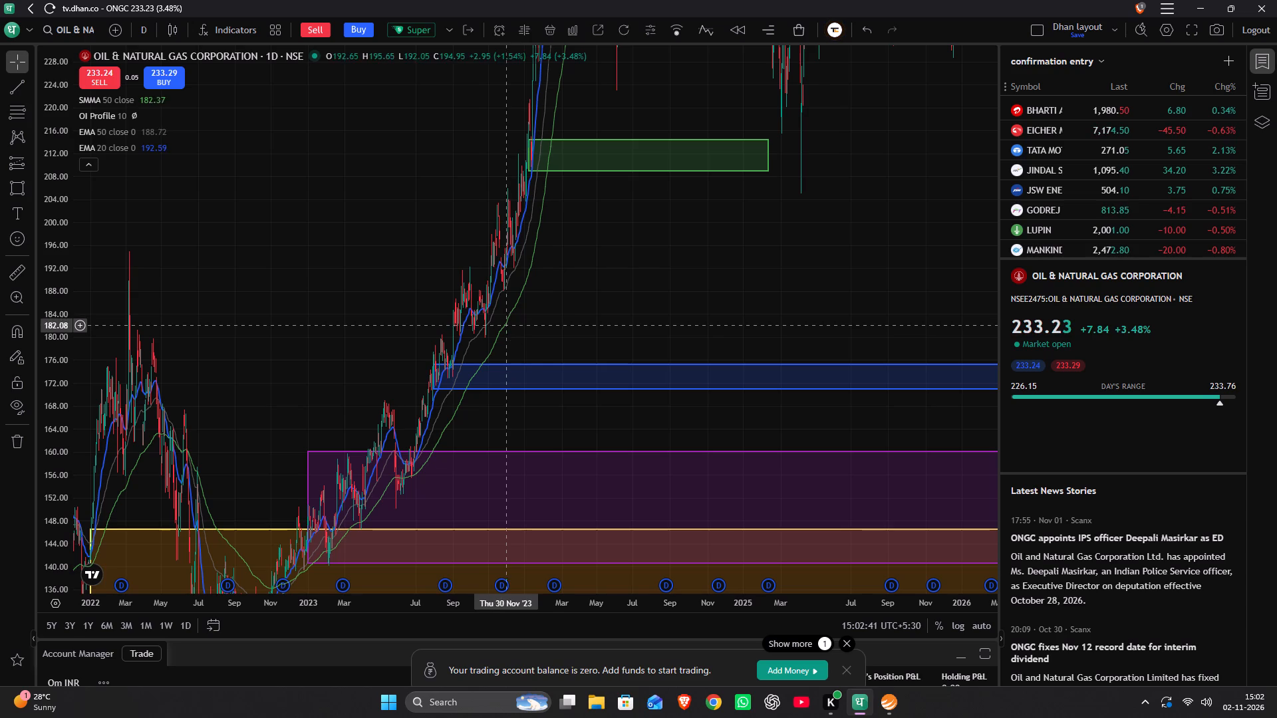
{"action": "left_click_drag", "start_coordinate": [599, 264], "coordinate": [61, 650]}
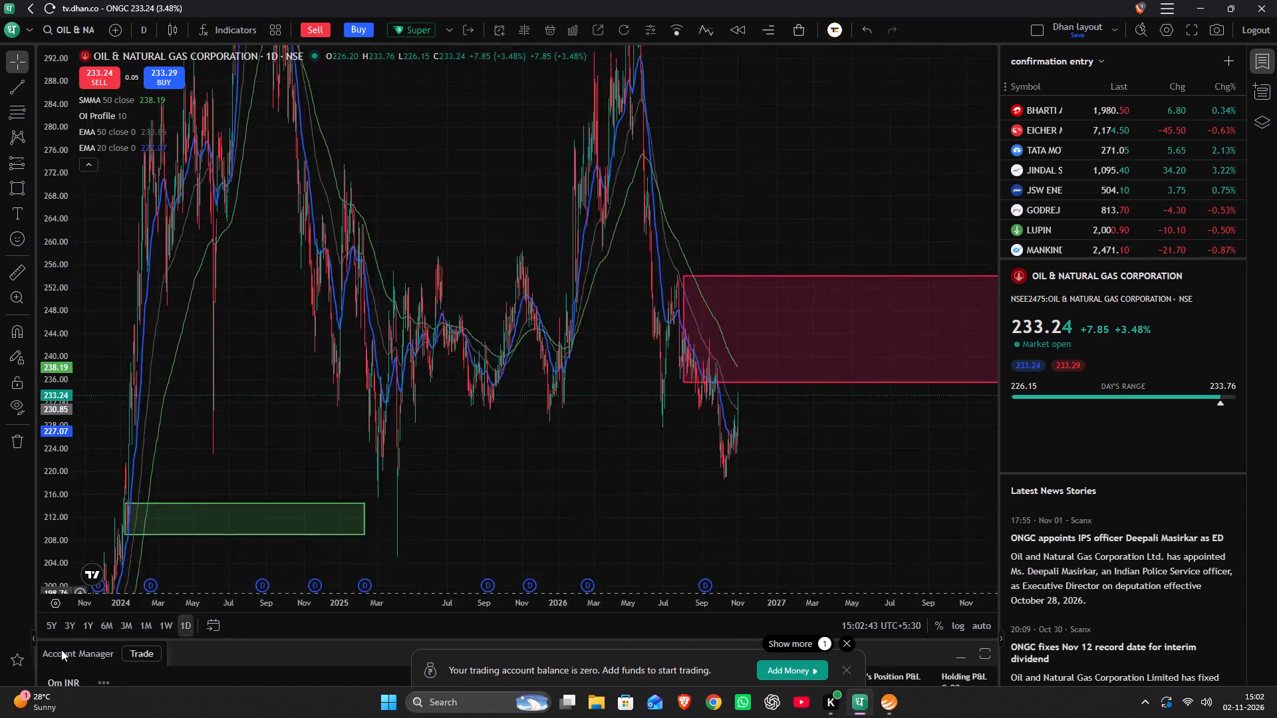
{"action": "left_click_drag", "start_coordinate": [61, 650], "coordinate": [525, 213]}
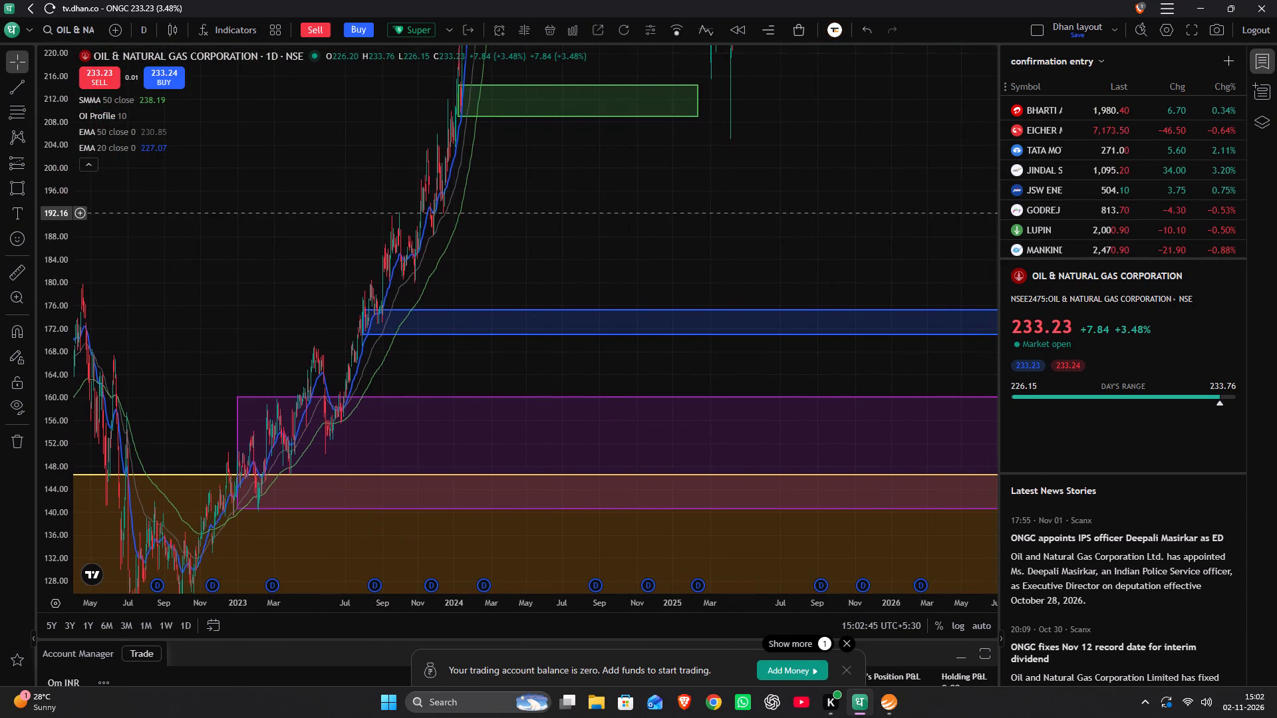
{"action": "left_click_drag", "start_coordinate": [525, 213], "coordinate": [589, 160]}
{"action": "scroll", "coordinate": [487, 233], "scroll_direction": "up", "scroll_amount": 5}
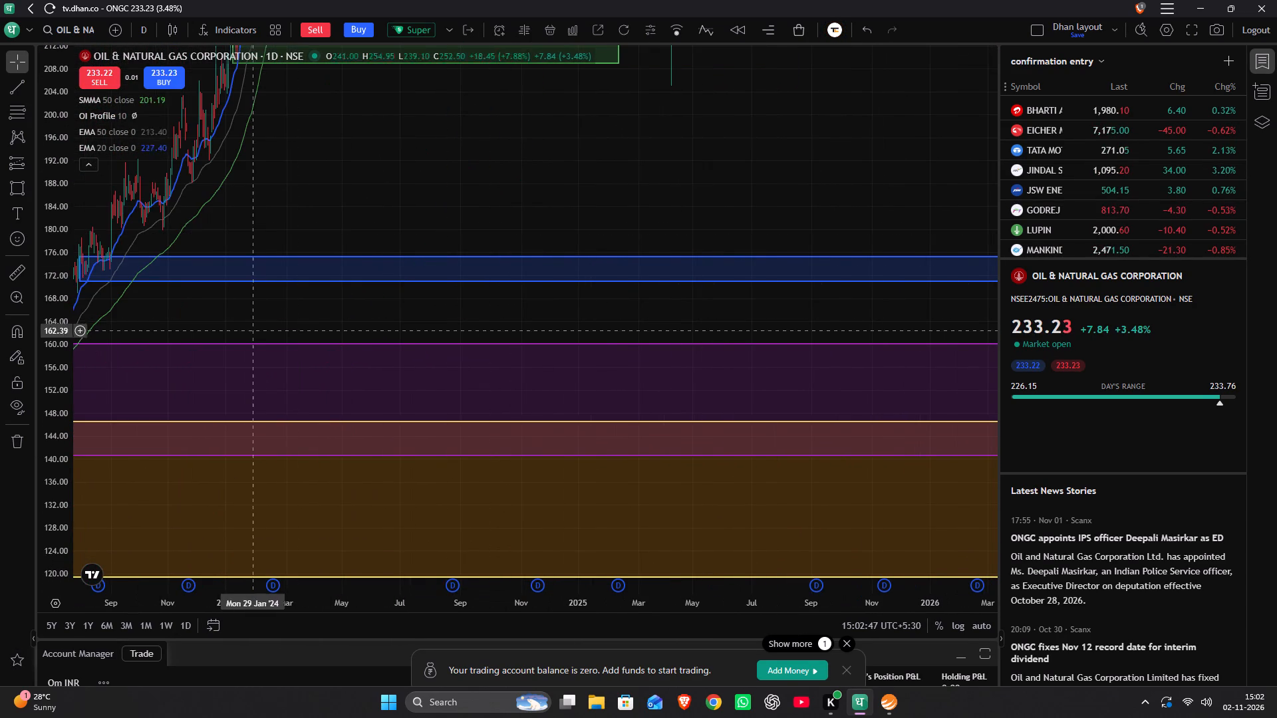
{"action": "left_click_drag", "start_coordinate": [144, 324], "coordinate": [642, 353]}
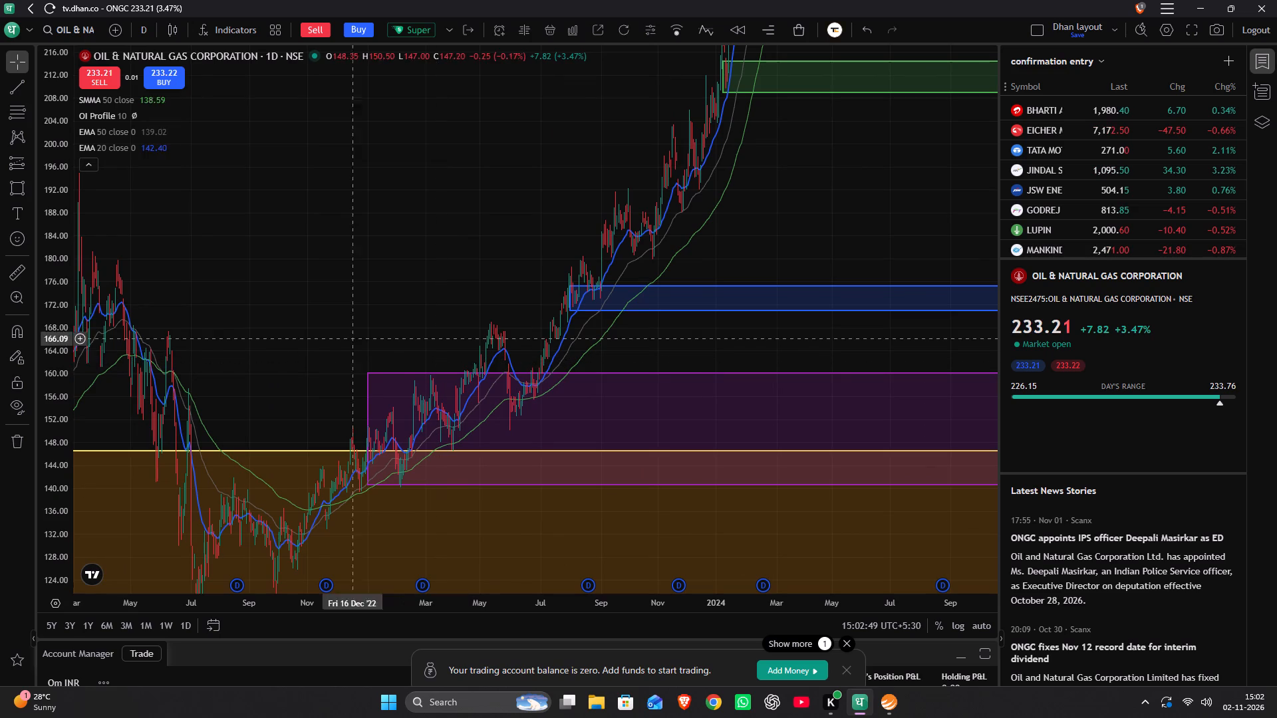
Examine ONGC's daily candles from mid-2023 to January 2024 in closer detail around the blue demand zone.
{"action": "scroll", "coordinate": [52, 312], "scroll_direction": "up", "scroll_amount": 10}
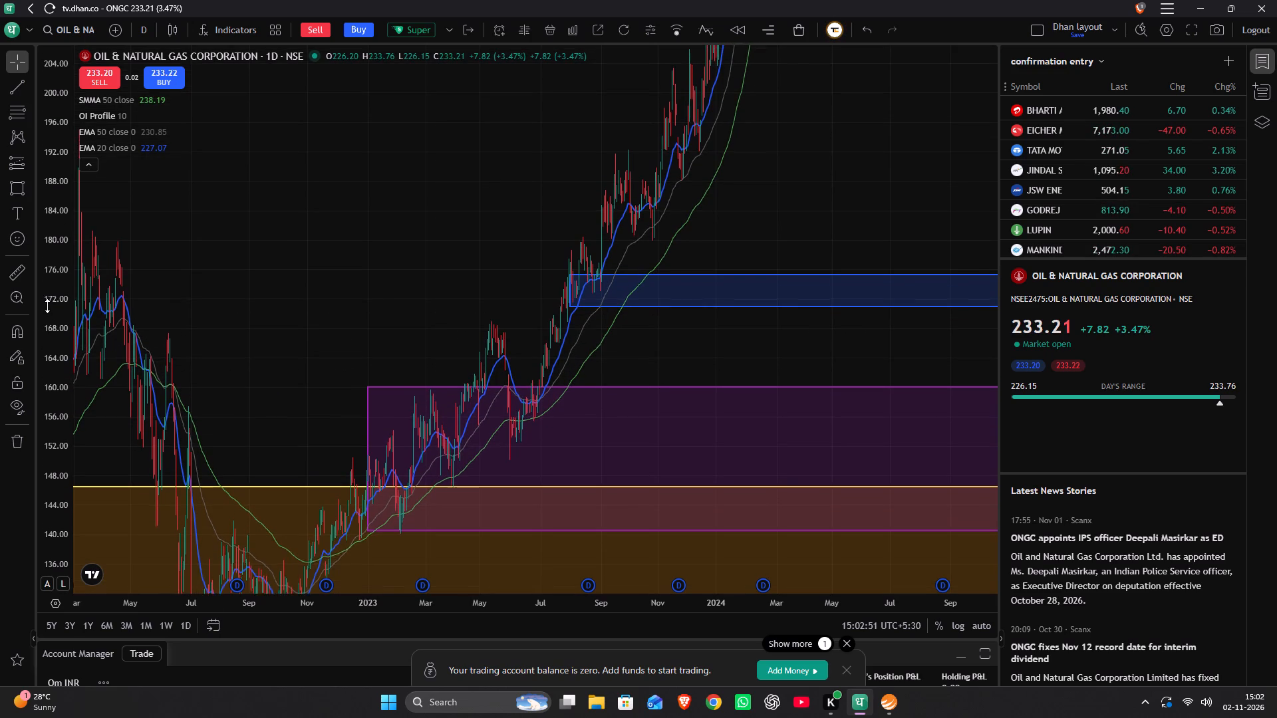
{"action": "scroll", "coordinate": [47, 306], "scroll_direction": "up", "scroll_amount": 17}
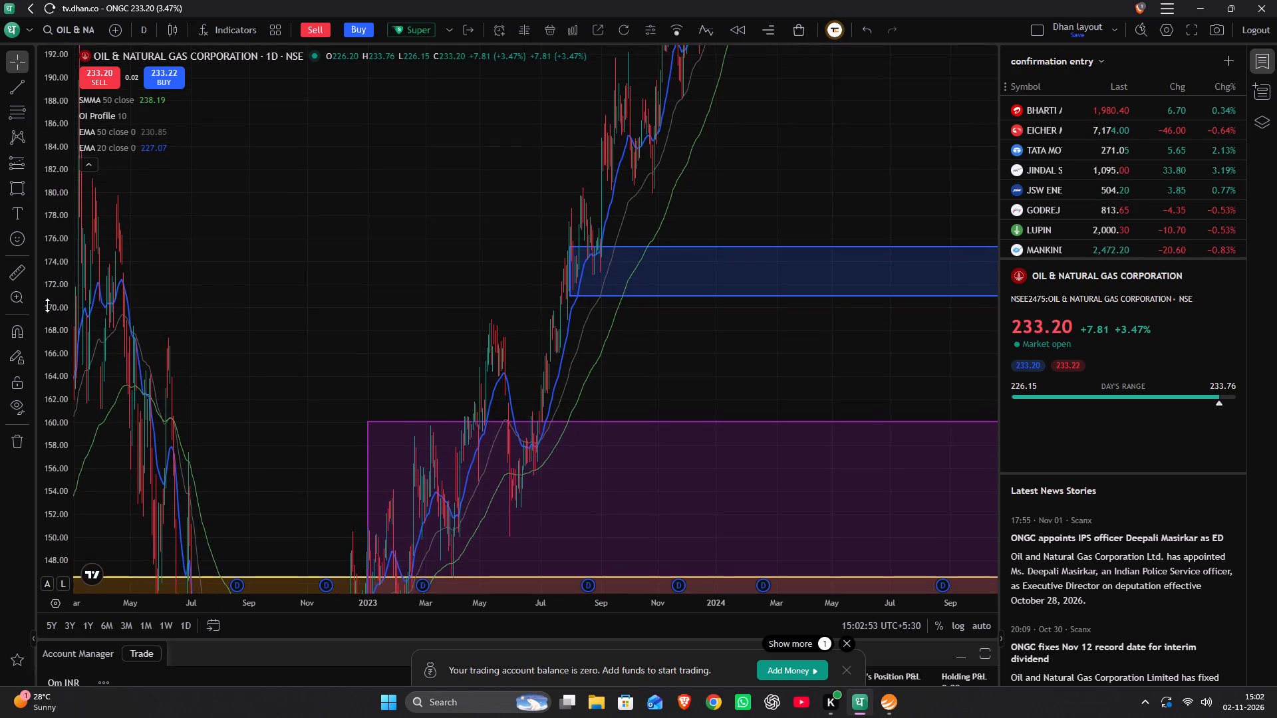
{"action": "scroll", "coordinate": [47, 305], "scroll_direction": "up", "scroll_amount": 6}
{"action": "scroll", "coordinate": [219, 300], "scroll_direction": "up", "scroll_amount": 5}
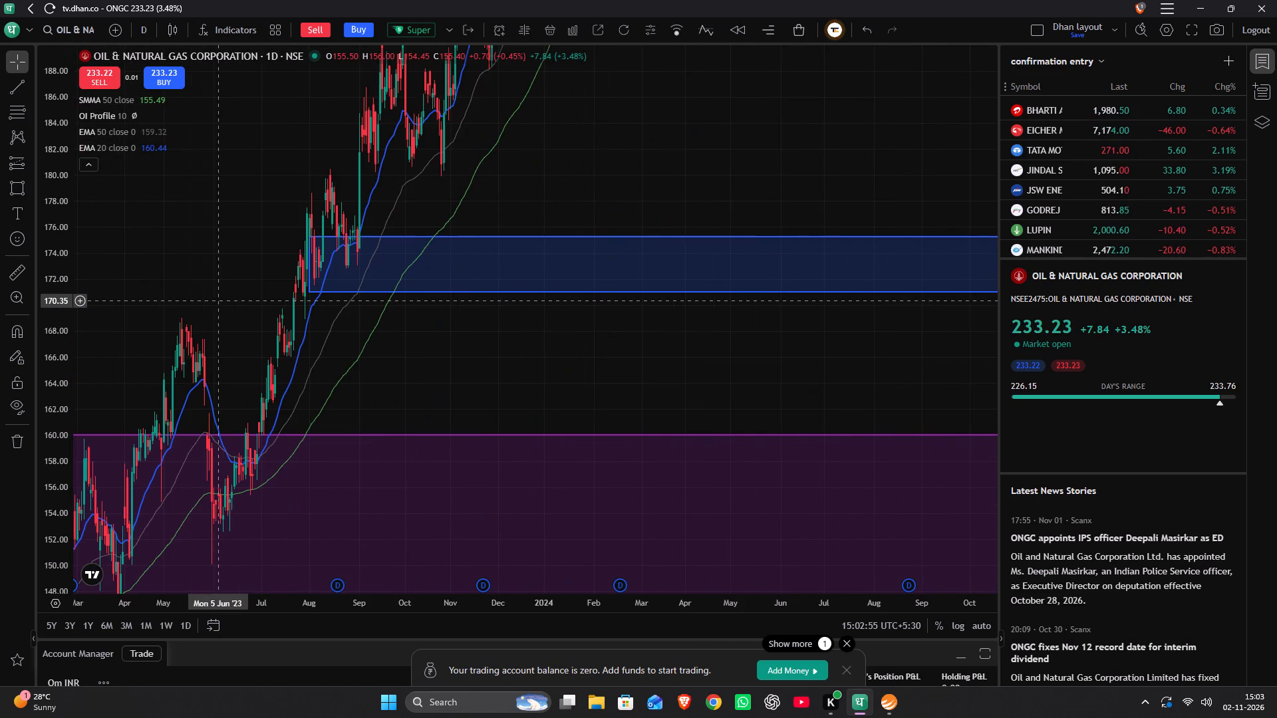
{"action": "left_click_drag", "start_coordinate": [343, 374], "coordinate": [562, 402]}
{"action": "scroll", "coordinate": [563, 399], "scroll_direction": "up", "scroll_amount": 7}
{"action": "left_click_drag", "start_coordinate": [341, 227], "coordinate": [484, 388]}
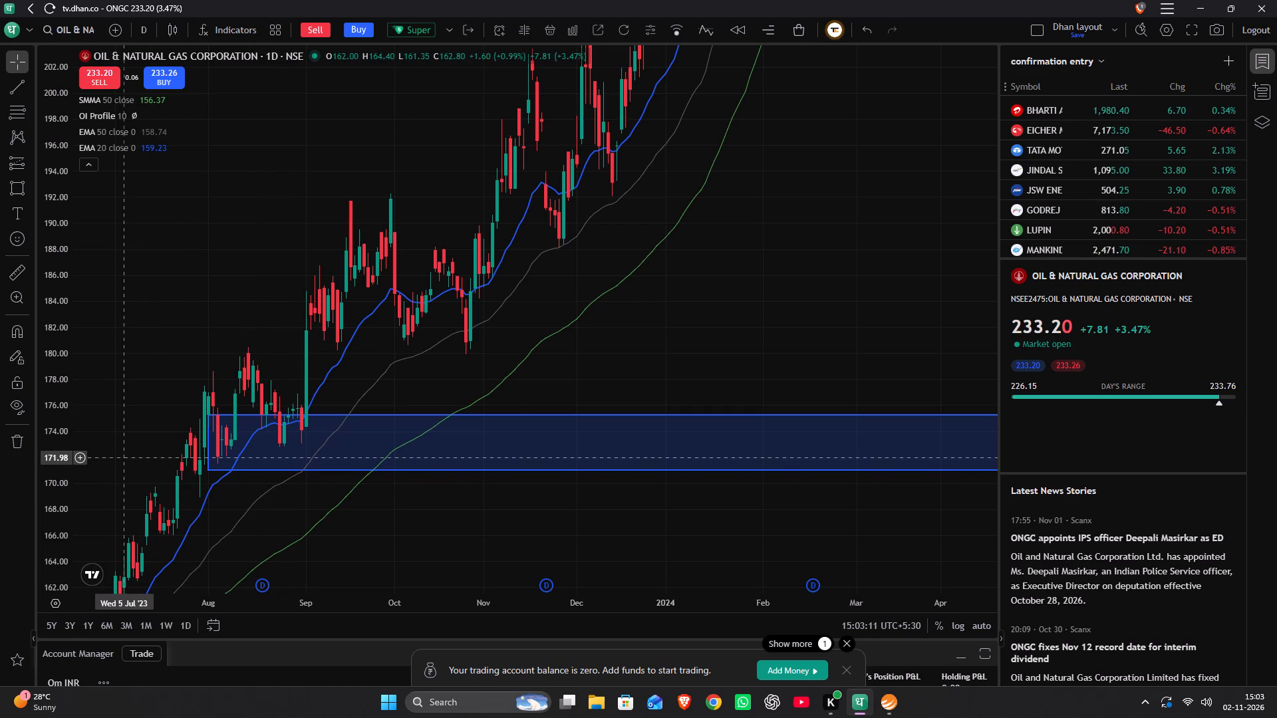
{"action": "scroll", "coordinate": [124, 457], "scroll_direction": "down", "scroll_amount": 1}
{"action": "left_click_drag", "start_coordinate": [539, 335], "coordinate": [497, 419]}
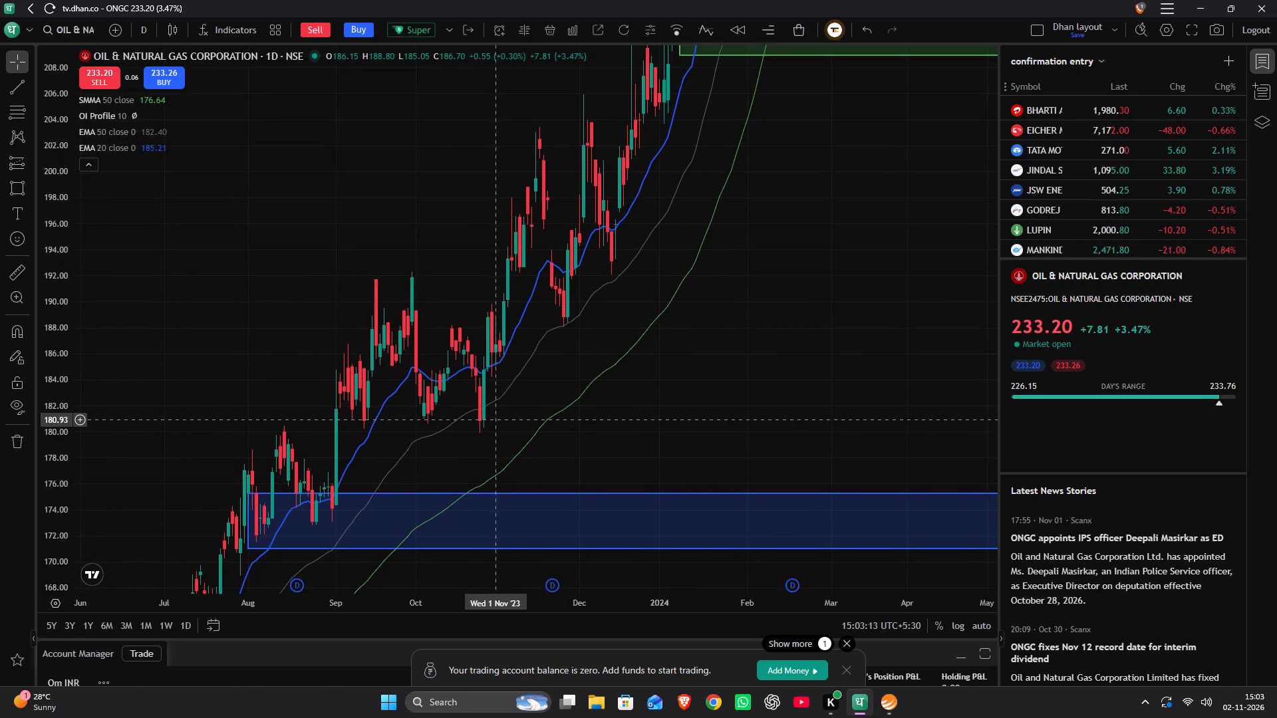
{"action": "left_click_drag", "start_coordinate": [497, 419], "coordinate": [467, 340]}
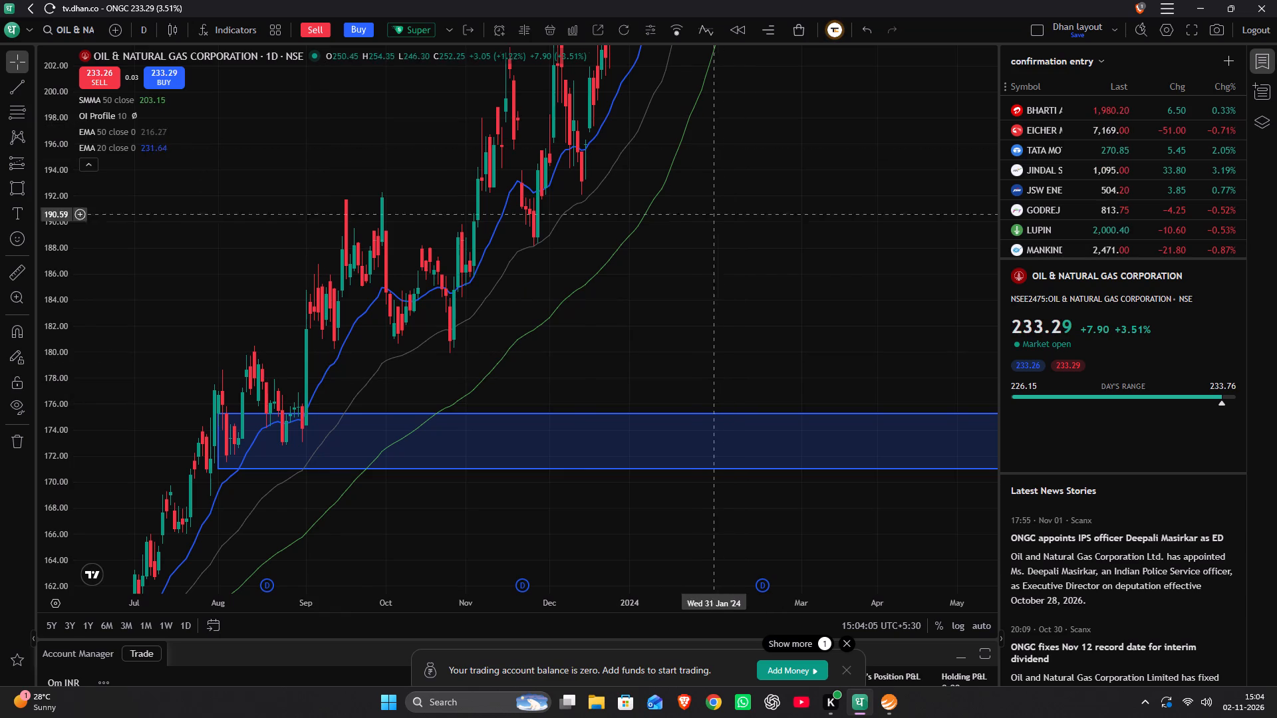
Compare ONGC's daily price action between the blue and green demand zones from August 2023 to January 2024.
{"action": "left_click_drag", "start_coordinate": [709, 265], "coordinate": [344, 625]}
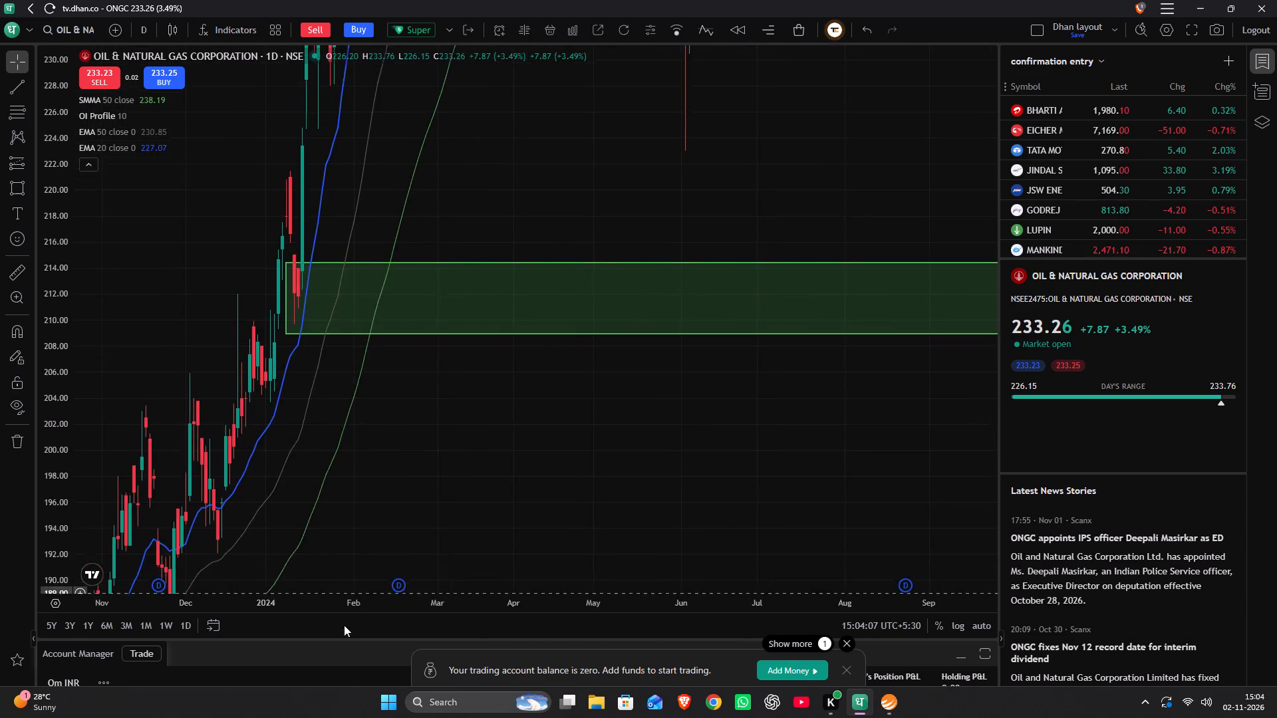
{"action": "left_click_drag", "start_coordinate": [344, 625], "coordinate": [777, 239]}
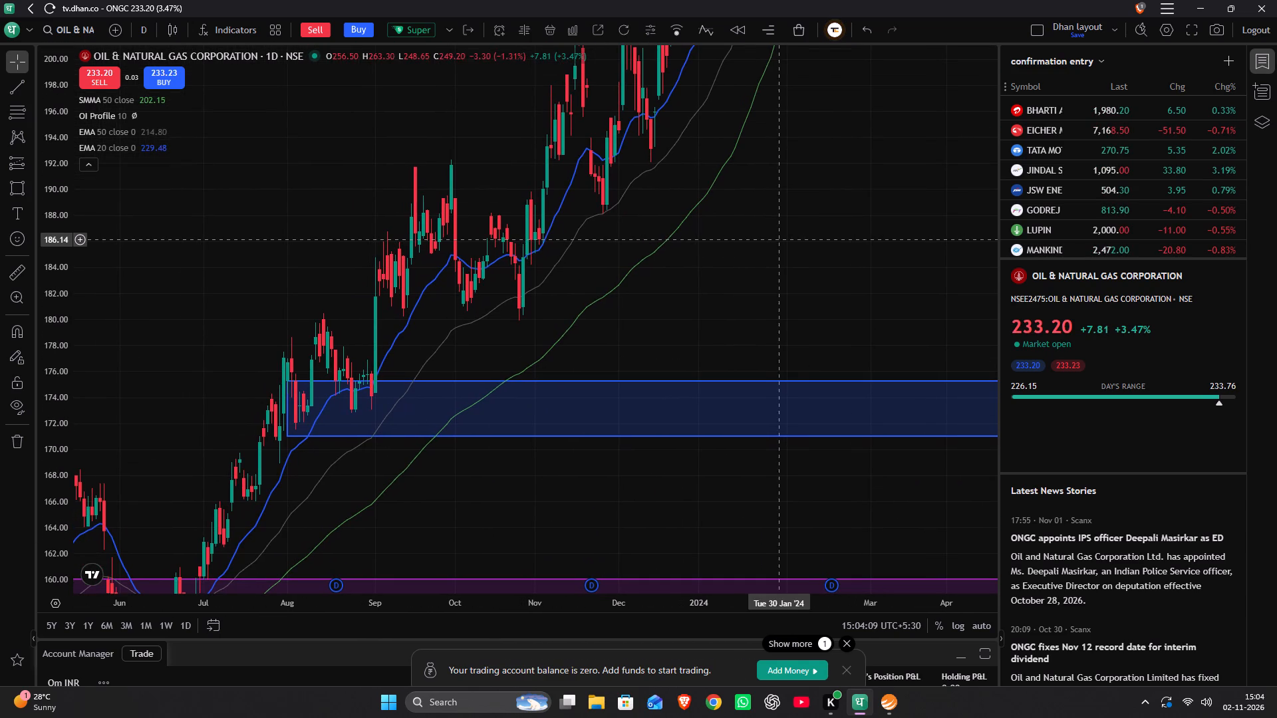
{"action": "left_click_drag", "start_coordinate": [442, 321], "coordinate": [497, 251]}
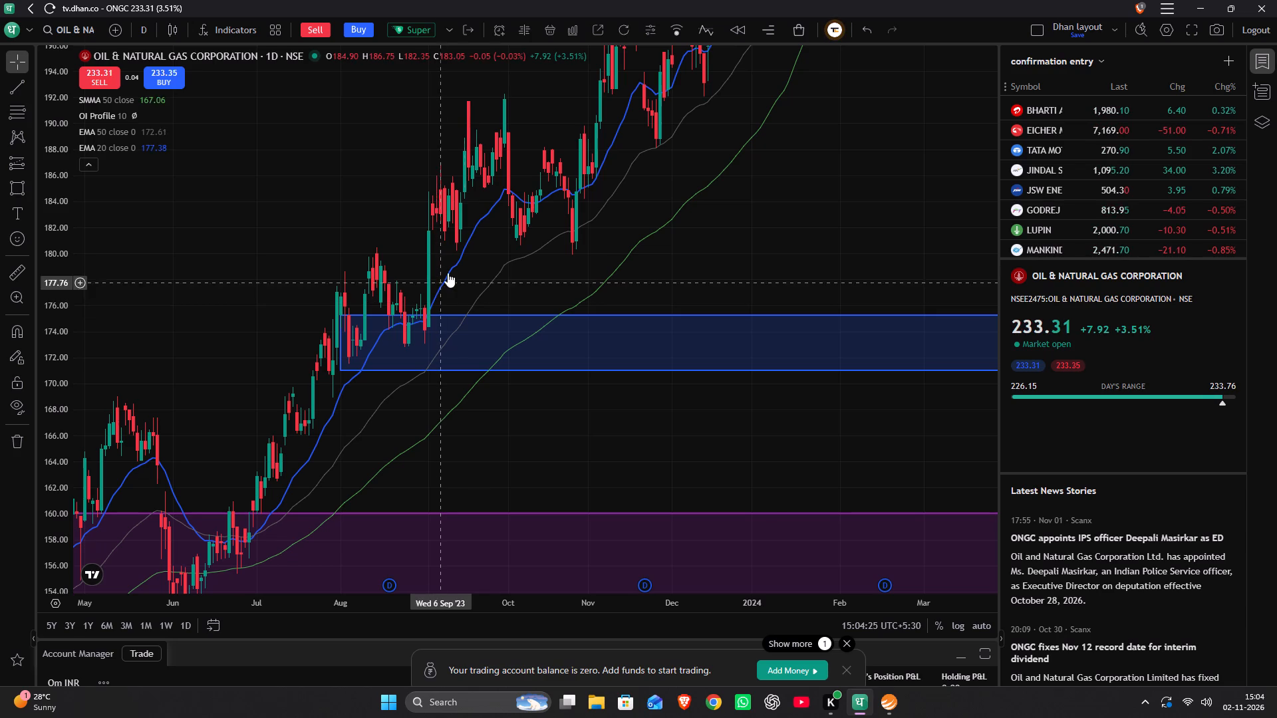
{"action": "left_click_drag", "start_coordinate": [853, 195], "coordinate": [644, 455]}
{"action": "scroll", "coordinate": [646, 448], "scroll_direction": "down", "scroll_amount": 5}
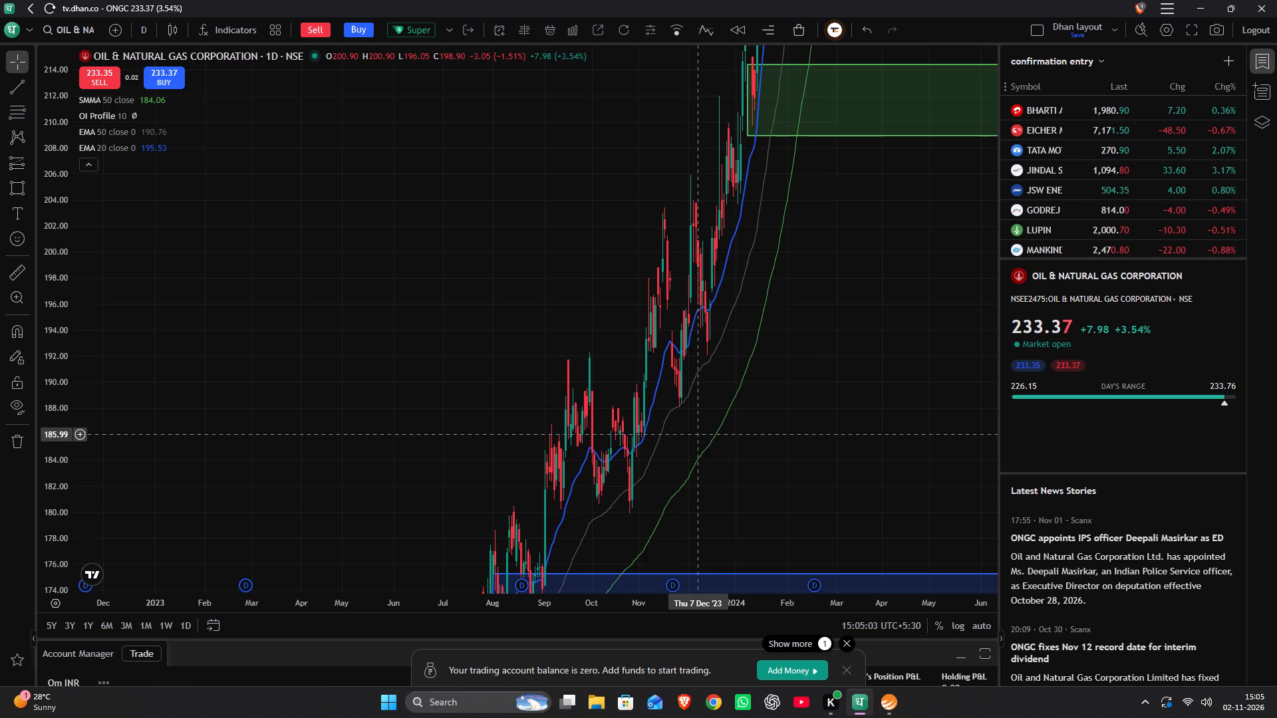
{"action": "left_click_drag", "start_coordinate": [678, 460], "coordinate": [672, 449]}
{"action": "left_click_drag", "start_coordinate": [692, 419], "coordinate": [776, 293]}
{"action": "left_click_drag", "start_coordinate": [776, 293], "coordinate": [784, 281]}
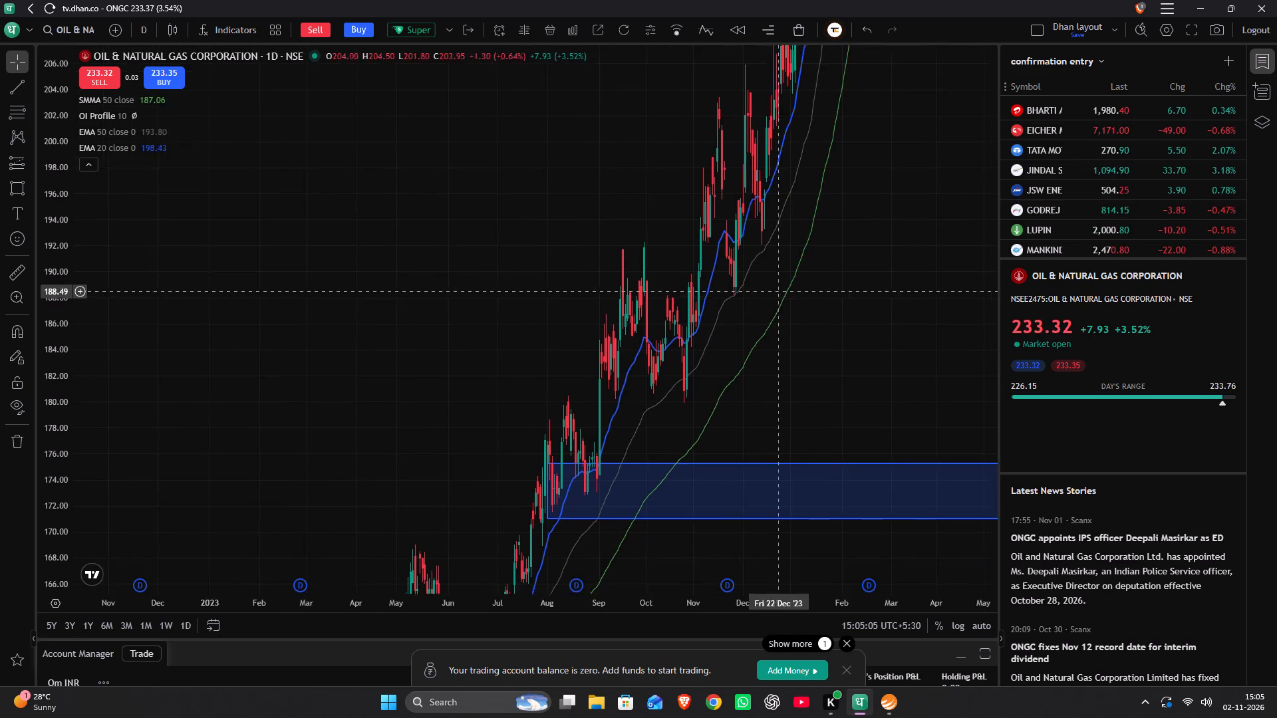
{"action": "left_click_drag", "start_coordinate": [784, 281], "coordinate": [796, 265]}
Examine the base and breakout candles of the blue demand zone from July to September 2023 up close.
{"action": "scroll", "coordinate": [746, 305], "scroll_direction": "up", "scroll_amount": 4}
{"action": "left_click_drag", "start_coordinate": [511, 385], "coordinate": [889, 349]}
{"action": "scroll", "coordinate": [869, 354], "scroll_direction": "up", "scroll_amount": 5}
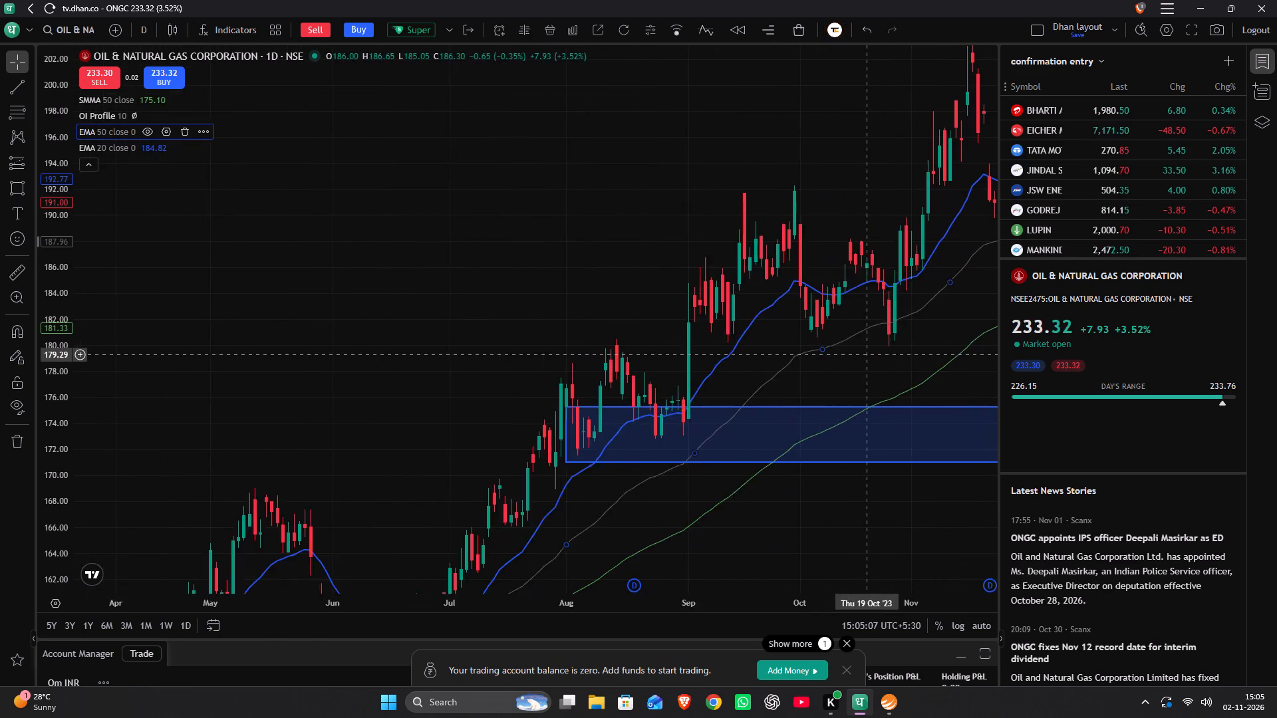
{"action": "scroll", "coordinate": [869, 354], "scroll_direction": "up", "scroll_amount": 4}
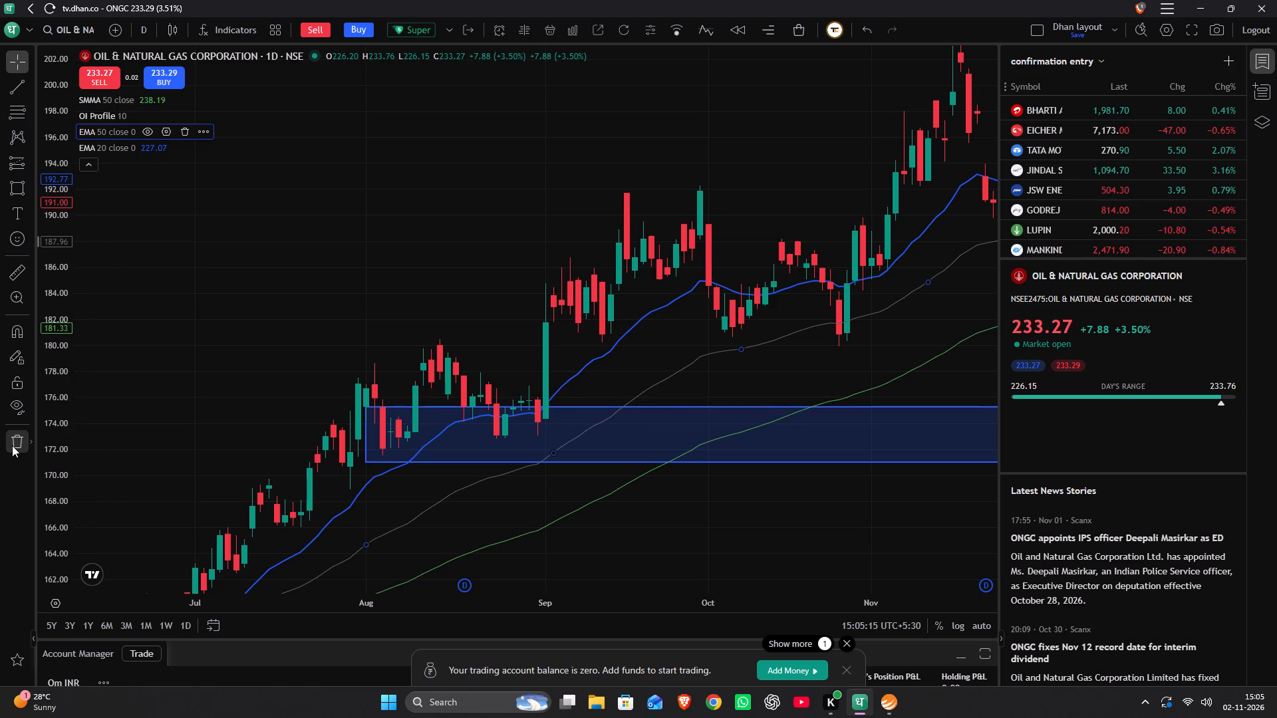
{"action": "left_click_drag", "start_coordinate": [207, 340], "coordinate": [581, 163]}
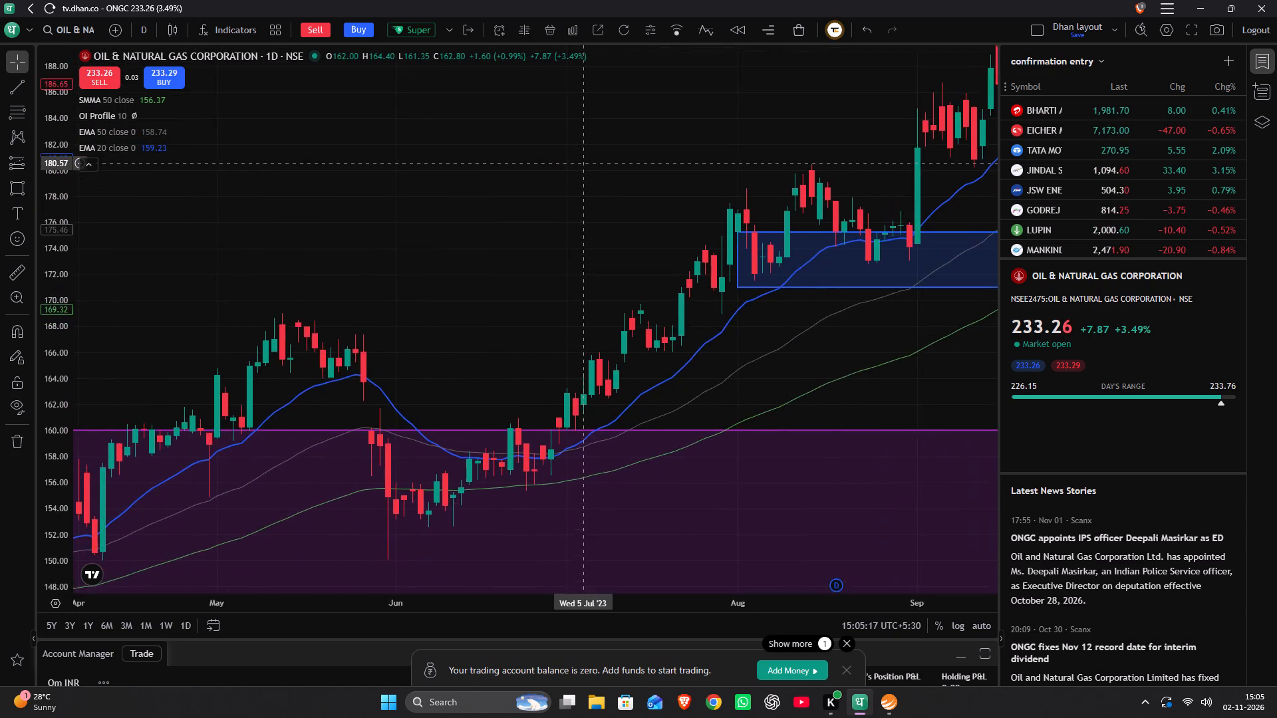
{"action": "left_click_drag", "start_coordinate": [581, 163], "coordinate": [453, 271]}
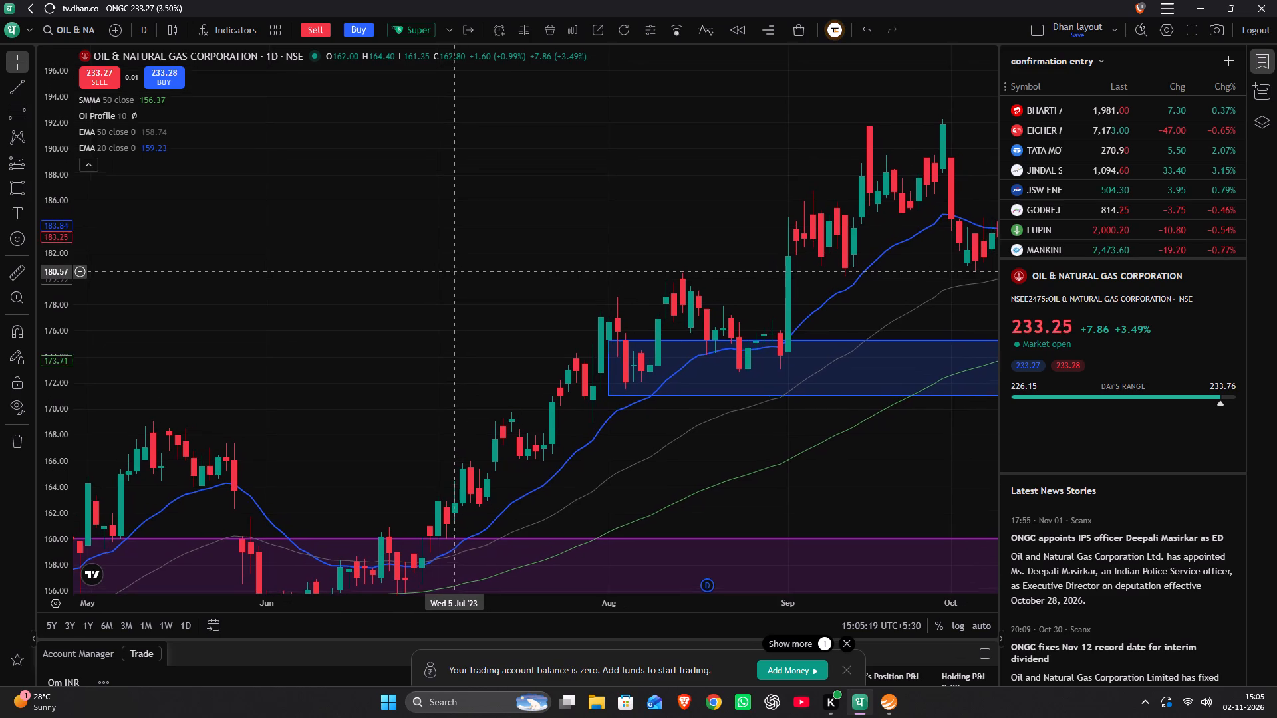
{"action": "left_click_drag", "start_coordinate": [453, 271], "coordinate": [388, 311]}
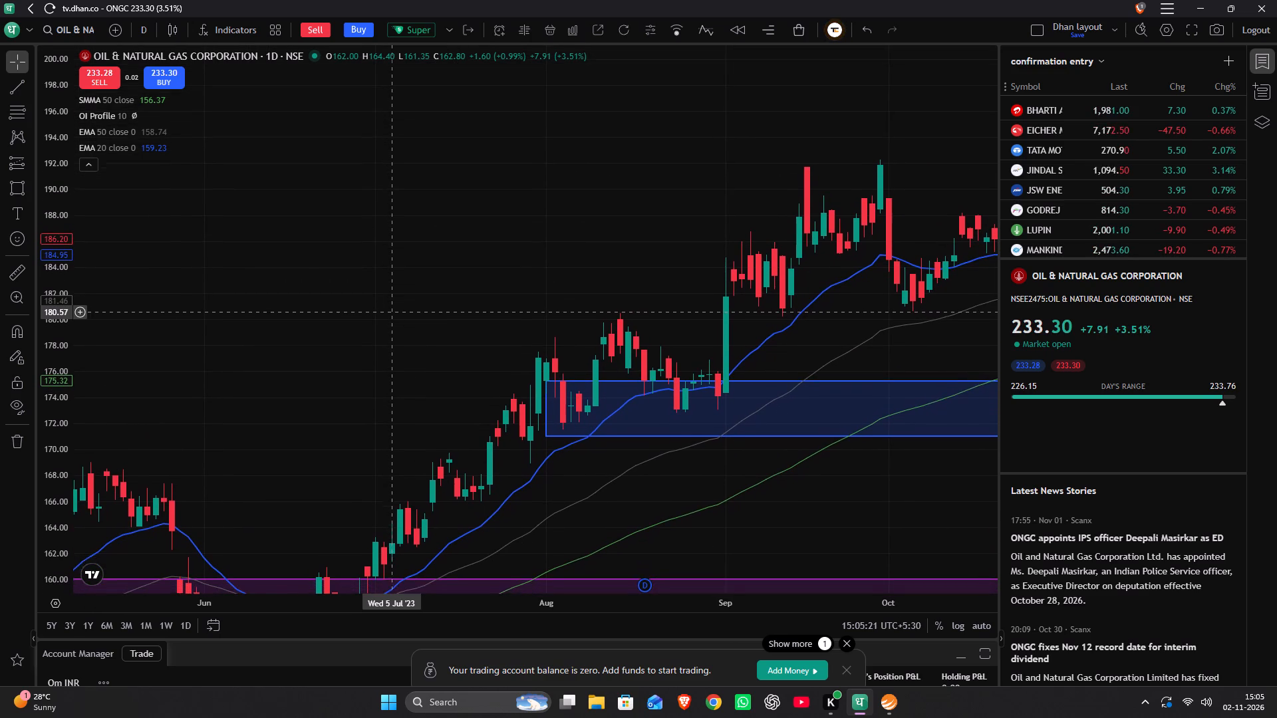
{"action": "left_click_drag", "start_coordinate": [388, 311], "coordinate": [381, 308]}
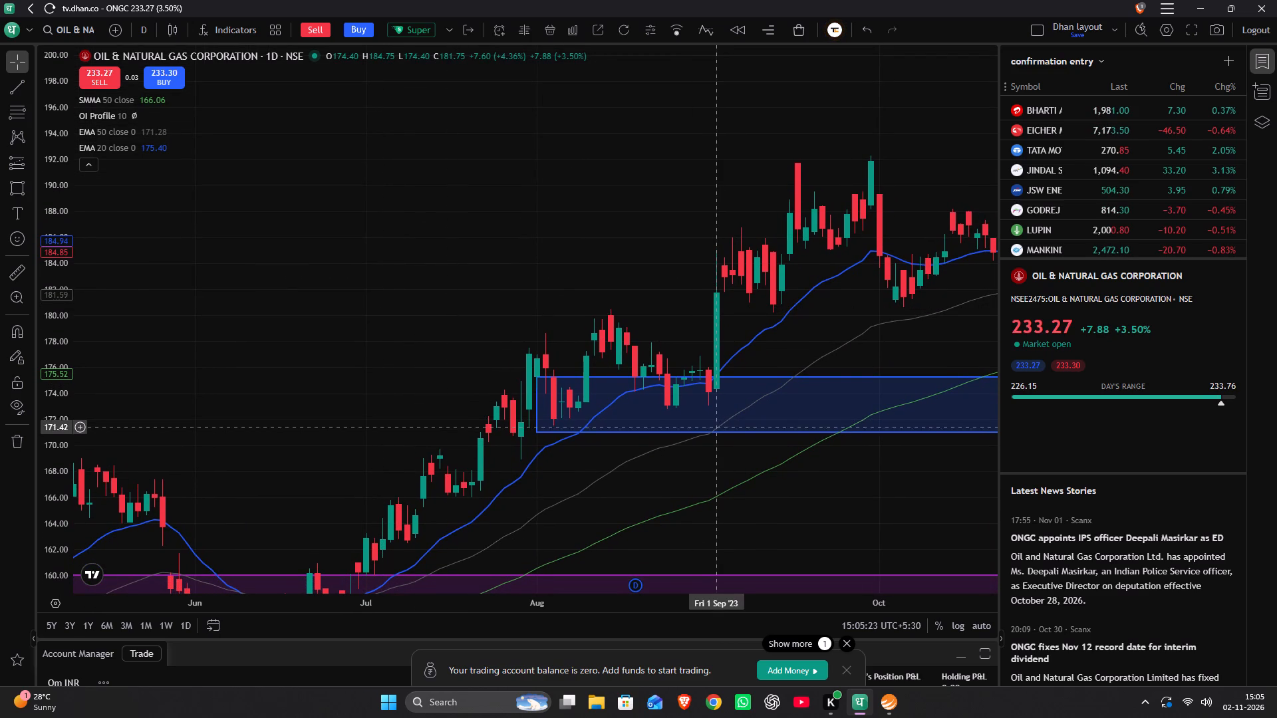
{"action": "scroll", "coordinate": [709, 419], "scroll_direction": "down", "scroll_amount": 3}
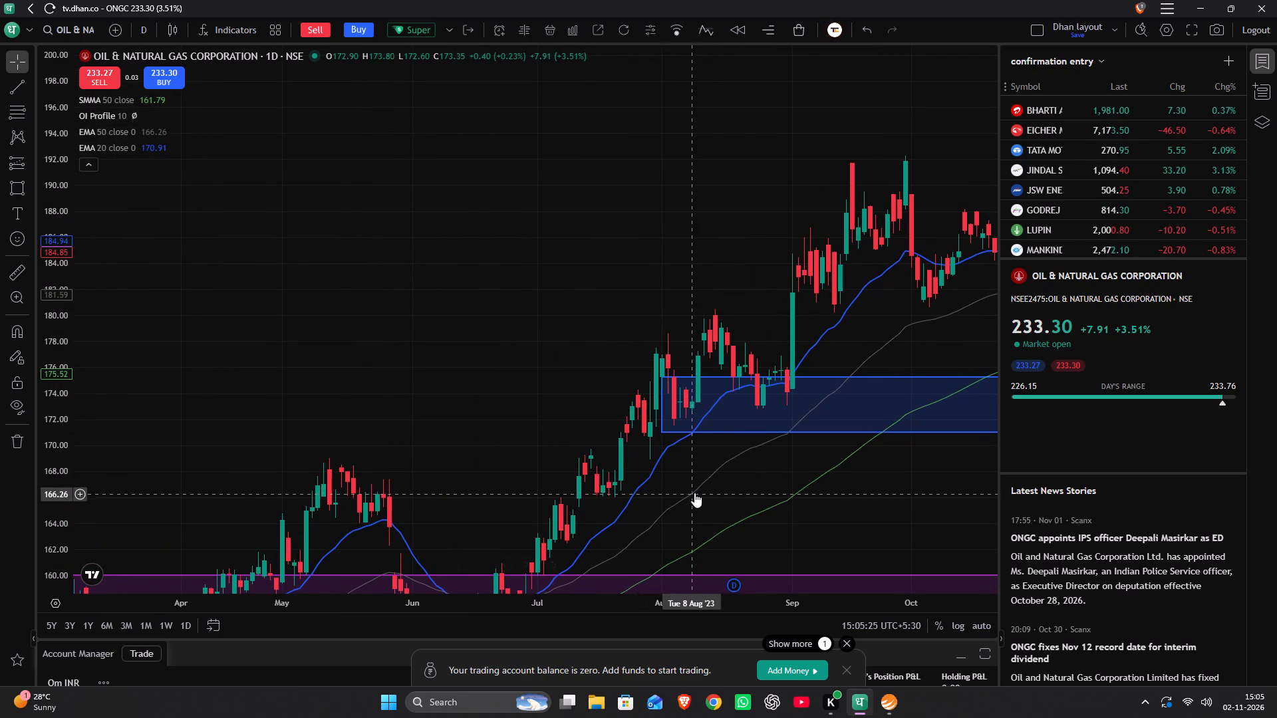
{"action": "left_click_drag", "start_coordinate": [694, 492], "coordinate": [430, 519]}
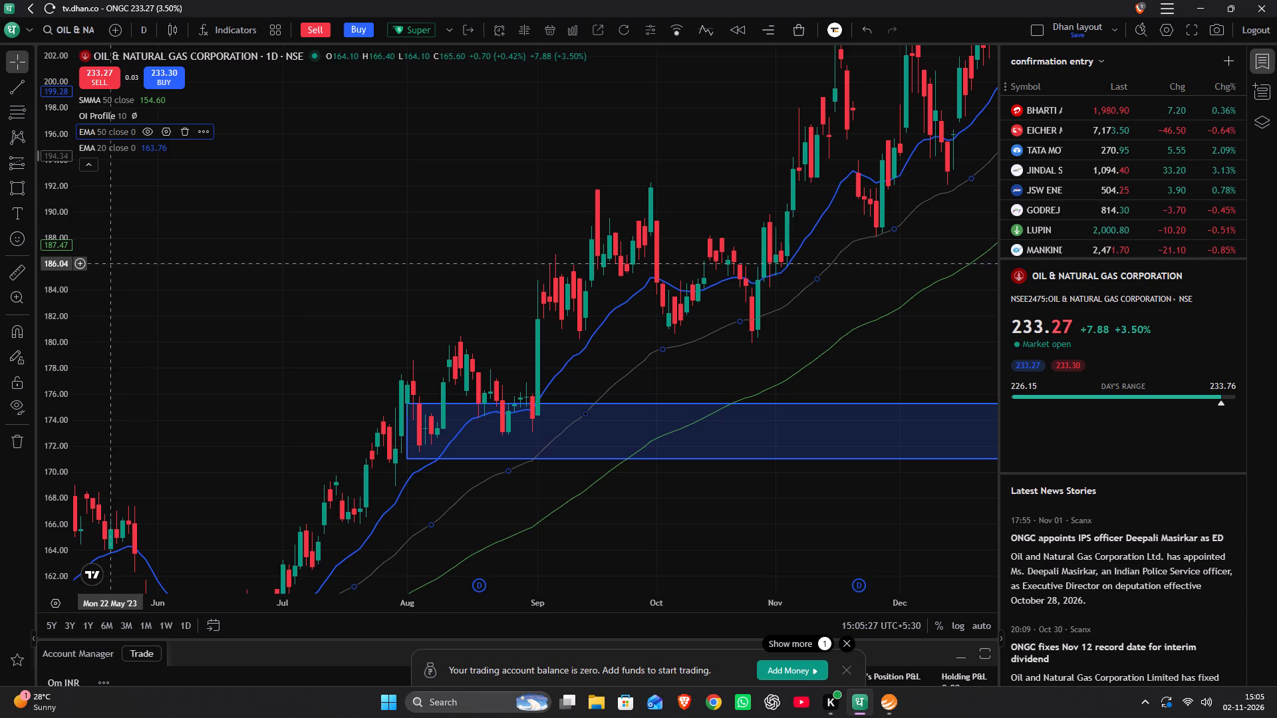
Create an ONGC price alert at 175.10, near the upper edge of the blue demand zone, and return to the chart.
{"action": "left_click", "coordinate": [496, 26]}
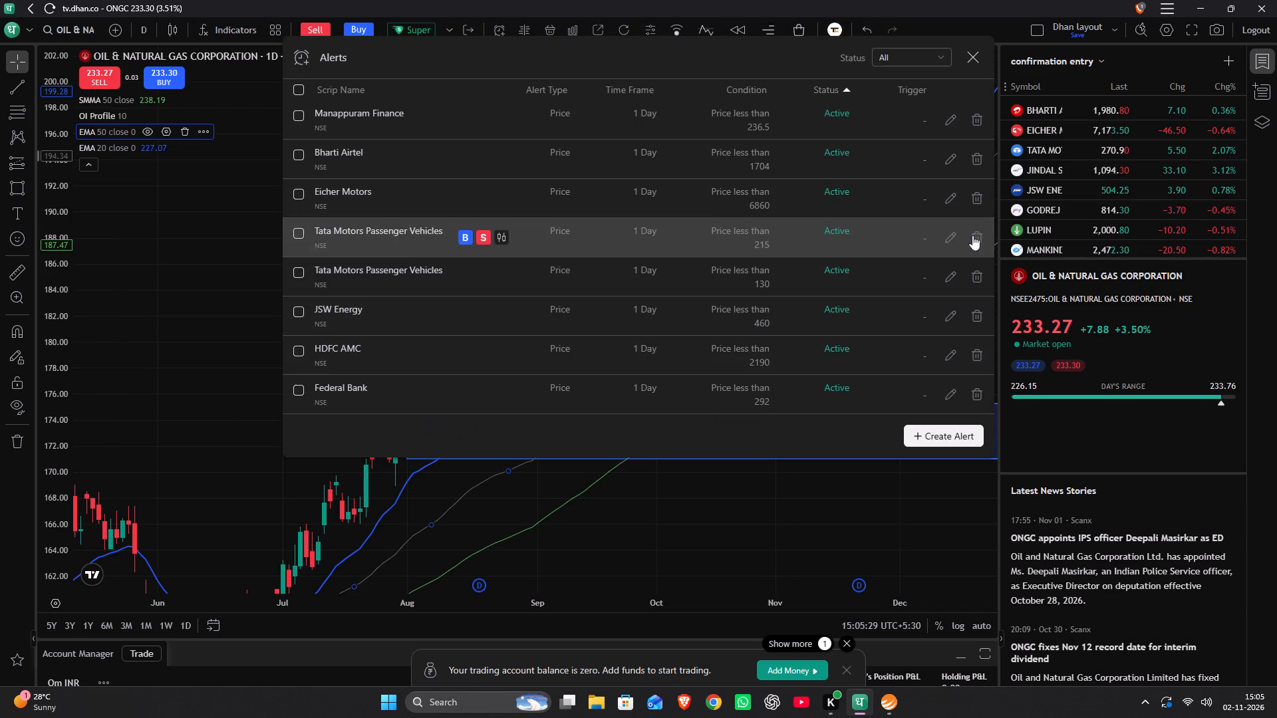
{"action": "left_click", "coordinate": [913, 437]}
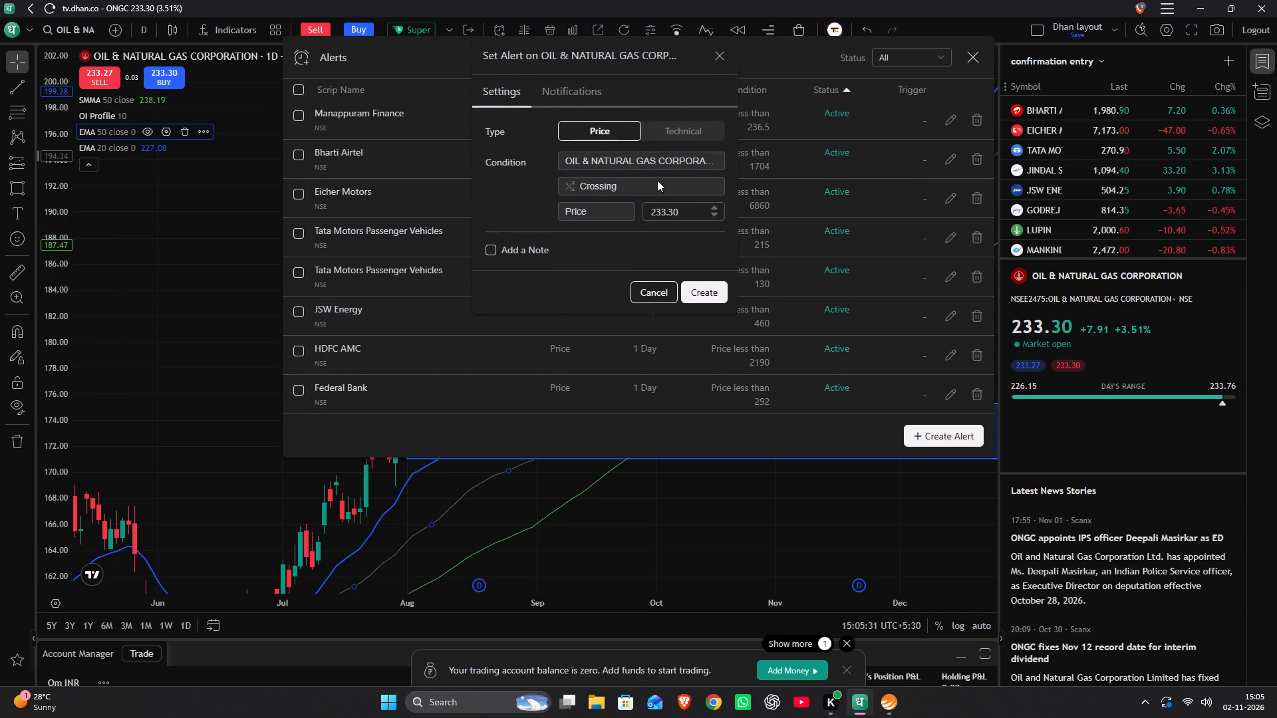
{"action": "left_click_drag", "start_coordinate": [679, 207], "coordinate": [593, 233]}
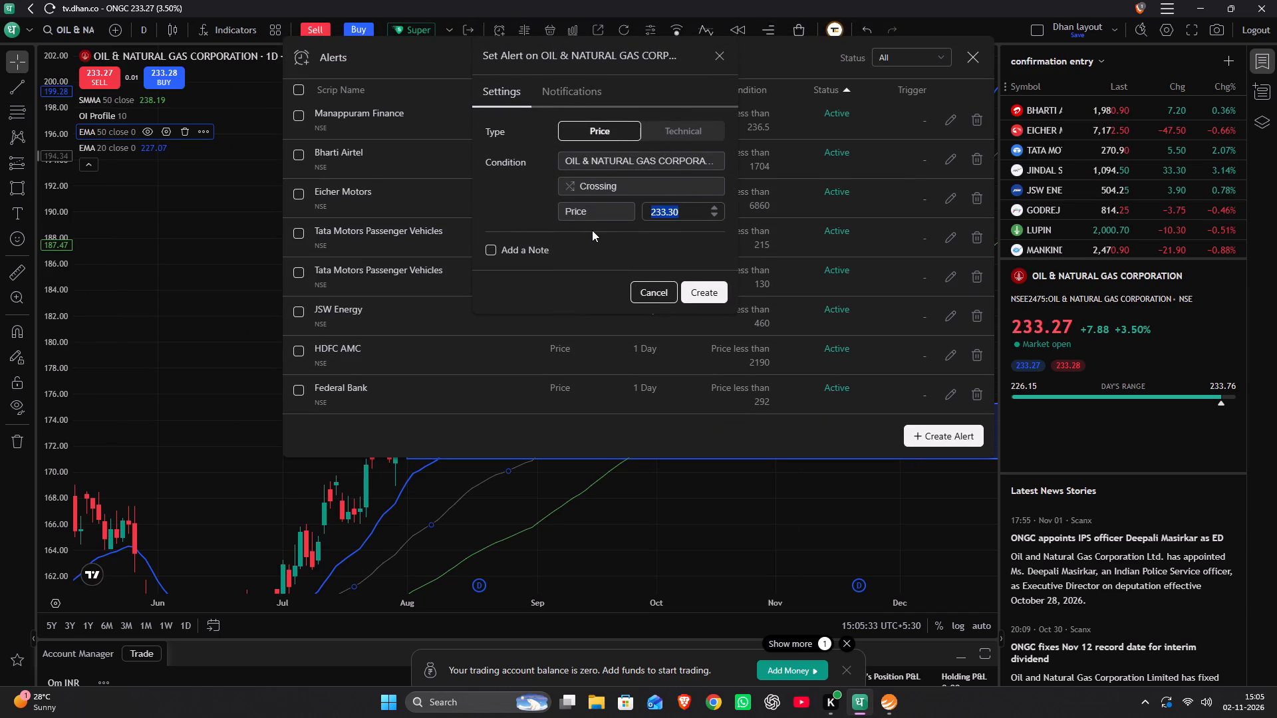
{"action": "key", "text": "BackSpace"}
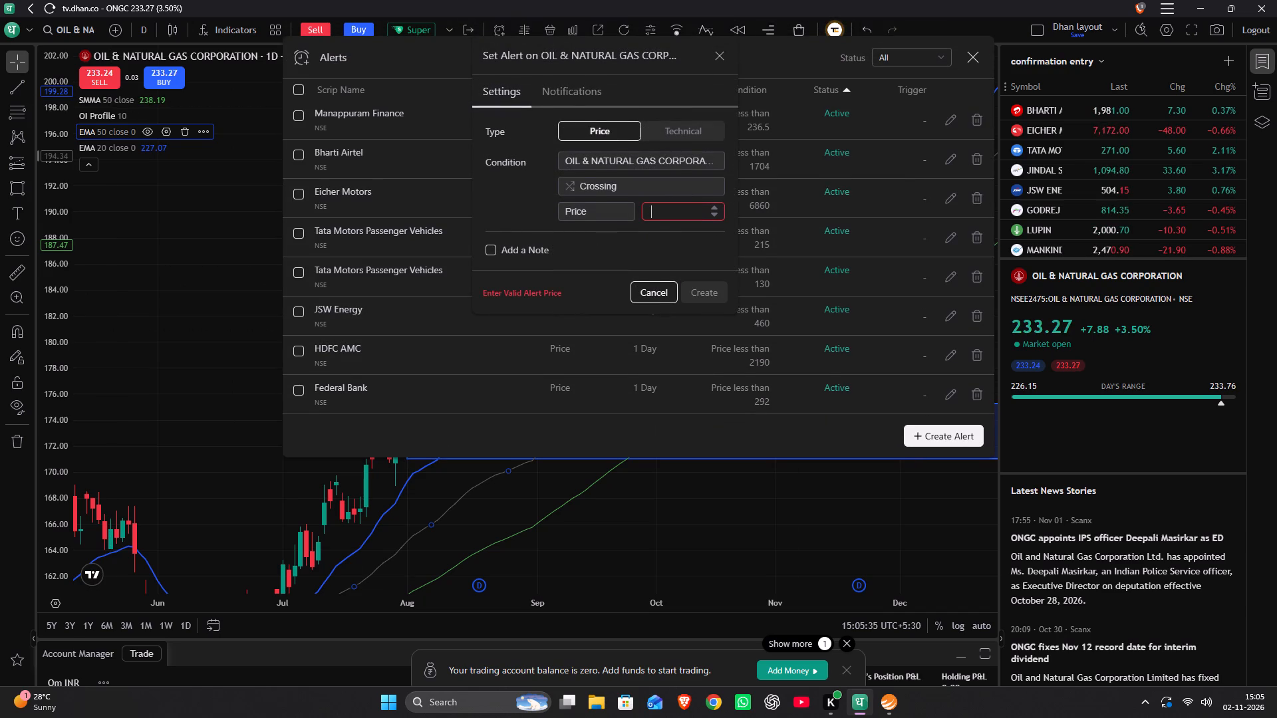
{"action": "type", "text": "175.10"}
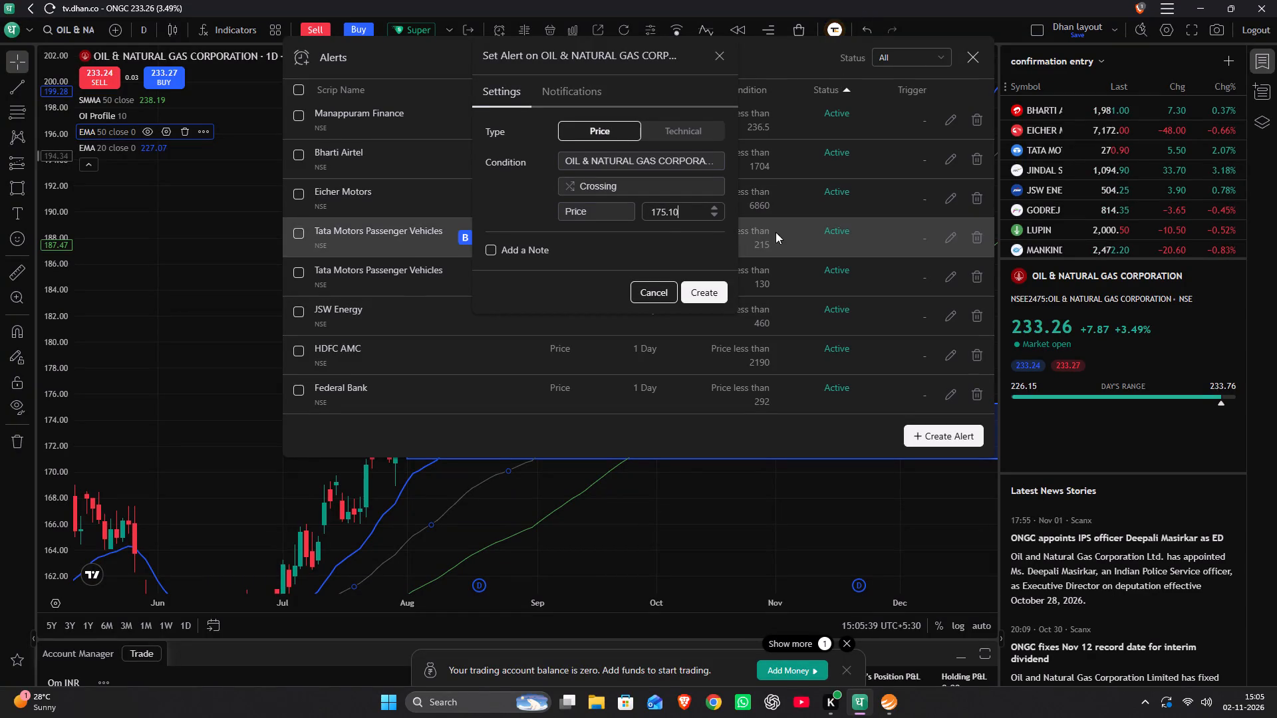
{"action": "left_click", "coordinate": [691, 295]}
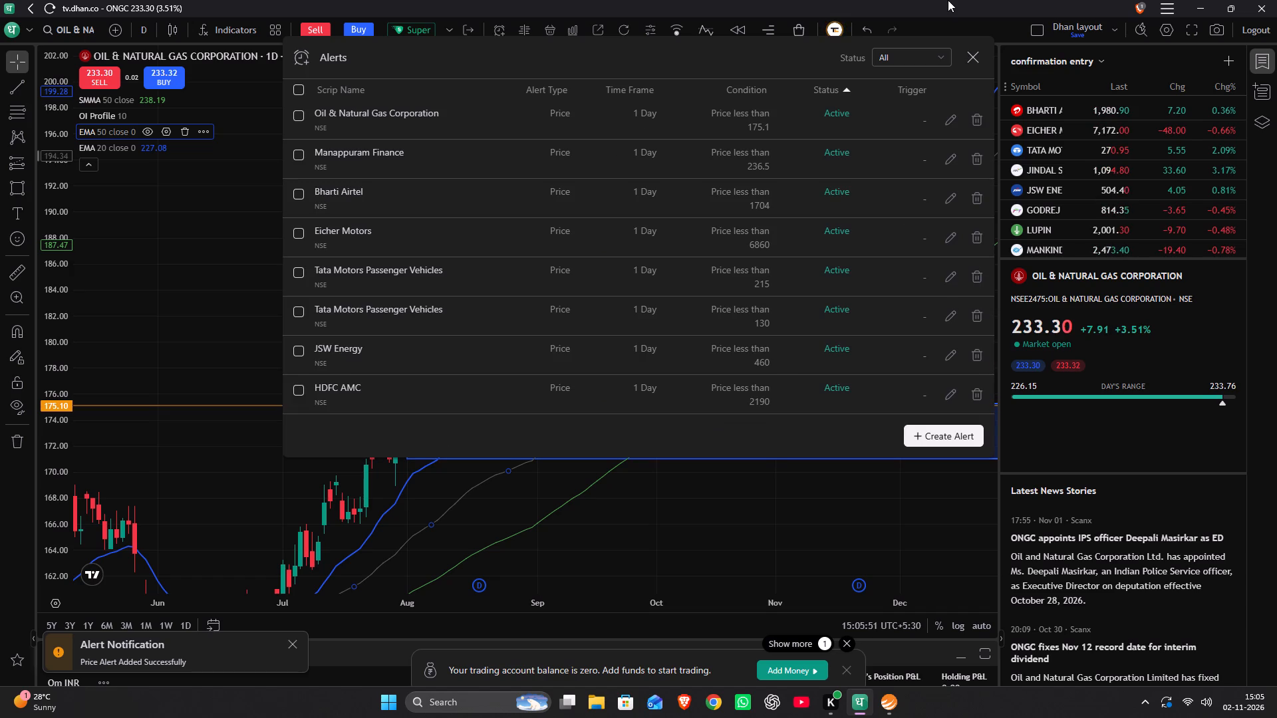
{"action": "left_click", "coordinate": [970, 53]}
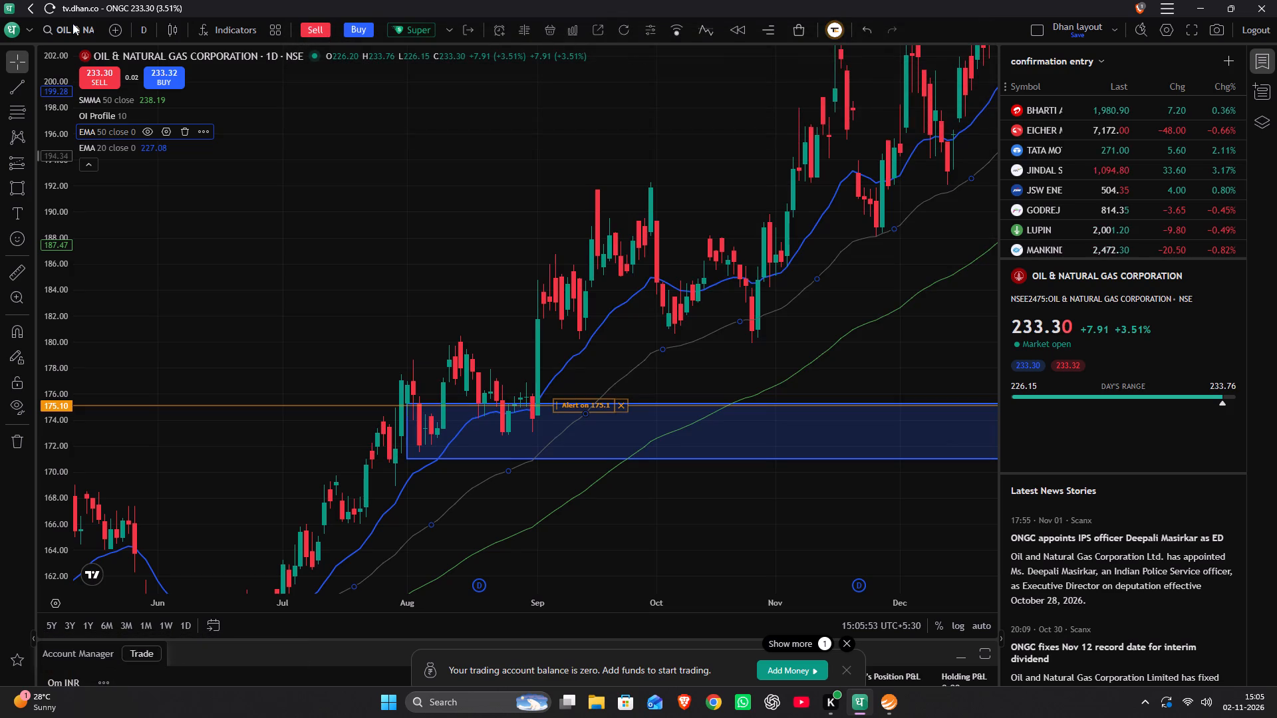
Search for the symbol page and open the Page Industries NSE chart.
{"action": "left_click", "coordinate": [70, 25]}
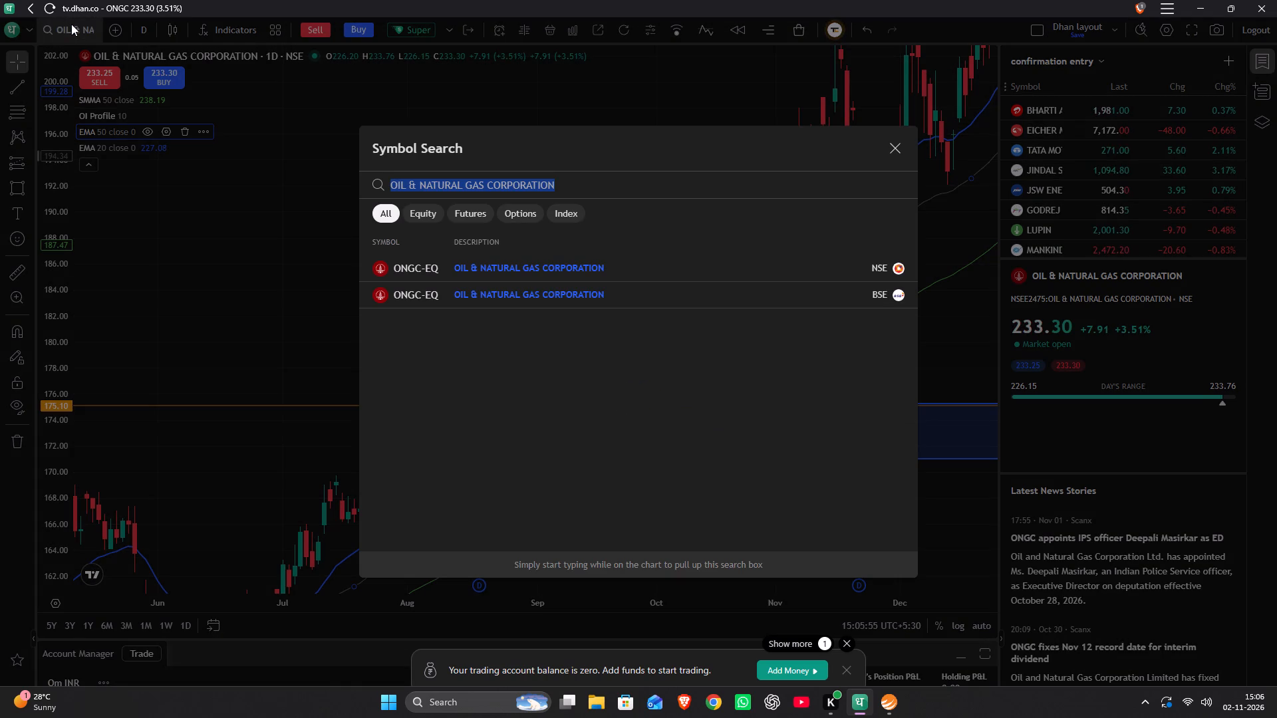
{"action": "key", "text": "BackSpace"}
{"action": "type", "text": "page"}
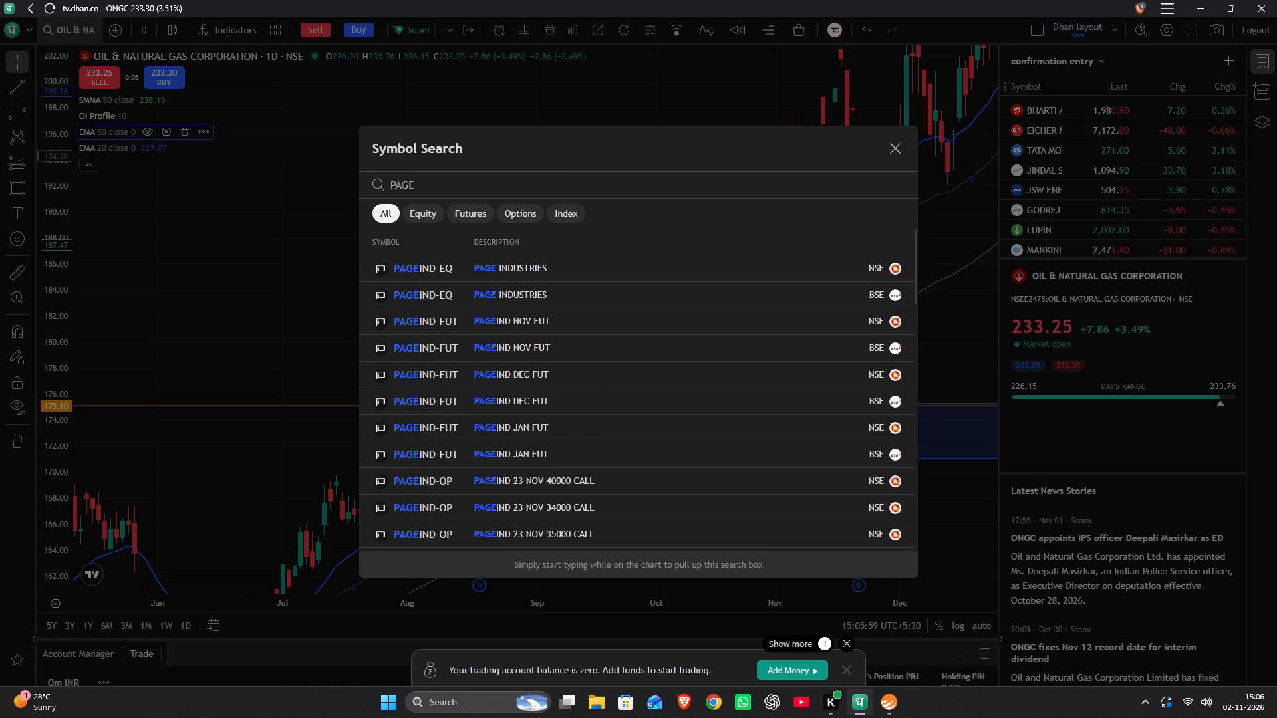
{"action": "left_click", "coordinate": [585, 277]}
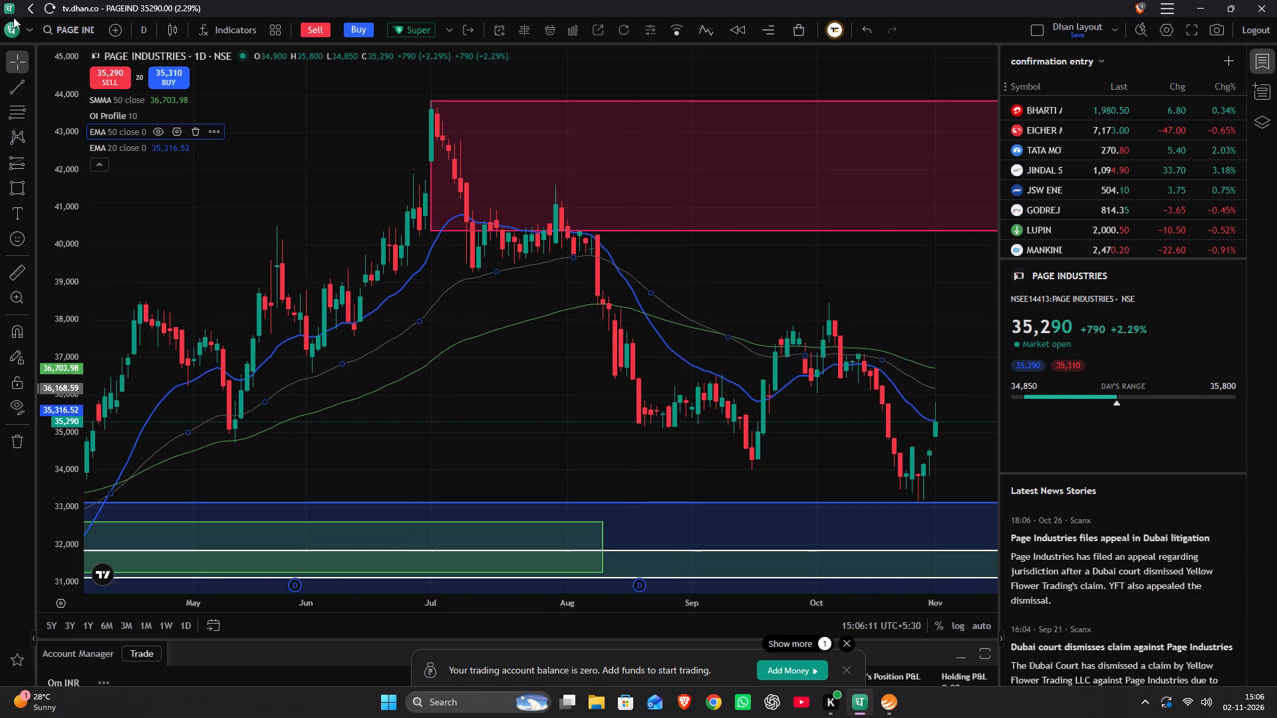
Search for the symbol ONG and switch back to the ONGC NSE chart.
{"action": "left_click", "coordinate": [54, 22]}
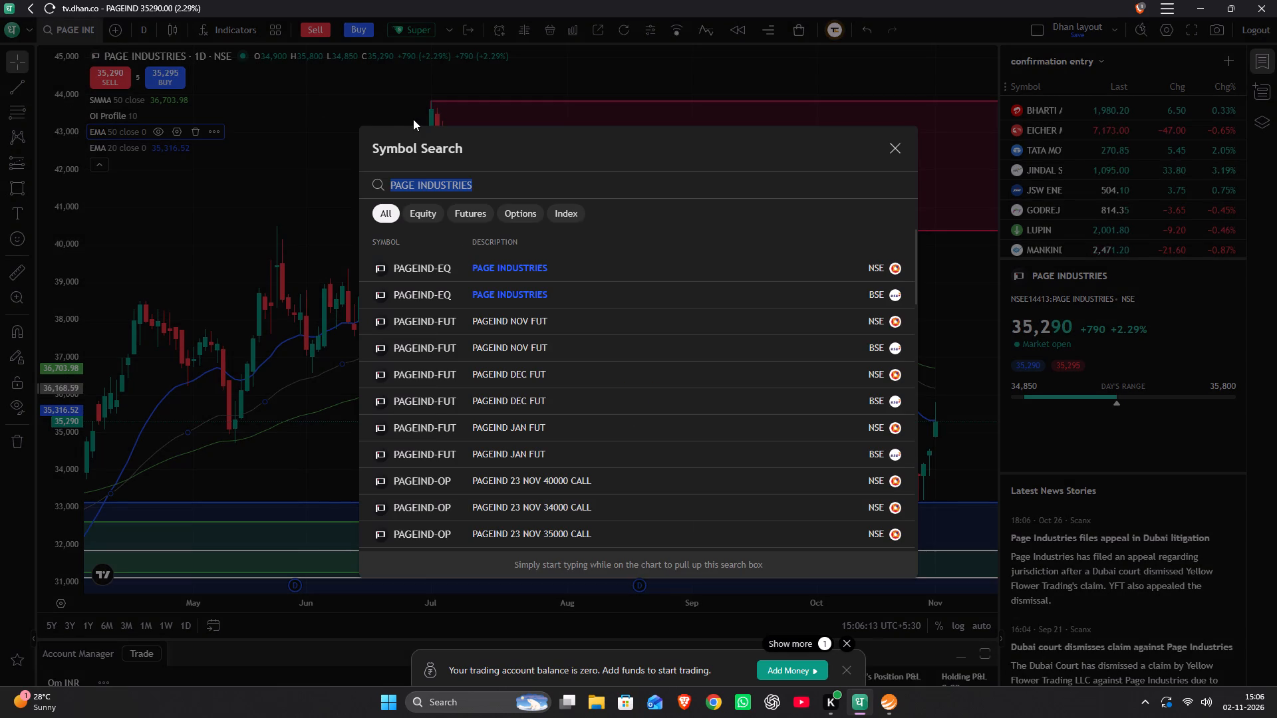
{"action": "type", "text": "on"}
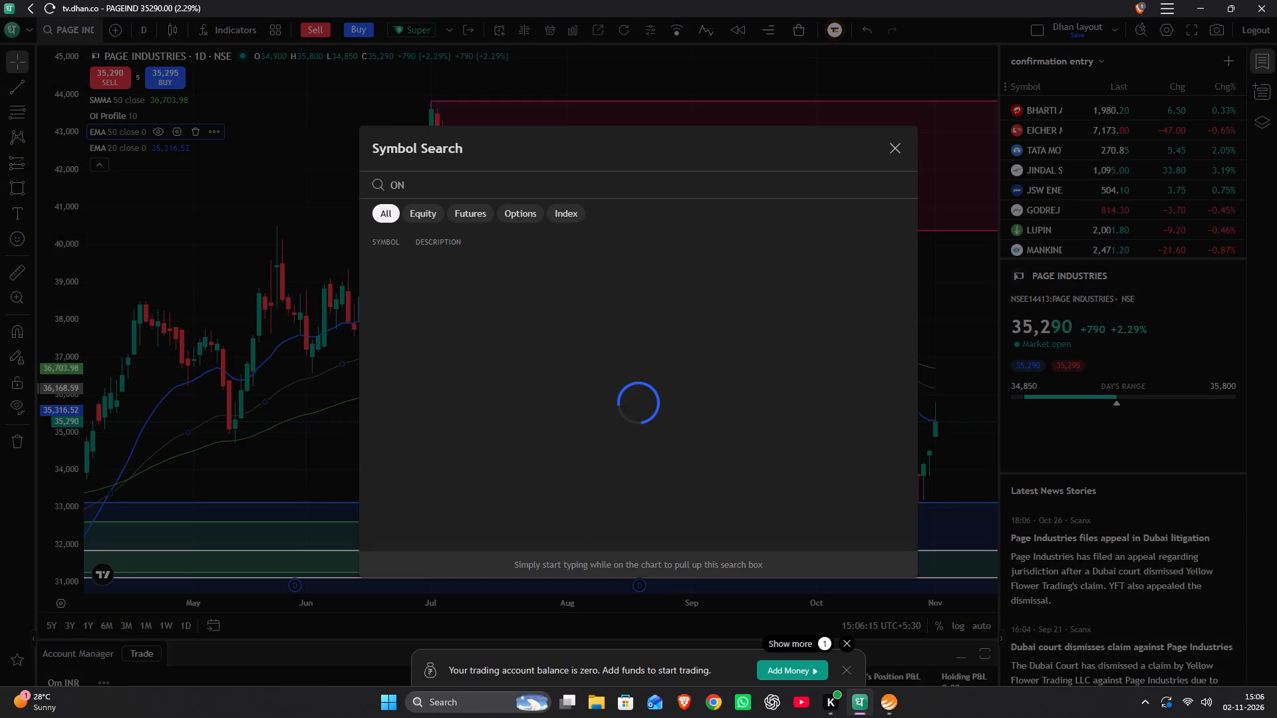
{"action": "key", "text": "g"}
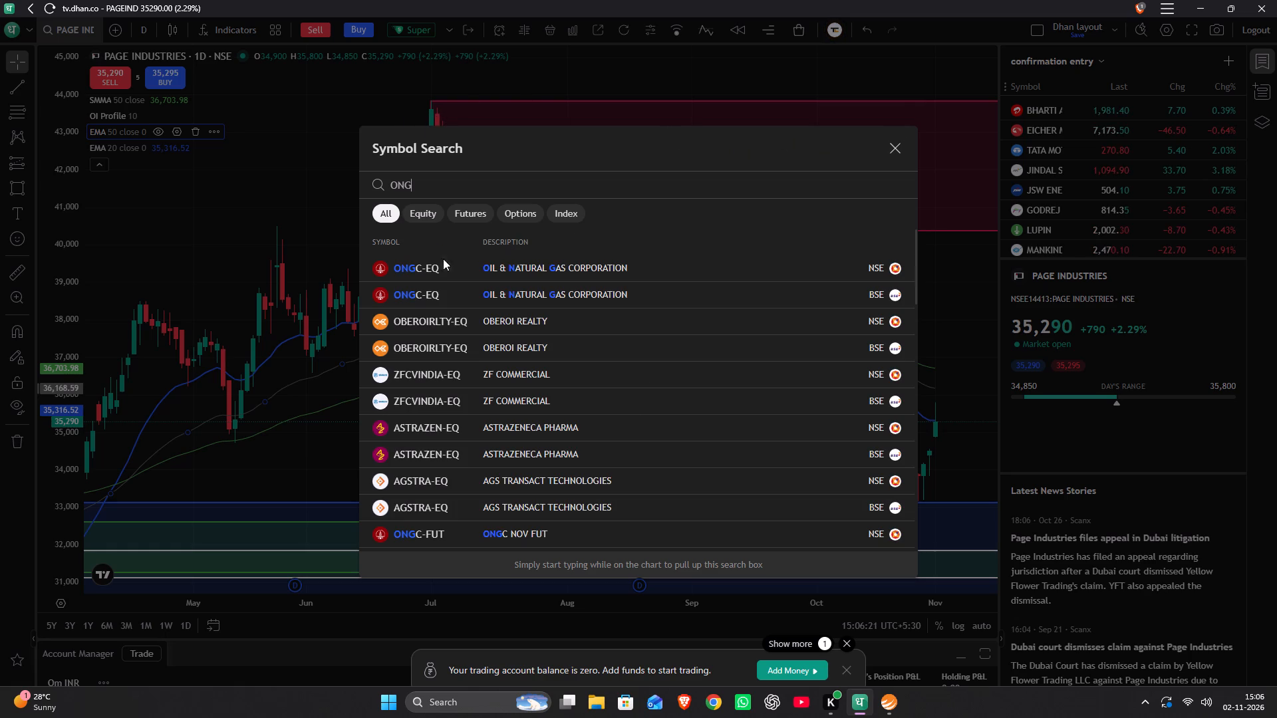
{"action": "double_click", "coordinate": [443, 259]}
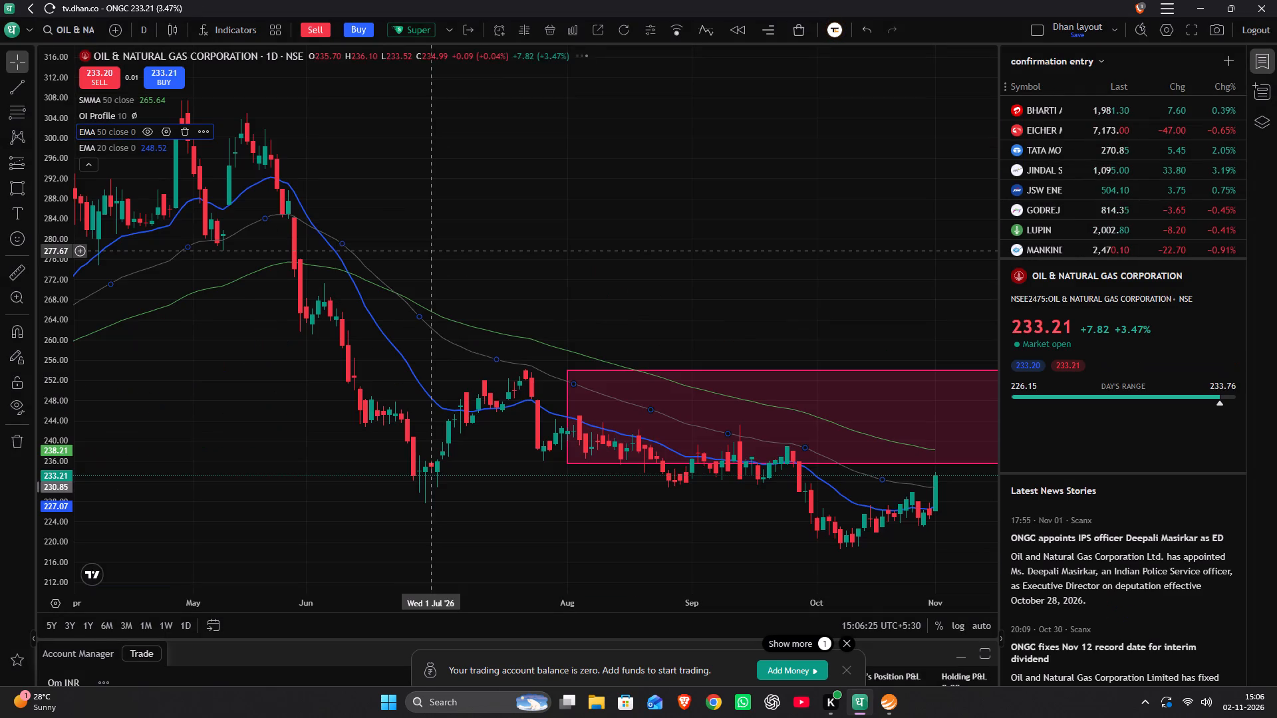
Examine ONGC's daily chart from the recent red supply zone back to the green, blue and purple demand zones.
{"action": "scroll", "coordinate": [448, 243], "scroll_direction": "down", "scroll_amount": 1}
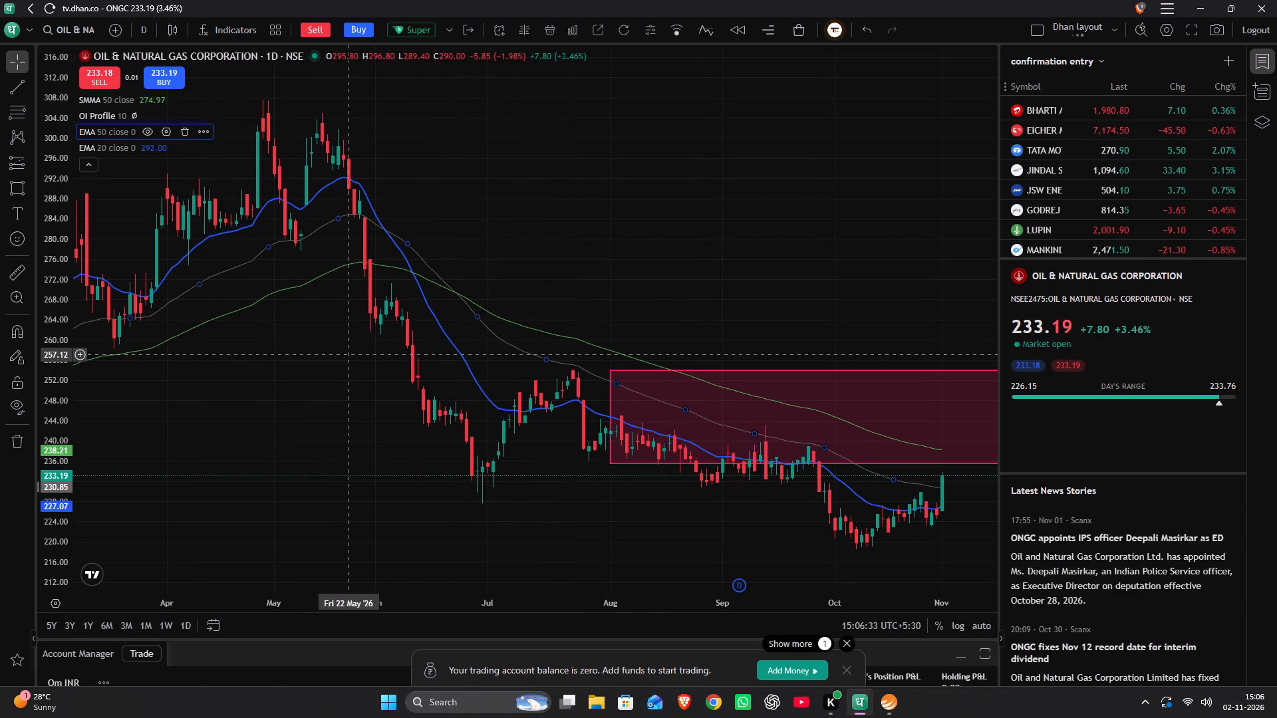
{"action": "left_click_drag", "start_coordinate": [667, 250], "coordinate": [585, 0]}
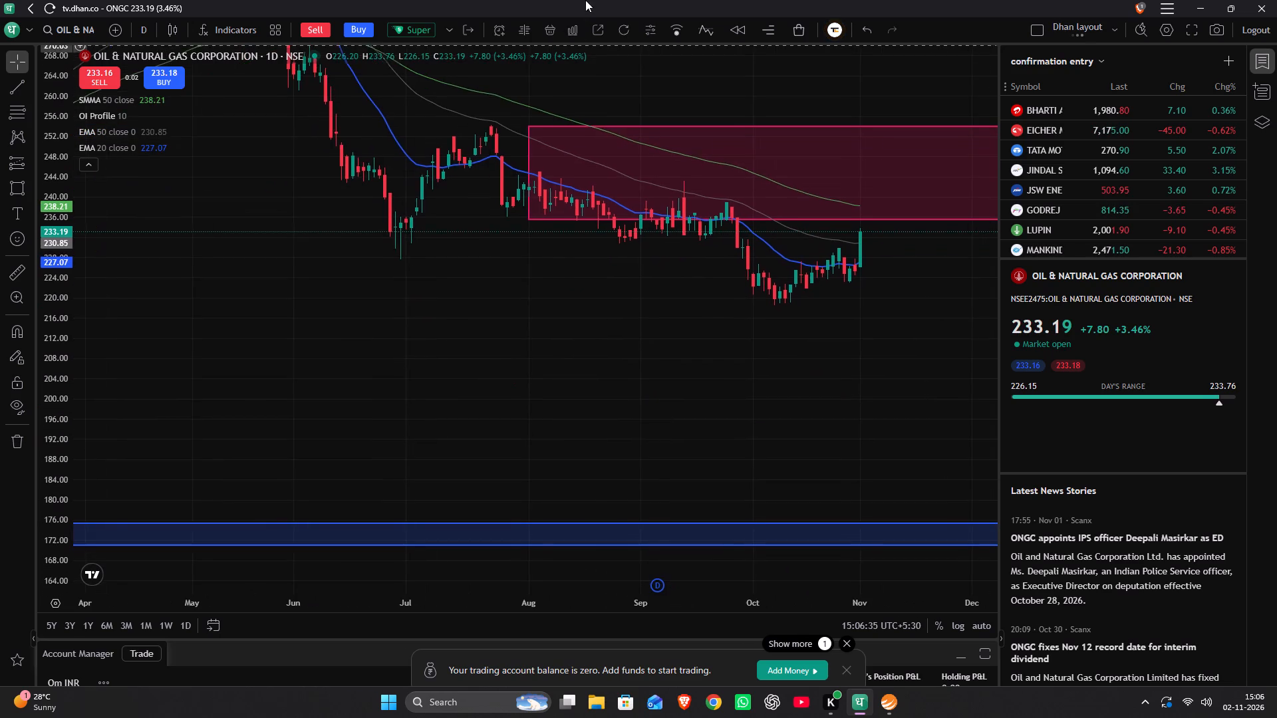
{"action": "left_click_drag", "start_coordinate": [585, 0], "coordinate": [587, 3]}
{"action": "scroll", "coordinate": [575, 310], "scroll_direction": "down", "scroll_amount": 15}
{"action": "left_click_drag", "start_coordinate": [335, 451], "coordinate": [728, 279]}
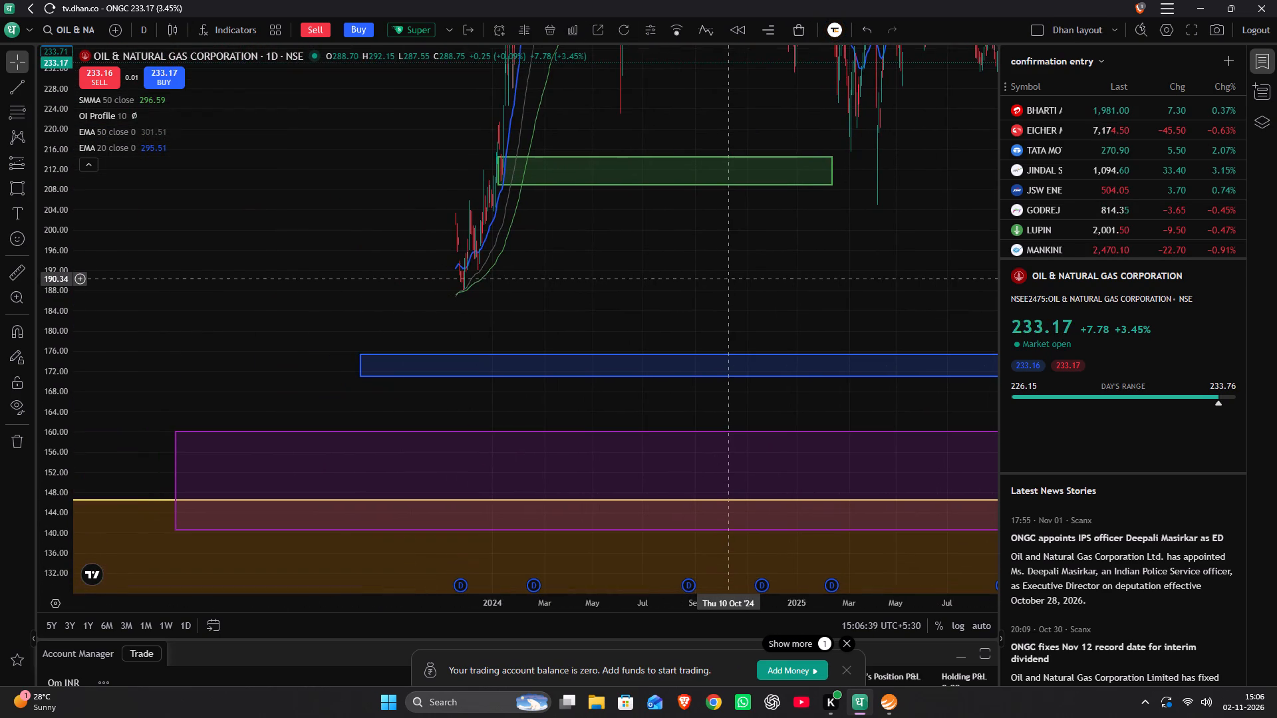
{"action": "left_click_drag", "start_coordinate": [728, 279], "coordinate": [728, 278]}
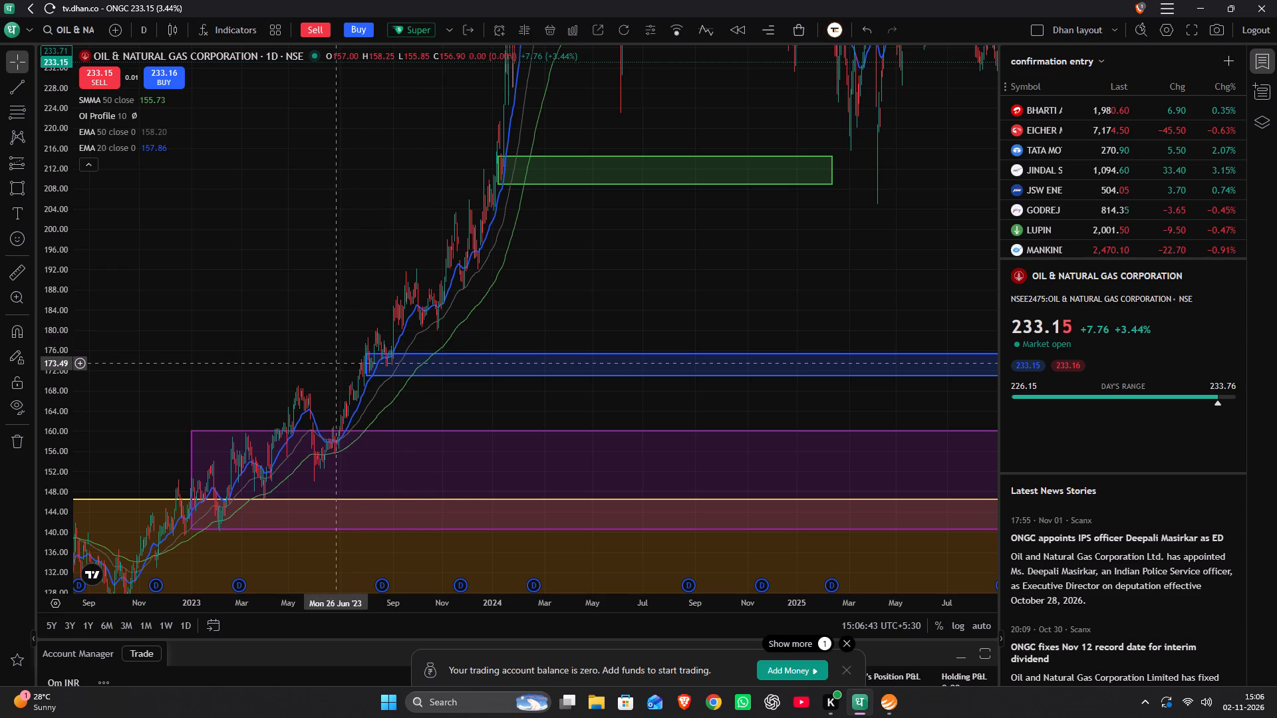
Check the list of saved price alerts for the ONGC entry and return to the chart.
{"action": "left_click", "coordinate": [492, 34]}
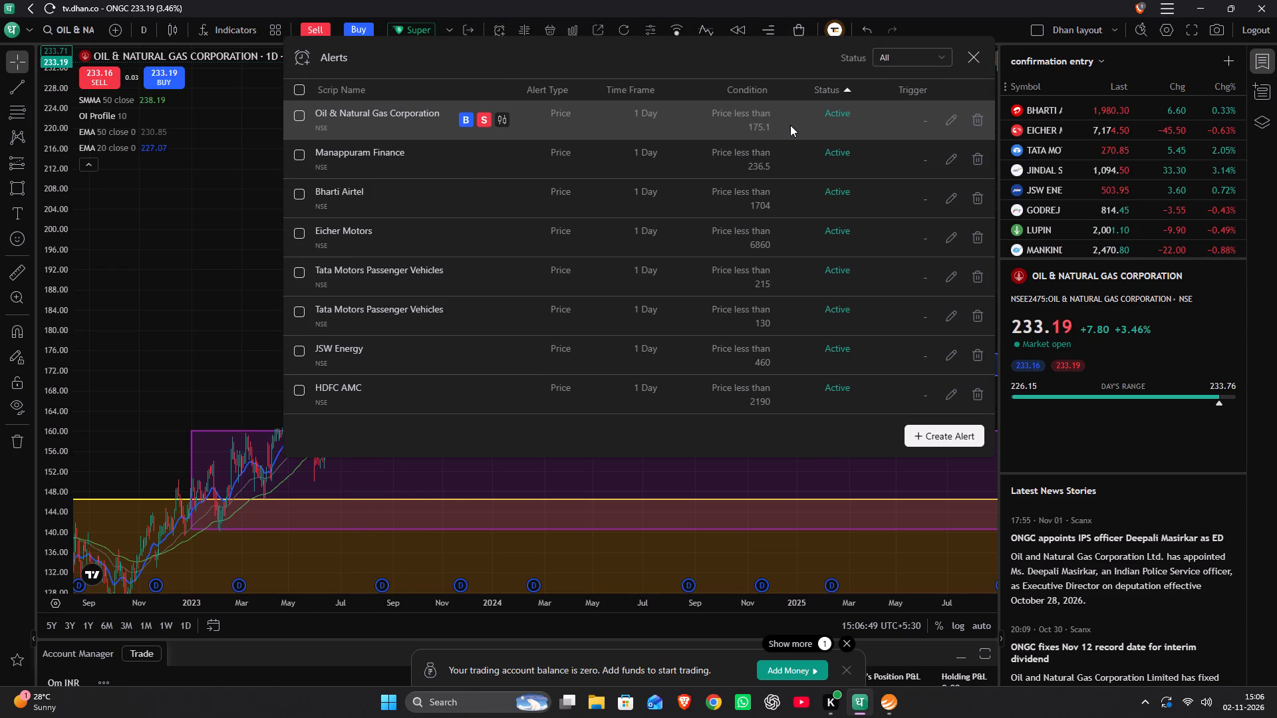
{"action": "left_click", "coordinate": [979, 45]}
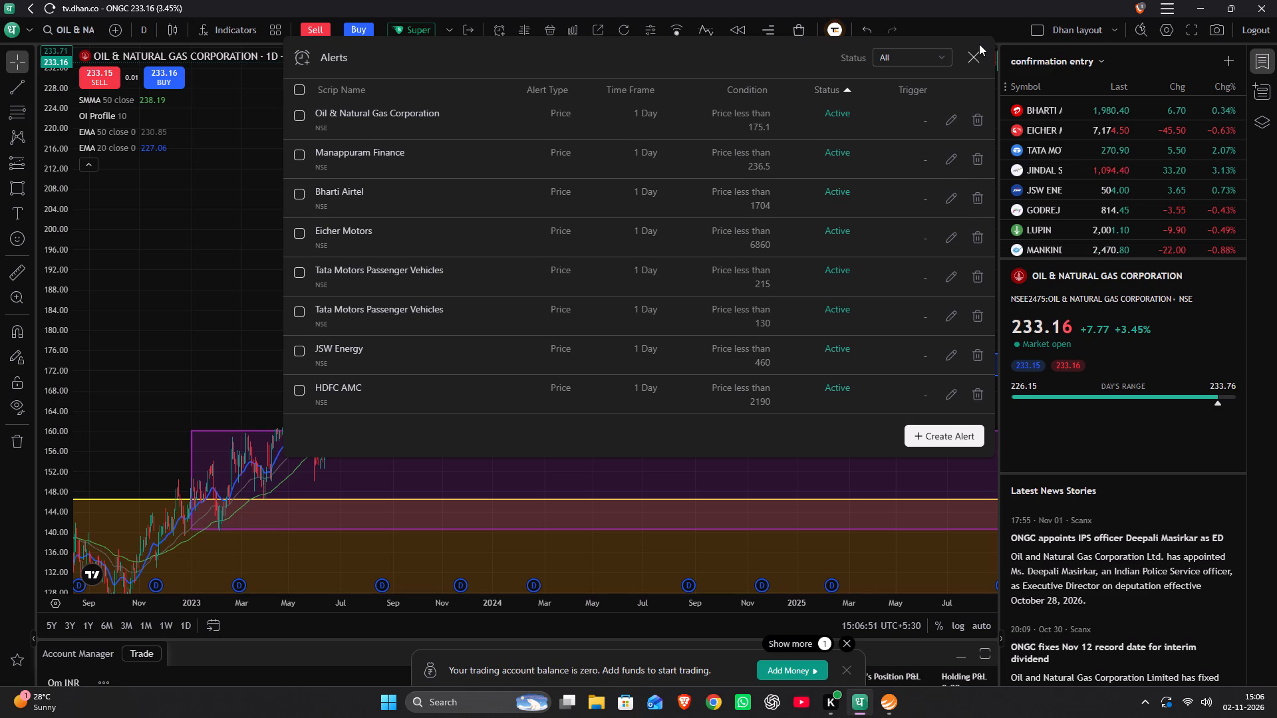
{"action": "left_click", "coordinate": [968, 54]}
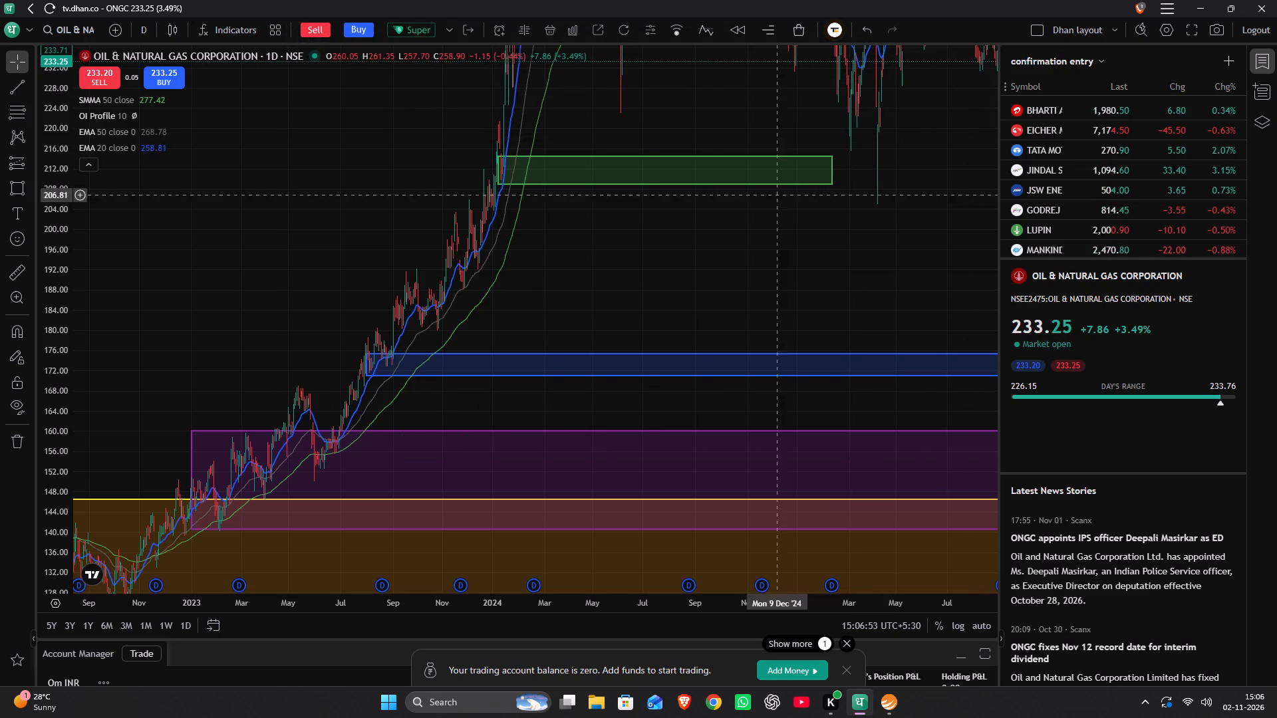
Examine ONGC's daily price action around the blue demand zone up close, with the price scale stretched.
{"action": "scroll", "coordinate": [418, 309], "scroll_direction": "up", "scroll_amount": 4}
{"action": "left_click_drag", "start_coordinate": [234, 306], "coordinate": [734, 257]}
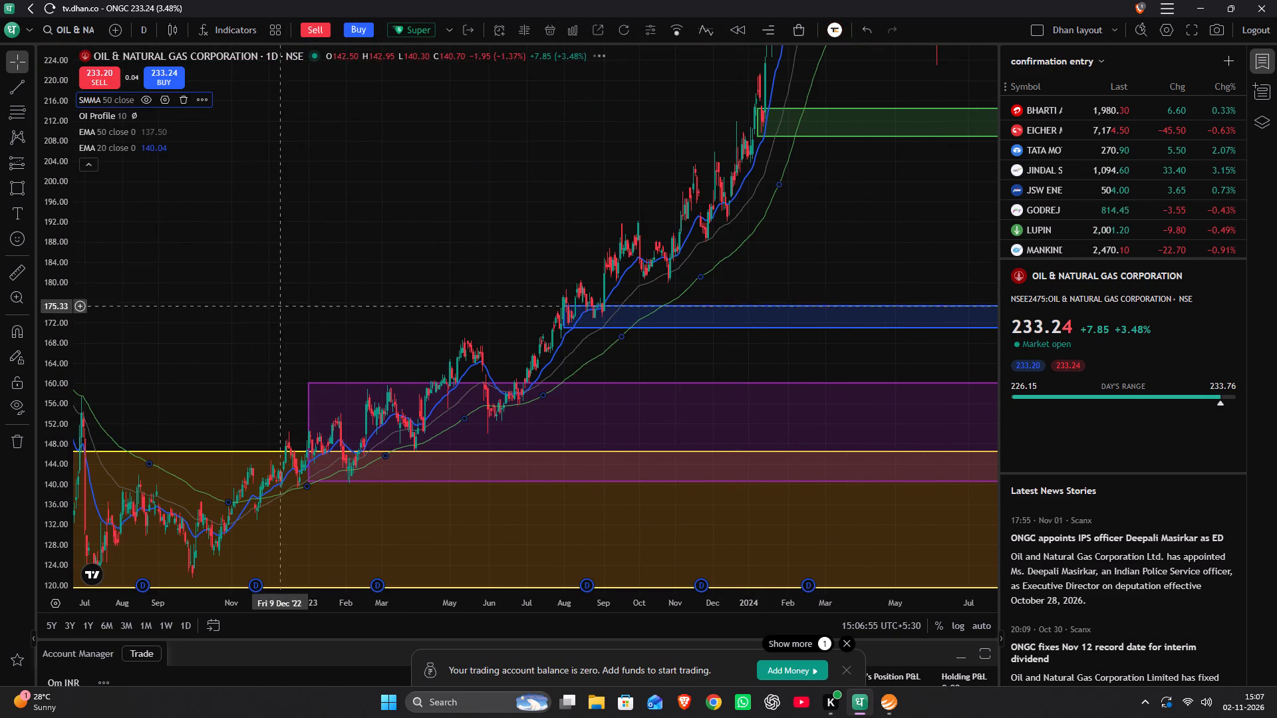
{"action": "scroll", "coordinate": [66, 338], "scroll_direction": "up", "scroll_amount": 4}
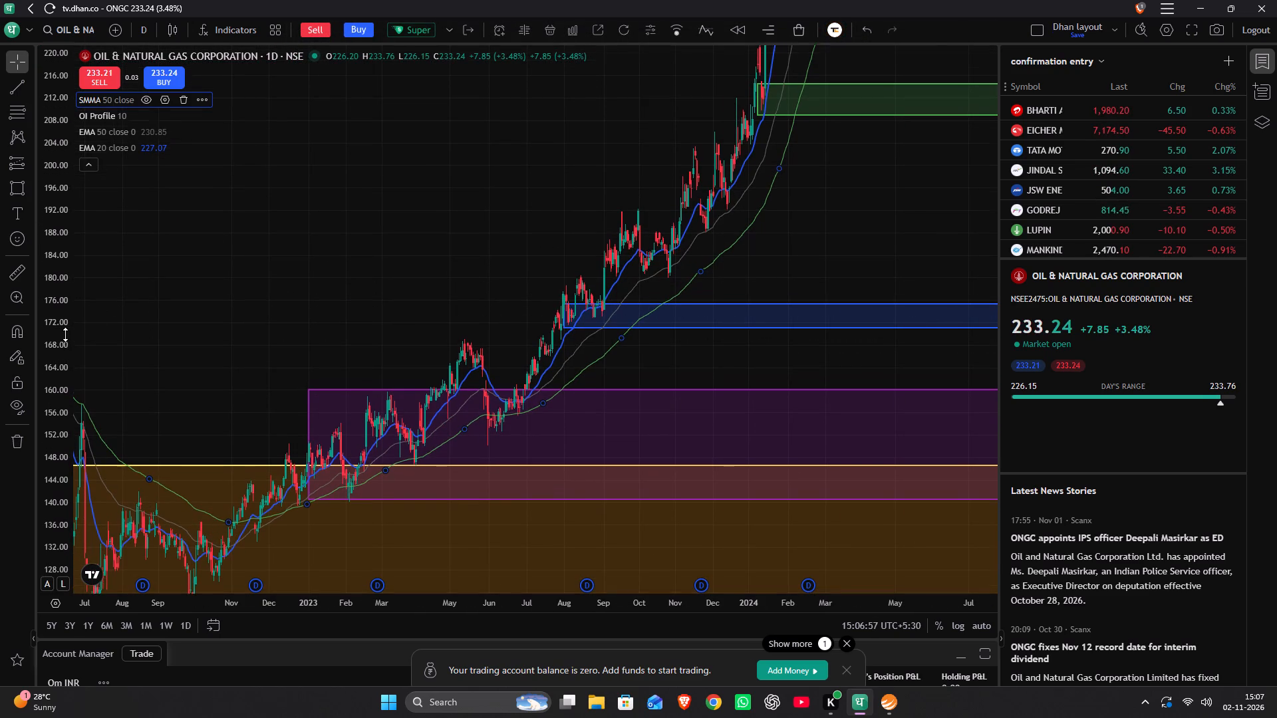
{"action": "scroll", "coordinate": [65, 334], "scroll_direction": "up", "scroll_amount": 11}
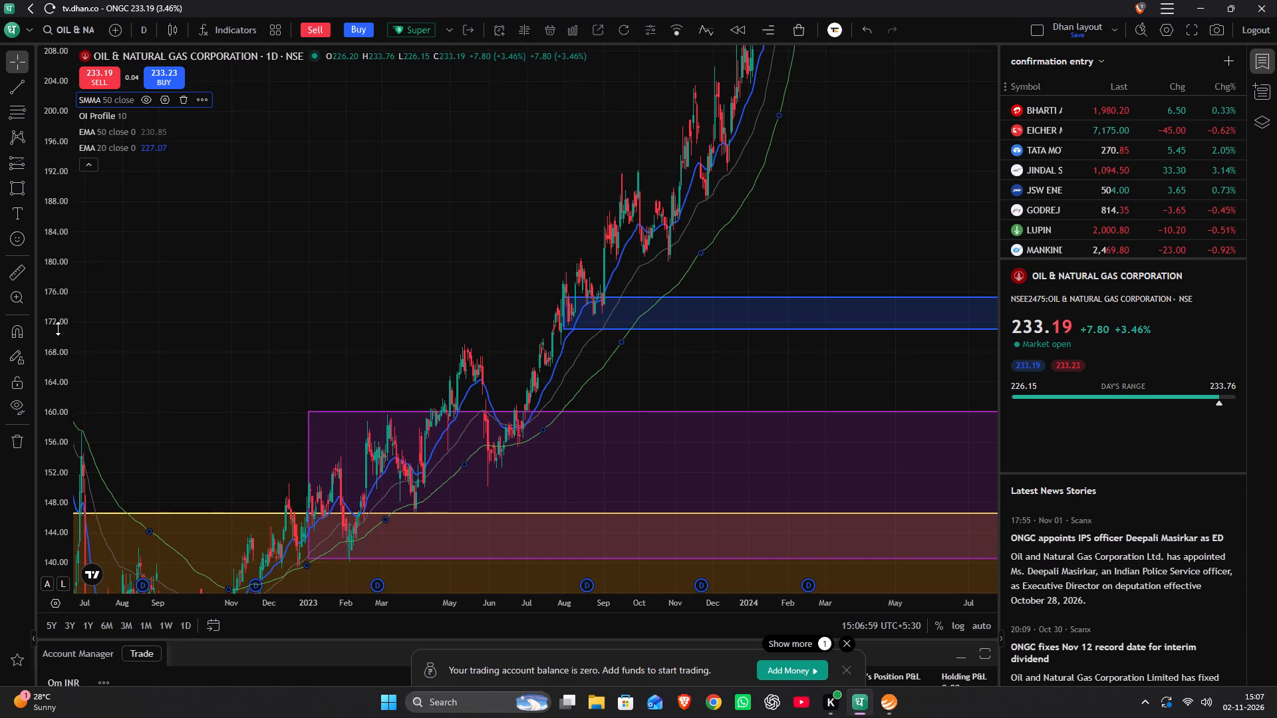
{"action": "scroll", "coordinate": [58, 328], "scroll_direction": "up", "scroll_amount": 11}
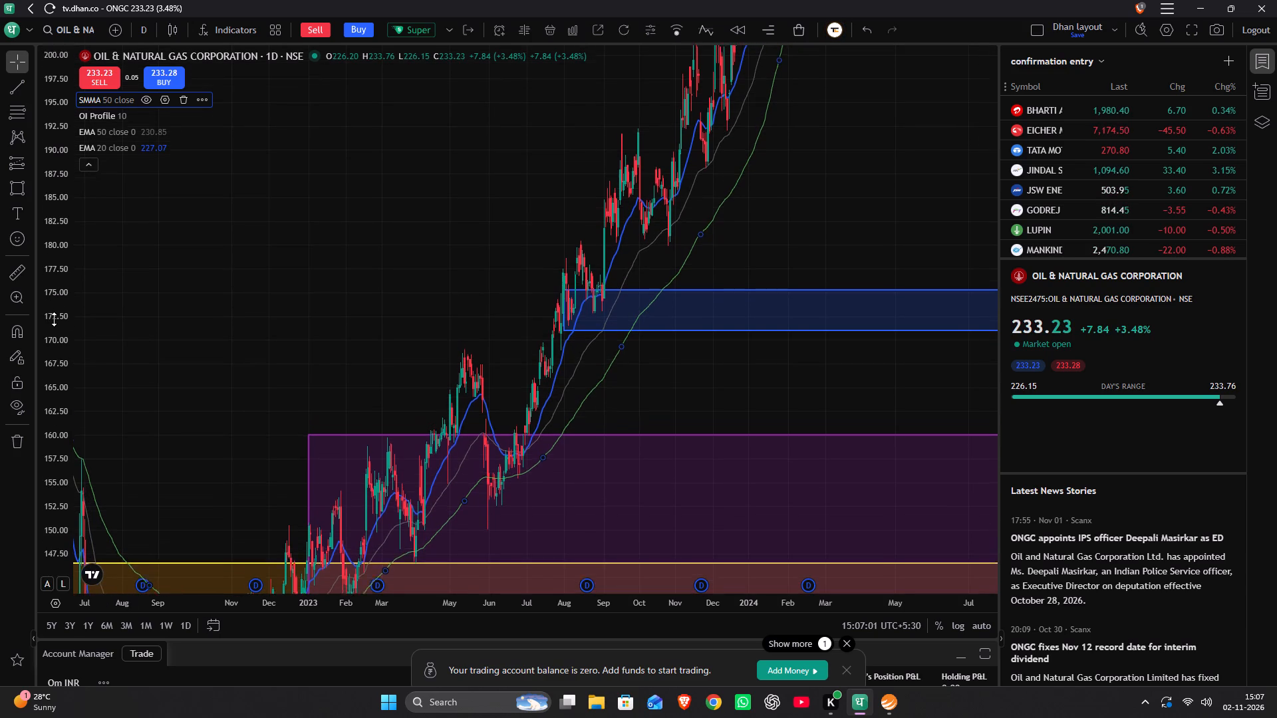
{"action": "scroll", "coordinate": [53, 319], "scroll_direction": "up", "scroll_amount": 17}
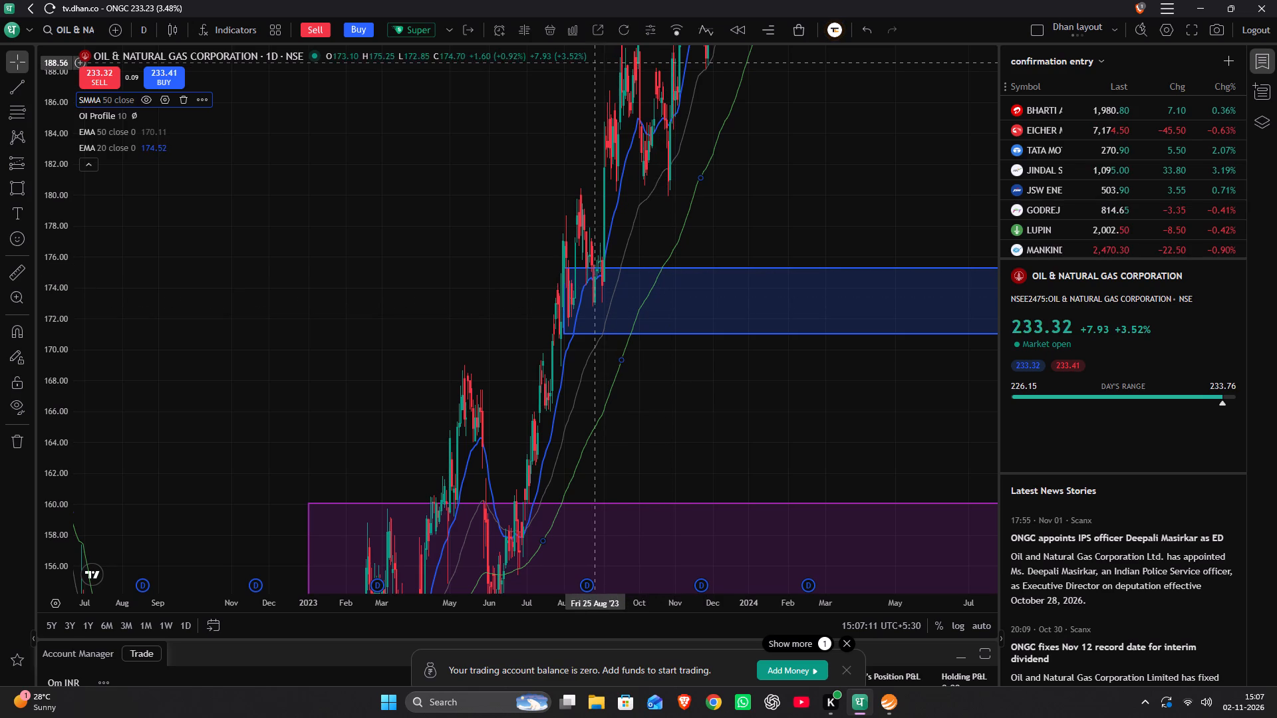
Delete the existing Oil & Natural Gas Corporation price alert from the alerts list.
{"action": "left_click", "coordinate": [492, 28]}
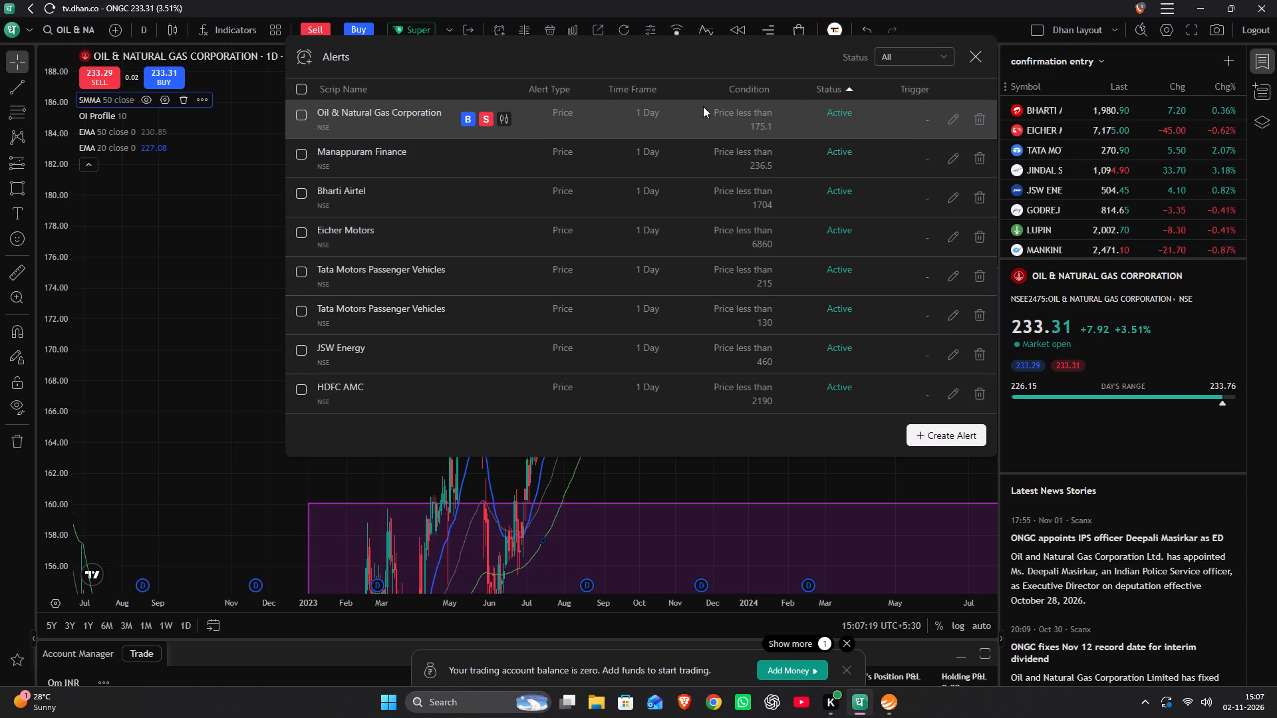
{"action": "left_click", "coordinate": [974, 123]}
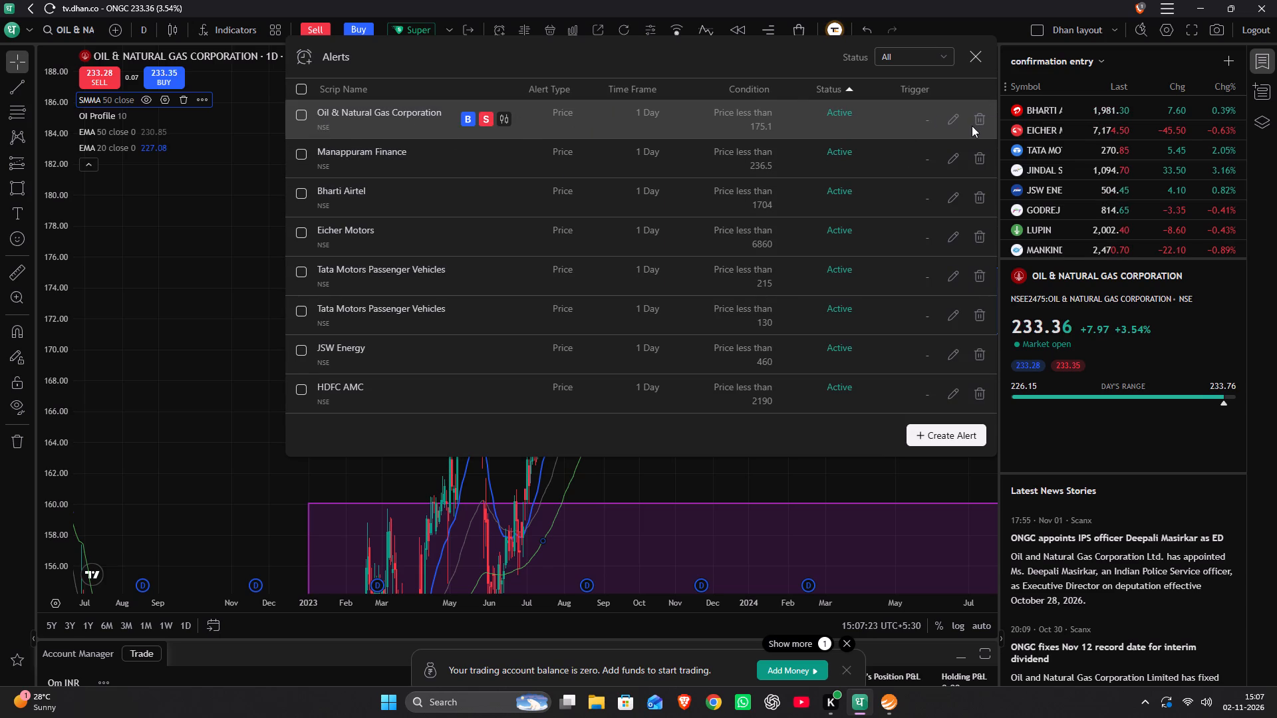
{"action": "left_click", "coordinate": [979, 124]}
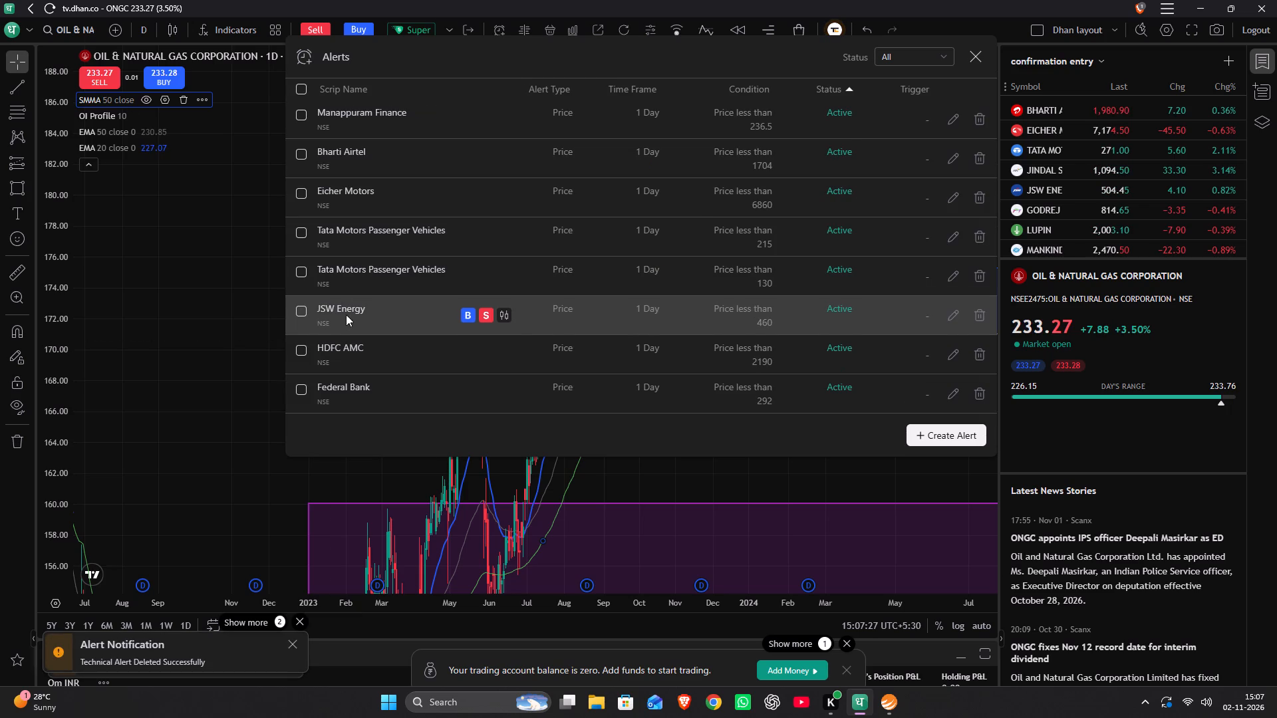
Create a new Oil & Natural Gas Corporation price alert with the Crossing condition at 175.10, and return to the chart.
{"action": "left_click", "coordinate": [932, 434]}
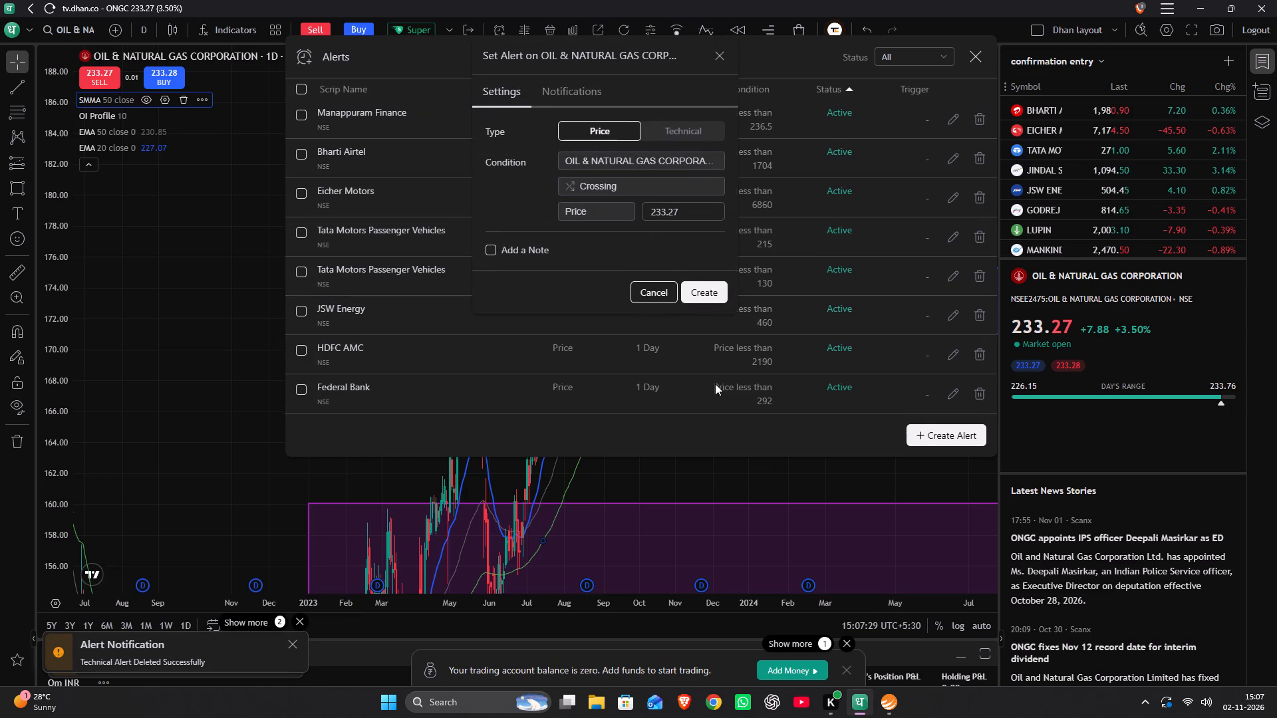
{"action": "left_click_drag", "start_coordinate": [686, 215], "coordinate": [633, 225]}
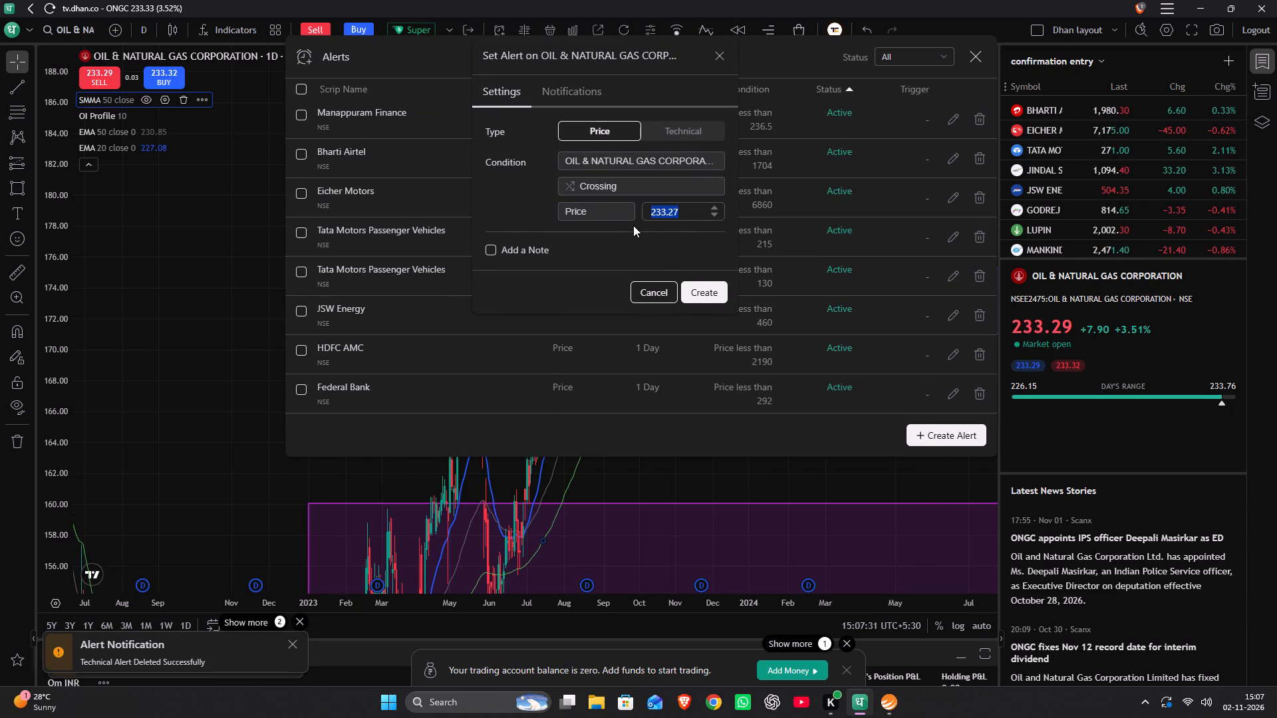
{"action": "key", "text": "BackSpace"}
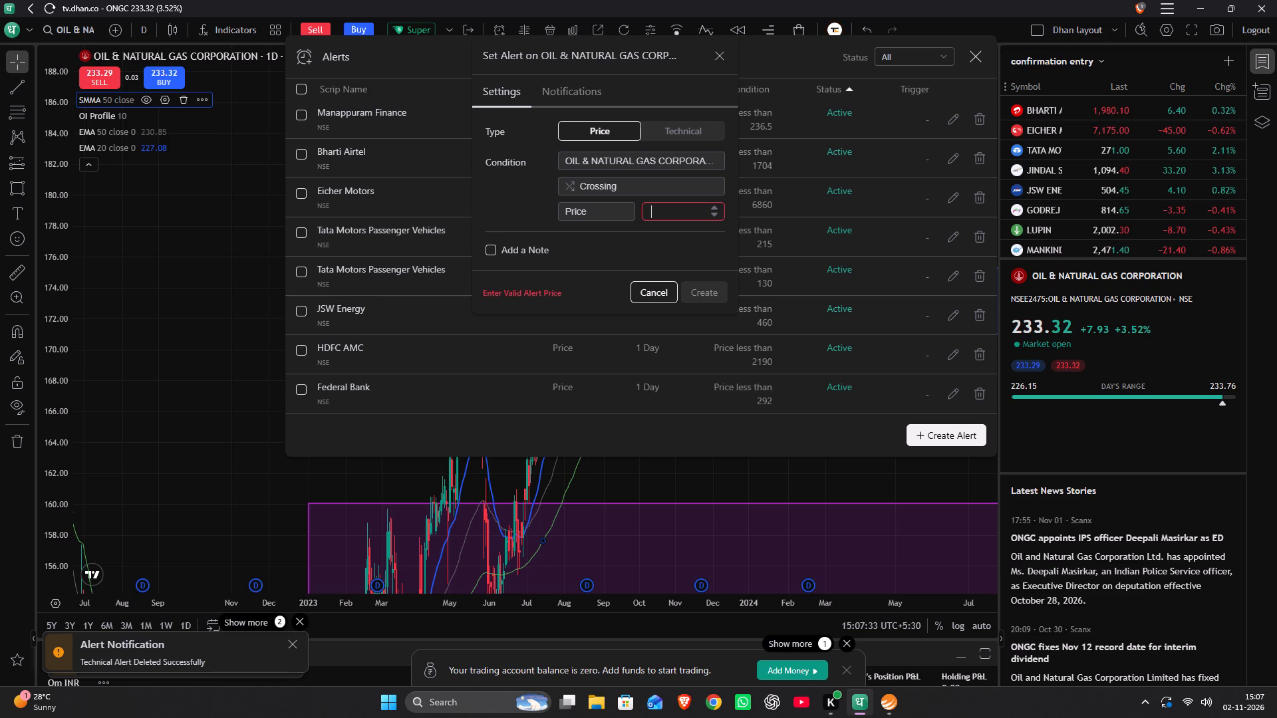
{"action": "key", "text": "1"}
{"action": "type", "text": "75"}
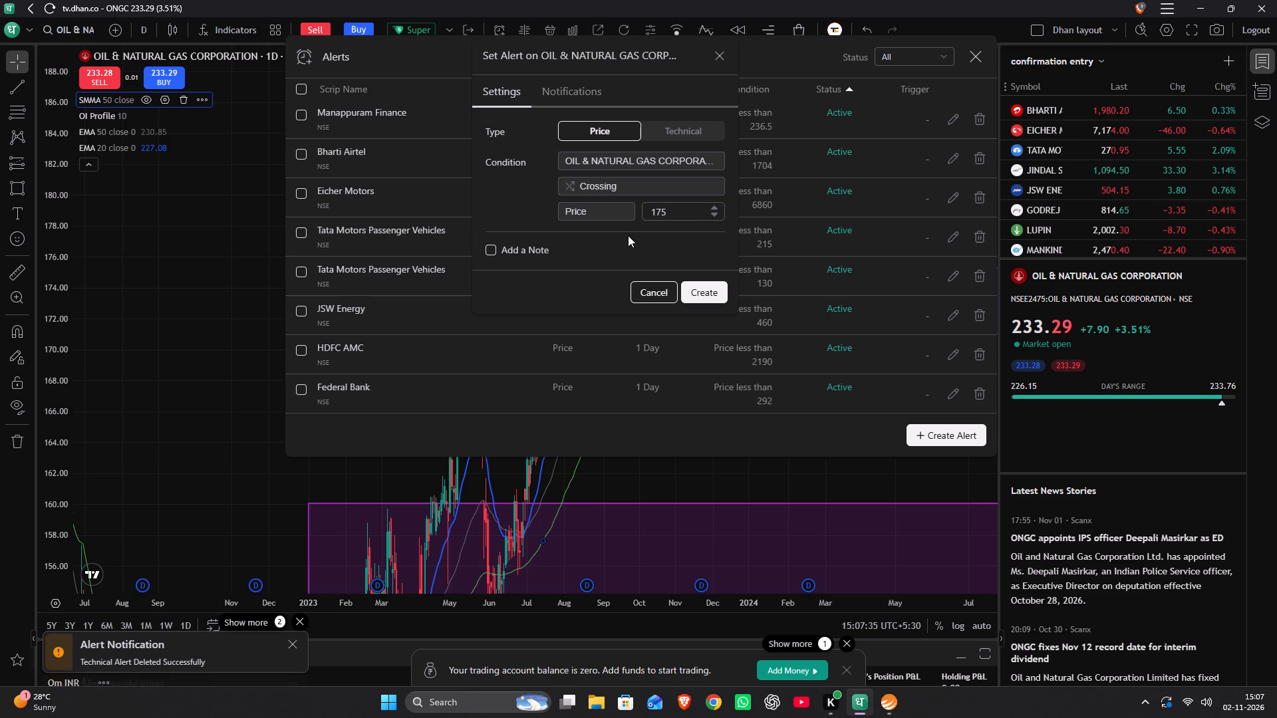
{"action": "key", "text": "0"}
{"action": "key", "text": "1"}
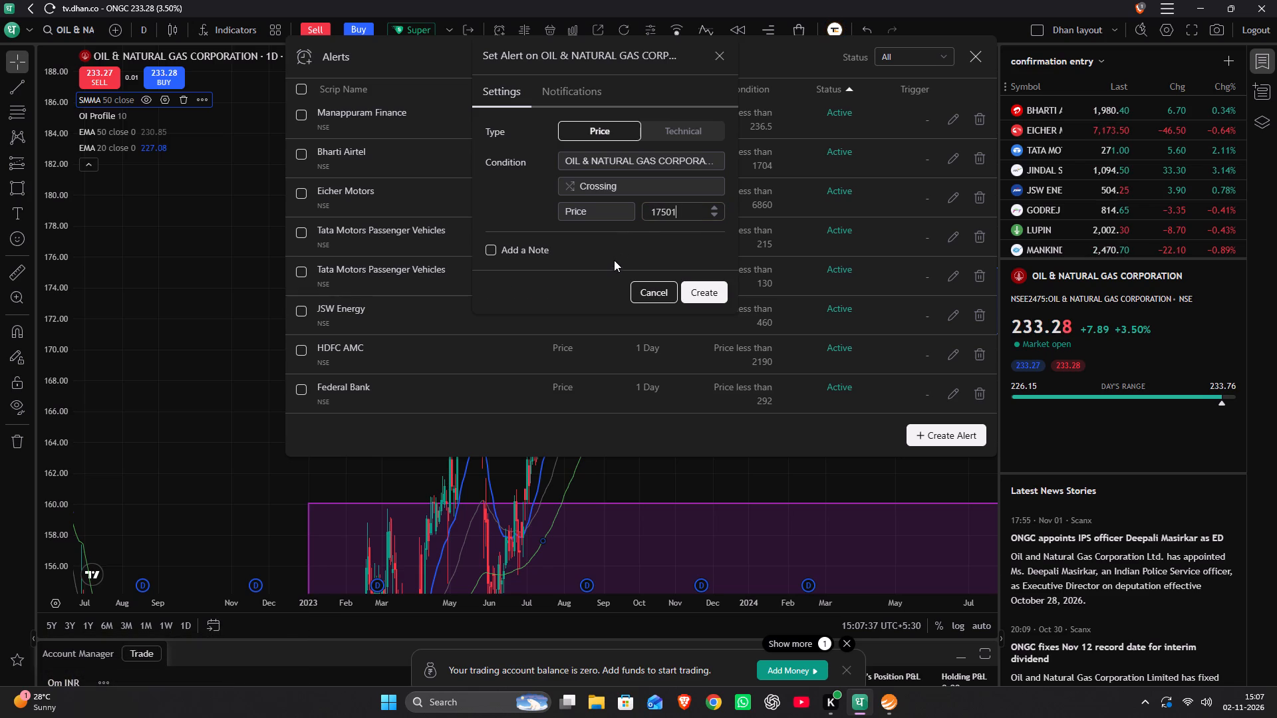
{"action": "key", "text": "BackSpace"}
{"action": "key", "text": "BackSpace"}
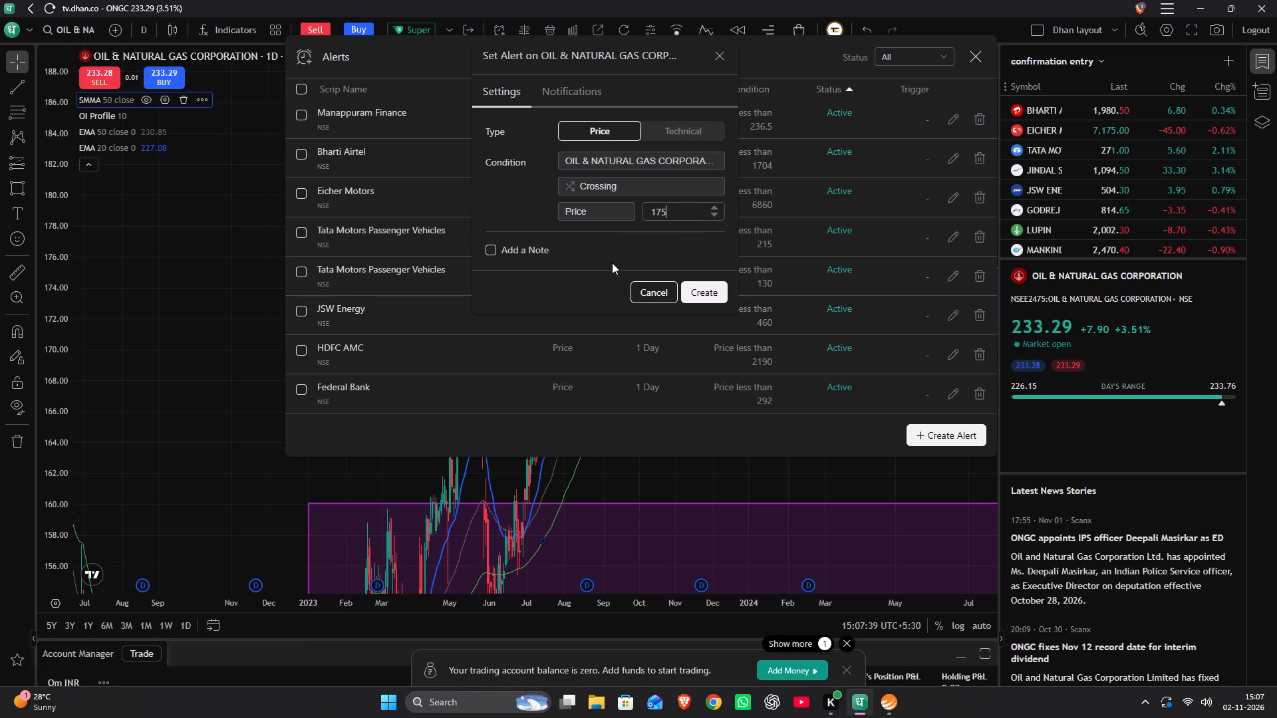
{"action": "key", "text": "period"}
{"action": "key", "text": "1"}
{"action": "key", "text": "0"}
{"action": "left_click", "coordinate": [702, 297]}
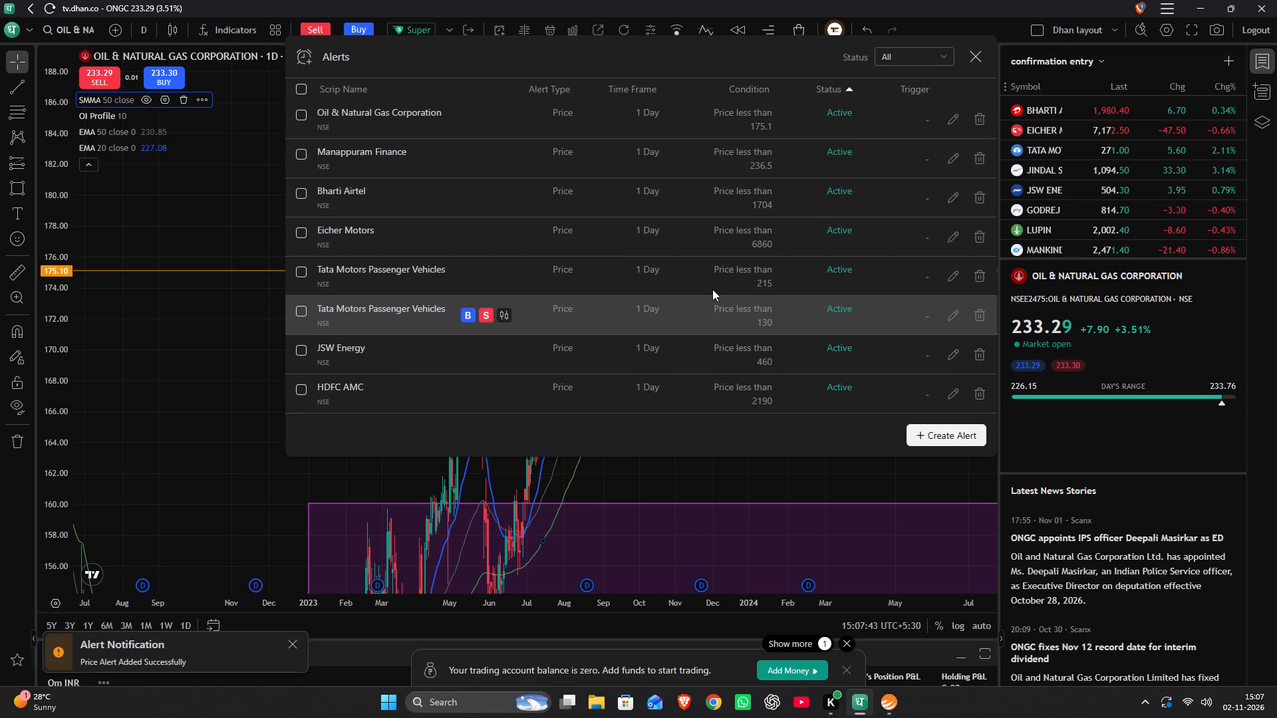
{"action": "left_click", "coordinate": [986, 51]}
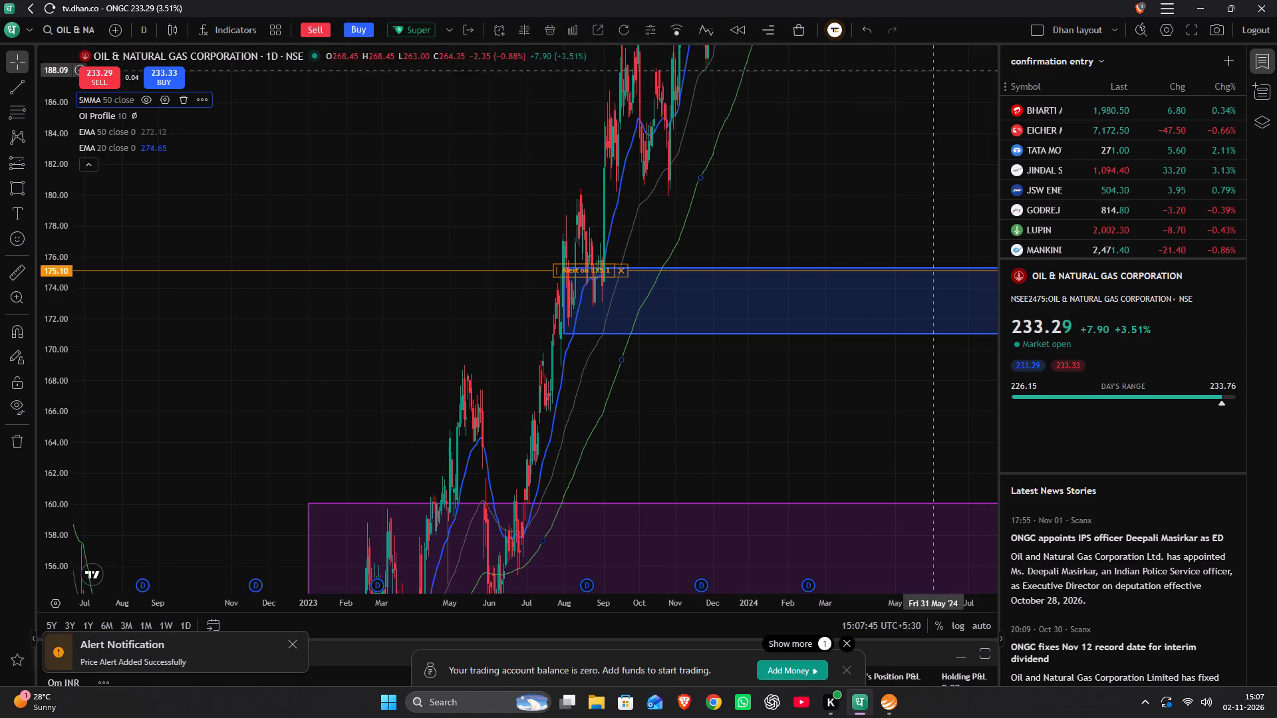
Undo the price scale stretching and view the 175.10 alert line against ONGC's demand zones.
{"action": "left_click", "coordinate": [864, 28]}
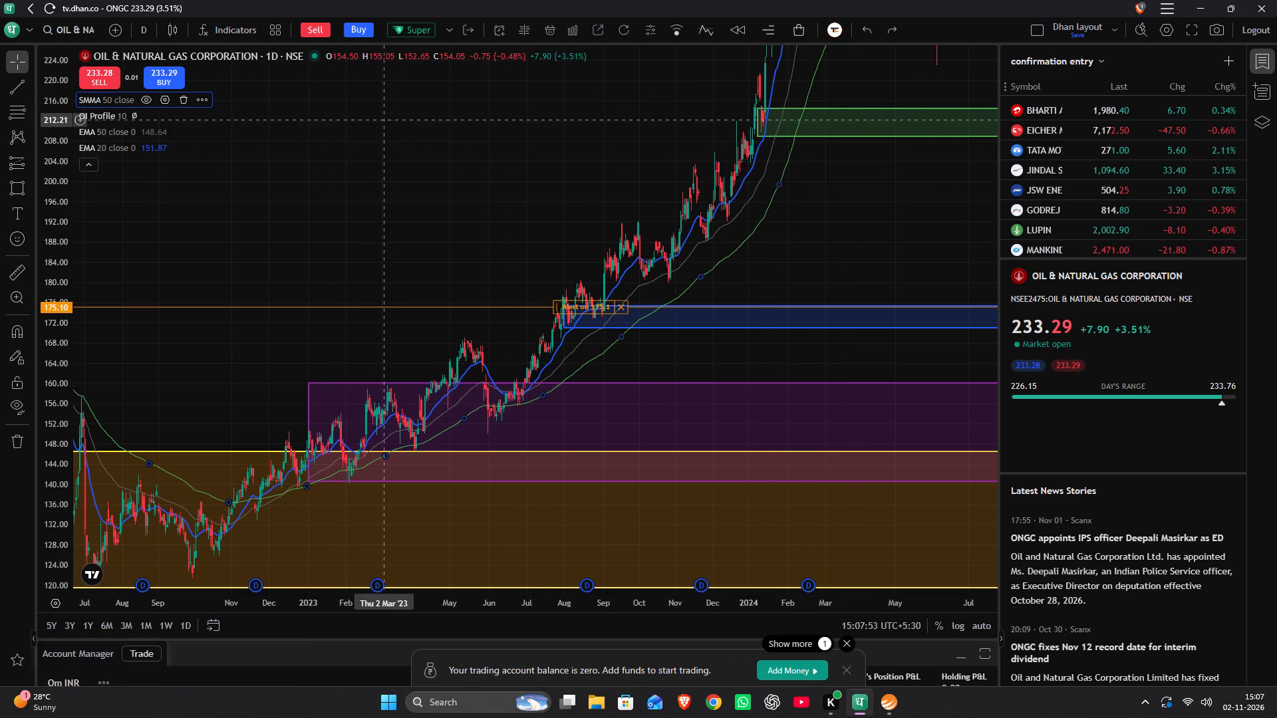
{"action": "left_click_drag", "start_coordinate": [383, 123], "coordinate": [355, 219]}
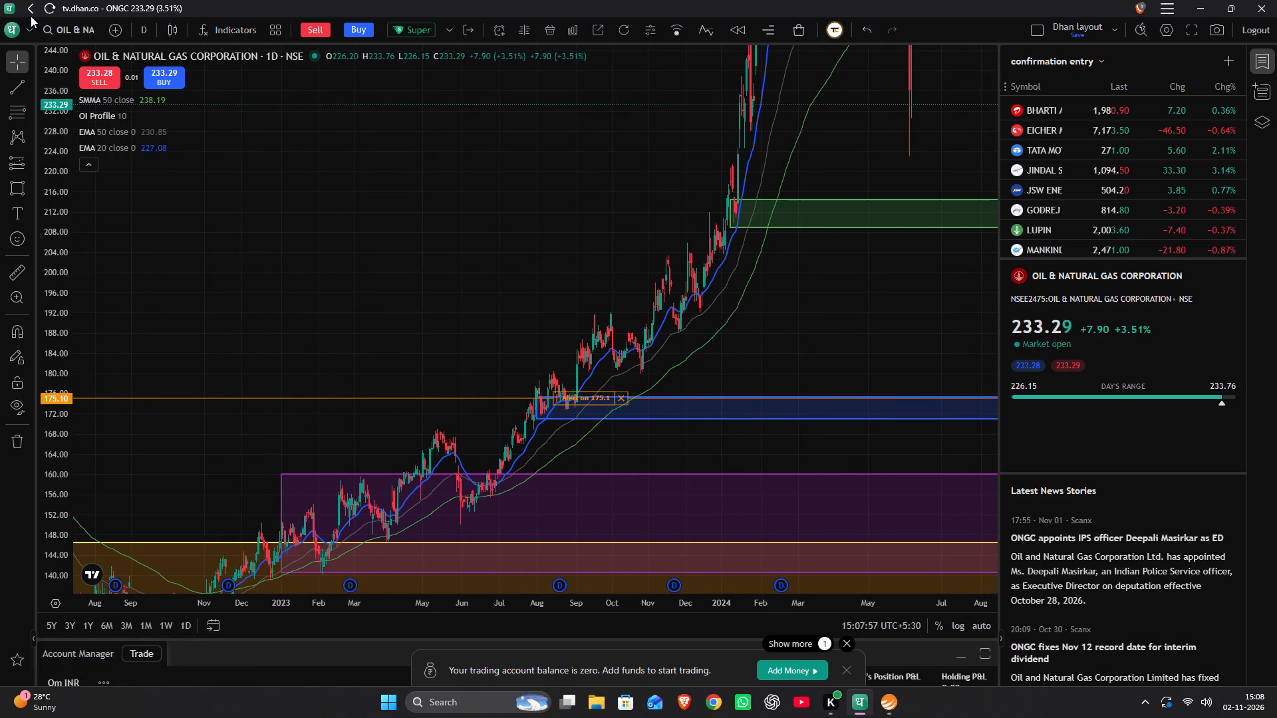
Search for the symbol pageind and open the Page Industries chart.
{"action": "left_click", "coordinate": [89, 35]}
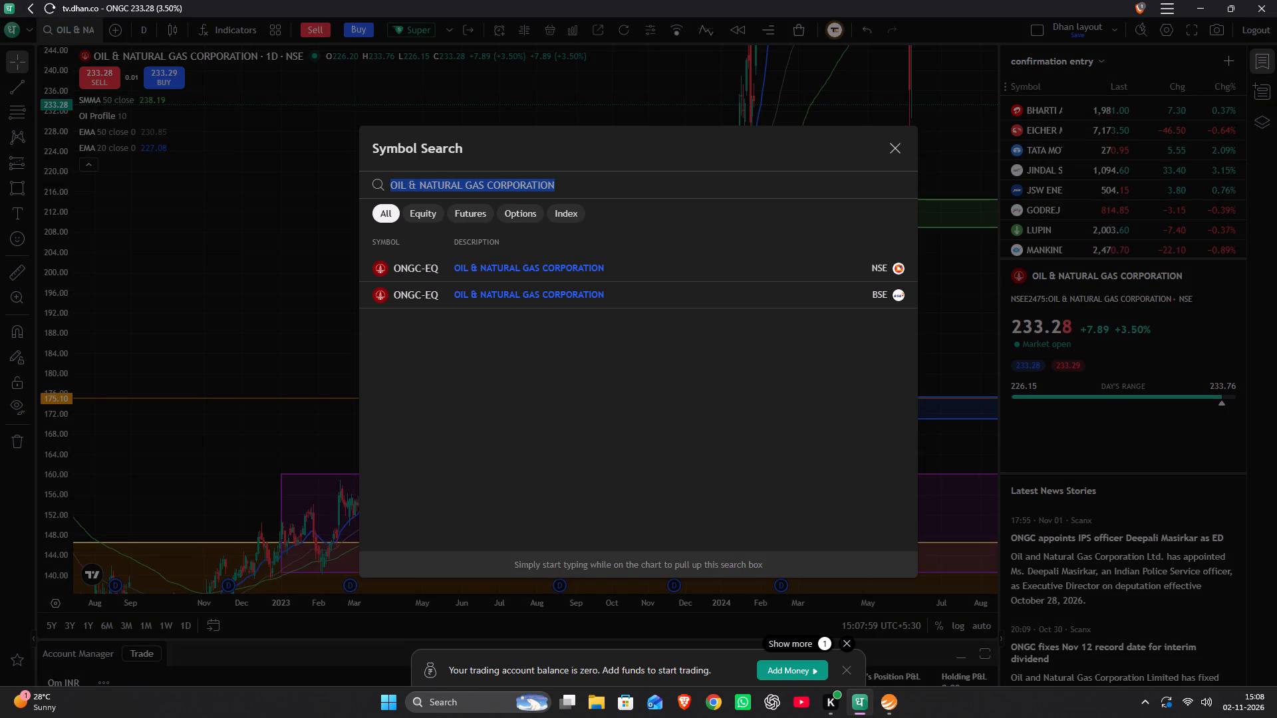
{"action": "key", "text": "BackSpace"}
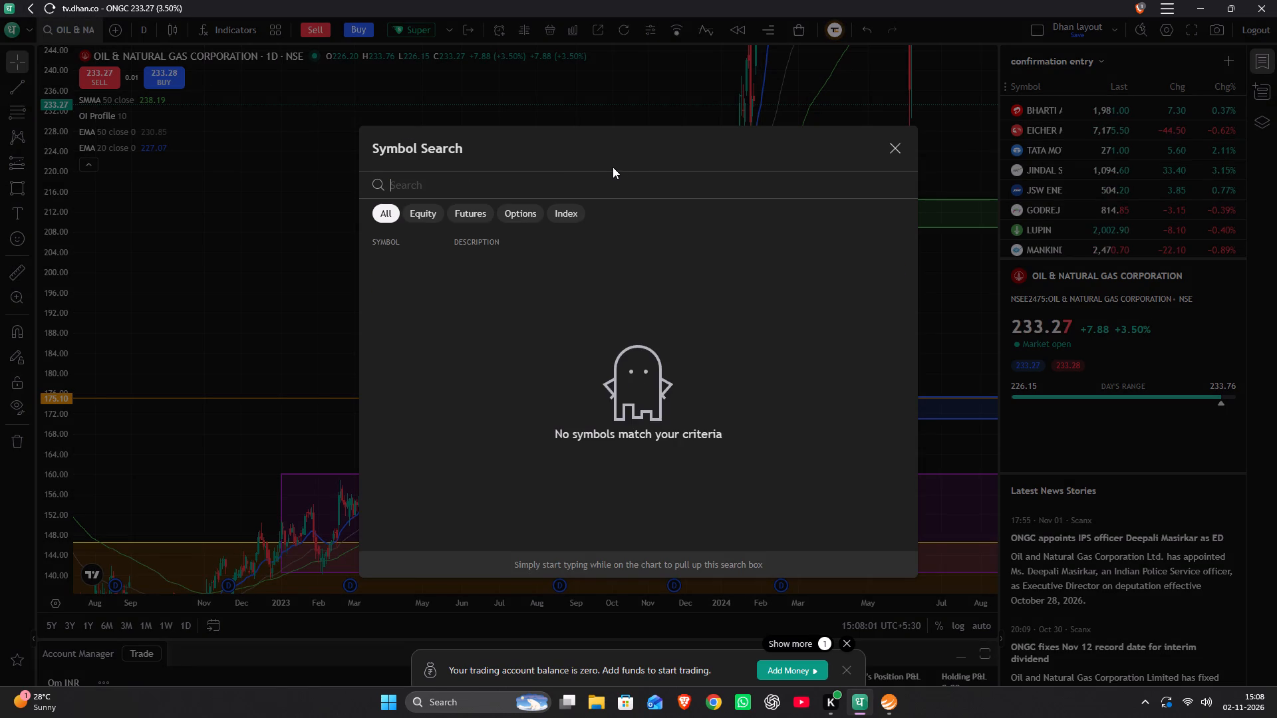
{"action": "key", "text": "BackSpace"}
{"action": "type", "text": "page"}
{"action": "type", "text": "ind"}
{"action": "key", "text": "Return"}
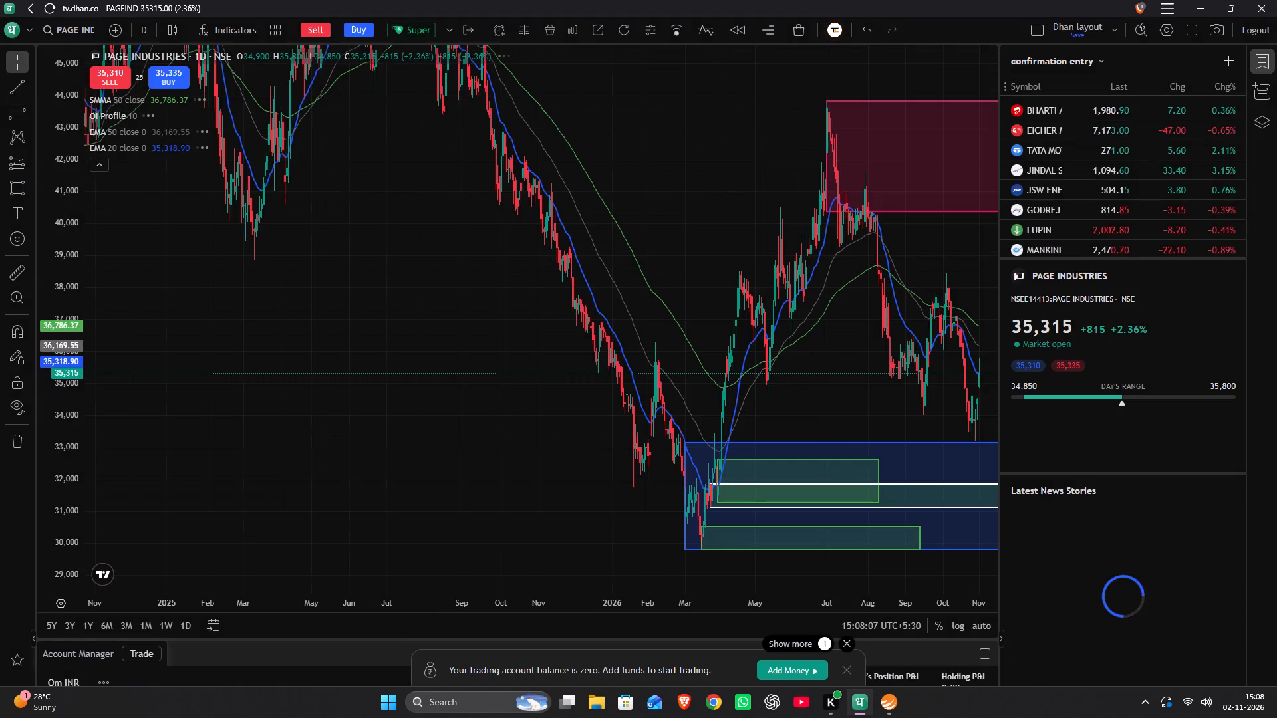
Examine the recent daily candles of Page Industries against the moving averages and the marked blue demand zone.
{"action": "left_click_drag", "start_coordinate": [597, 254], "coordinate": [400, 249]}
{"action": "scroll", "coordinate": [410, 242], "scroll_direction": "up", "scroll_amount": 11}
{"action": "left_click_drag", "start_coordinate": [314, 281], "coordinate": [635, 265]}
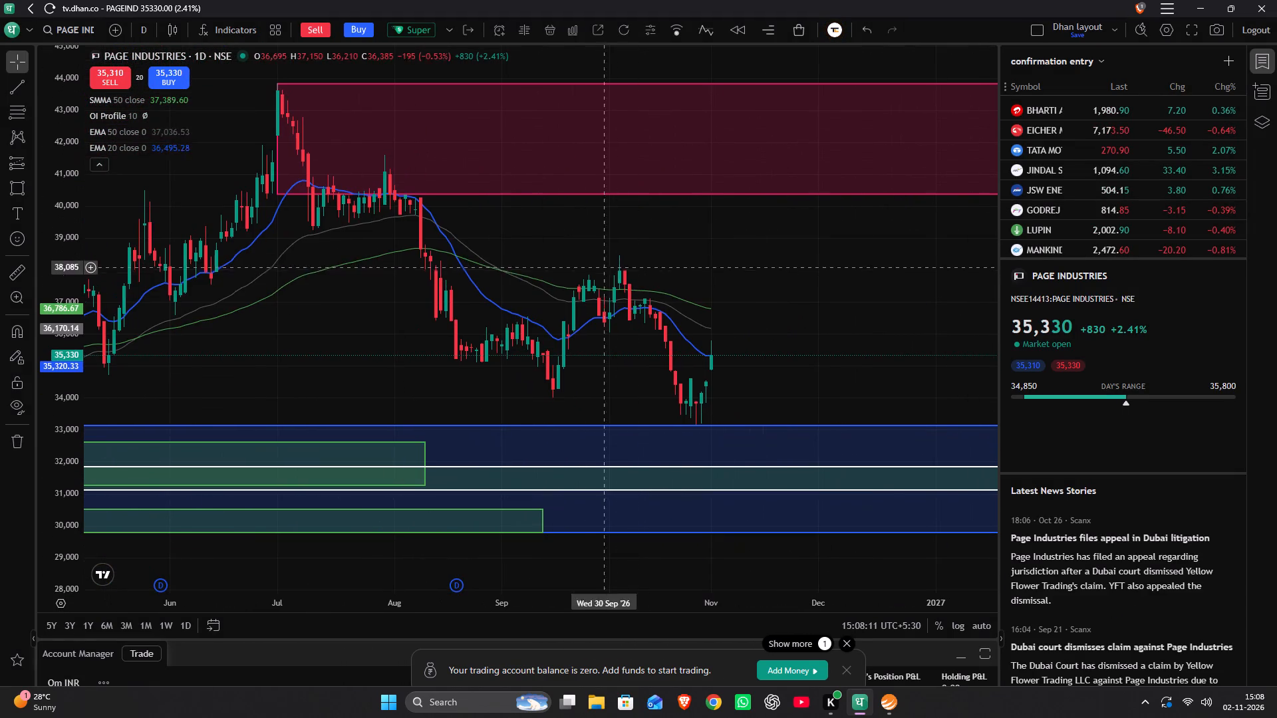
{"action": "scroll", "coordinate": [24, 294], "scroll_direction": "up", "scroll_amount": 3}
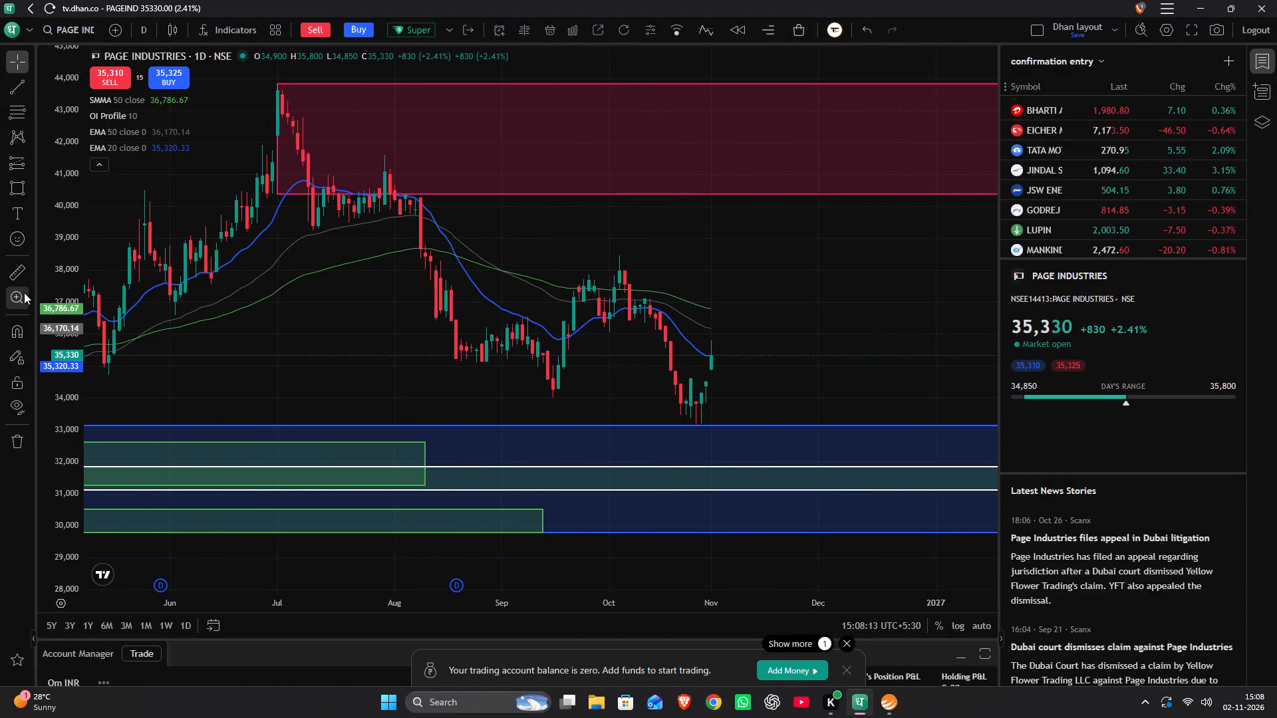
{"action": "scroll", "coordinate": [24, 293], "scroll_direction": "up", "scroll_amount": 20}
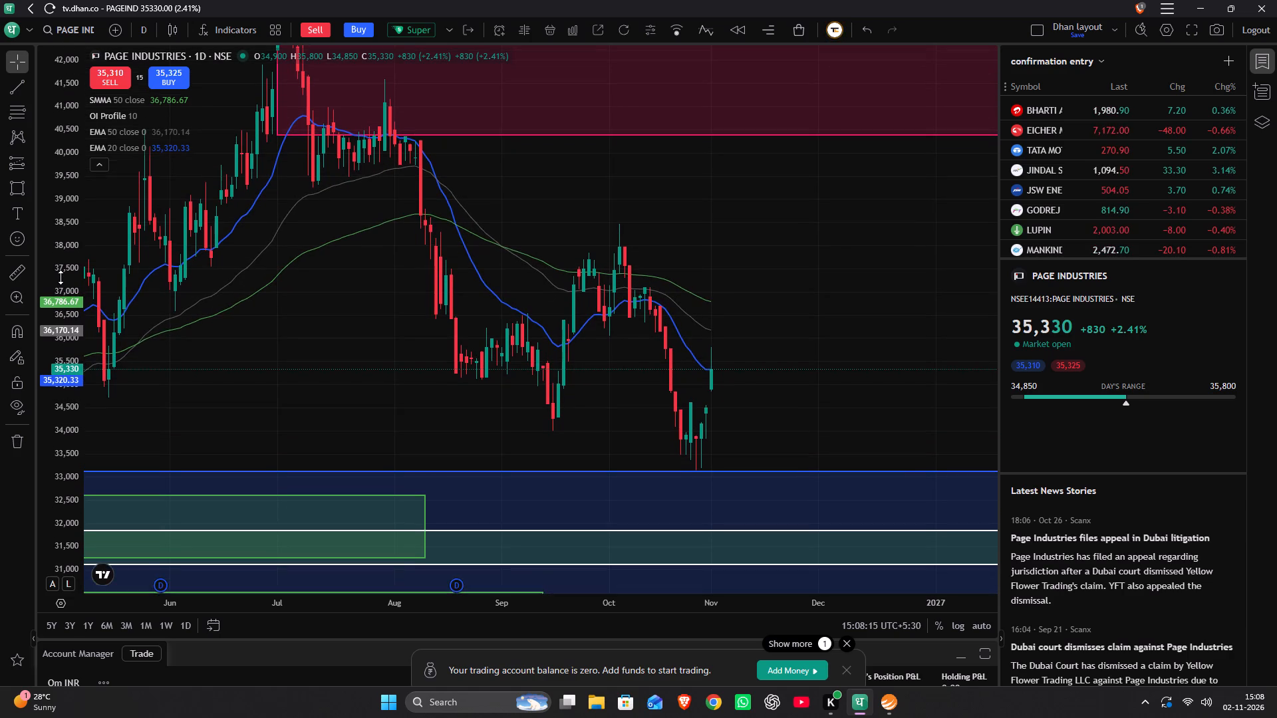
{"action": "scroll", "coordinate": [61, 277], "scroll_direction": "up", "scroll_amount": 3}
{"action": "left_click_drag", "start_coordinate": [356, 296], "coordinate": [405, 345]}
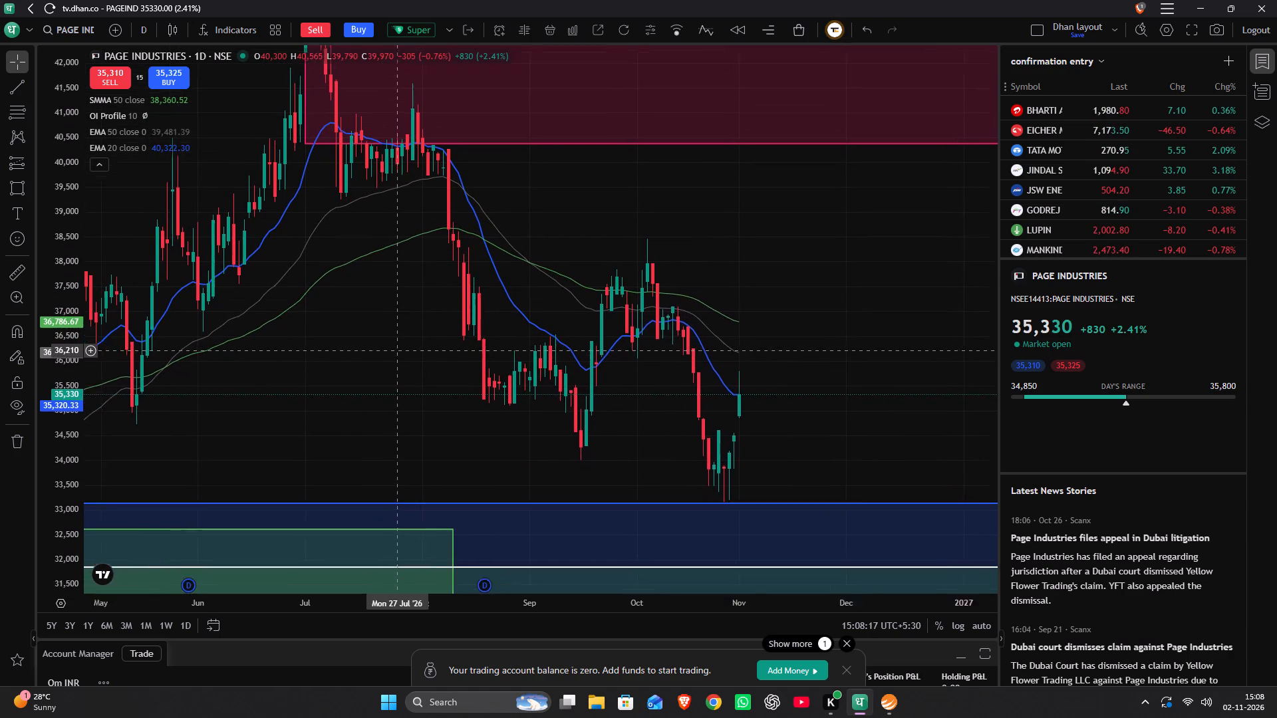
{"action": "left_click_drag", "start_coordinate": [405, 345], "coordinate": [453, 275]}
{"action": "scroll", "coordinate": [512, 259], "scroll_direction": "up", "scroll_amount": 5}
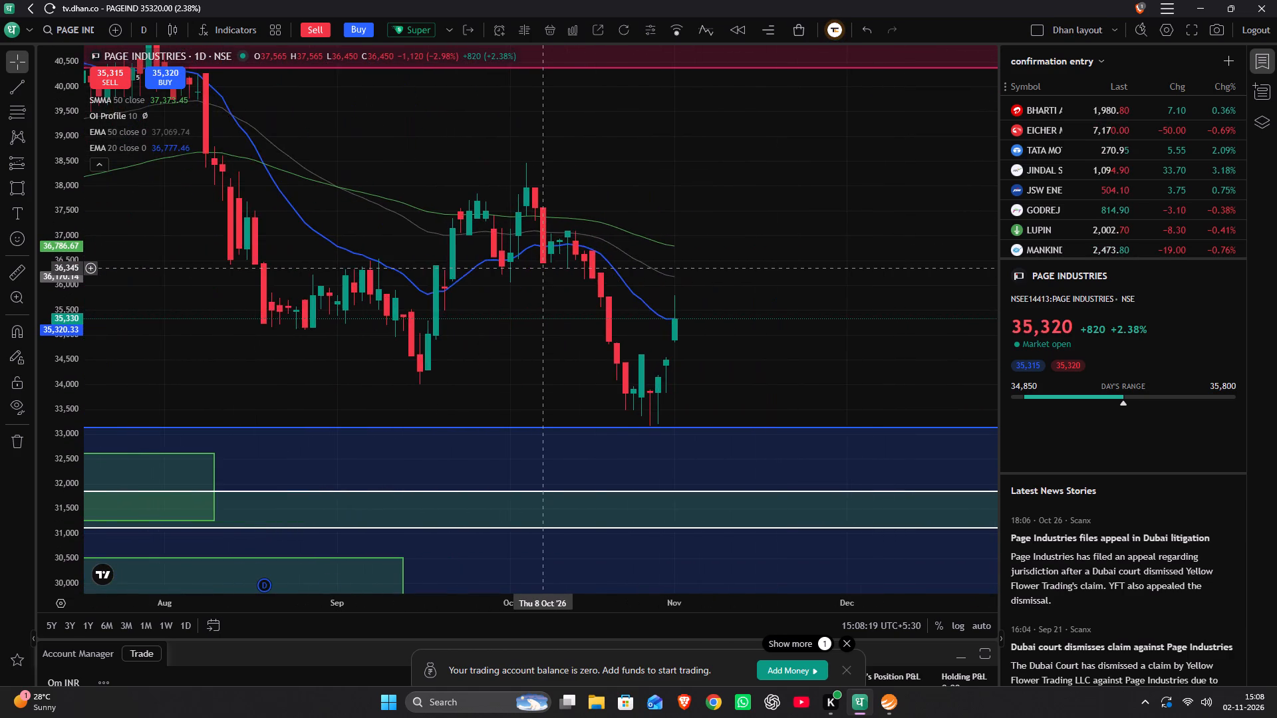
{"action": "scroll", "coordinate": [543, 268], "scroll_direction": "up", "scroll_amount": 5}
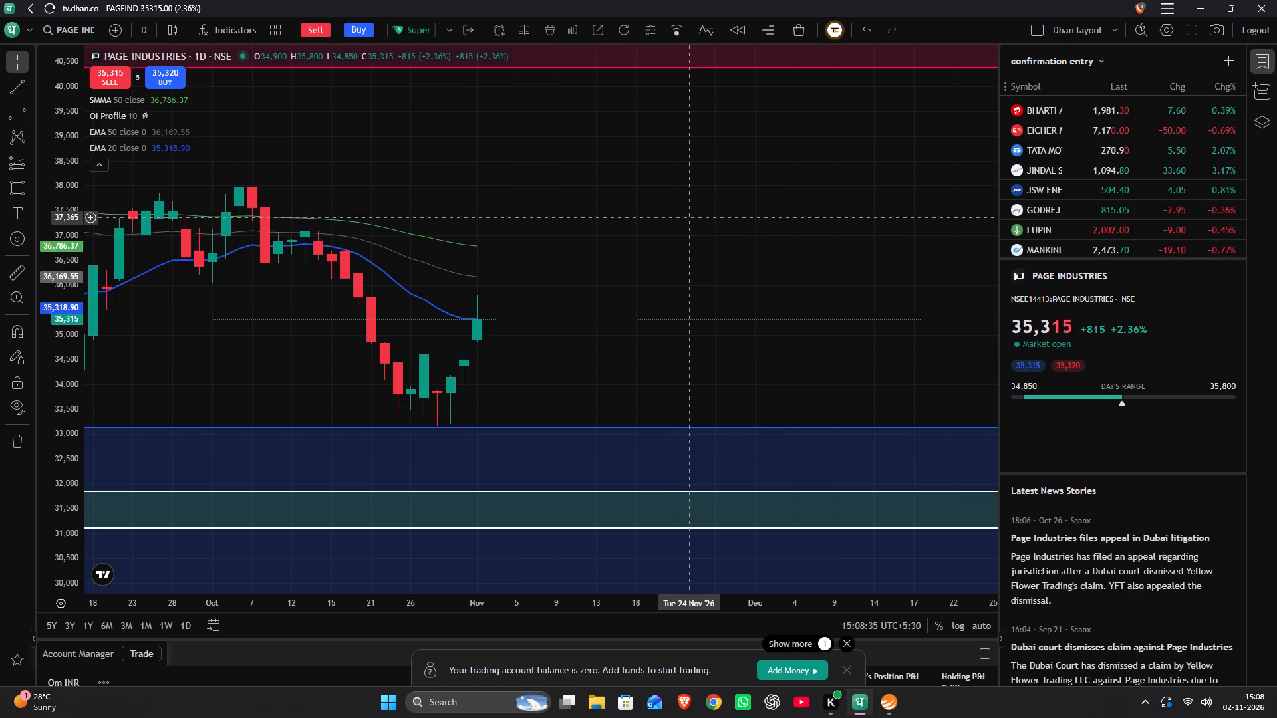
Search for the symbol patanjali and open the Patanjali Foods NSE equity chart.
{"action": "left_click", "coordinate": [49, 21]}
{"action": "key", "text": "BackSpace"}
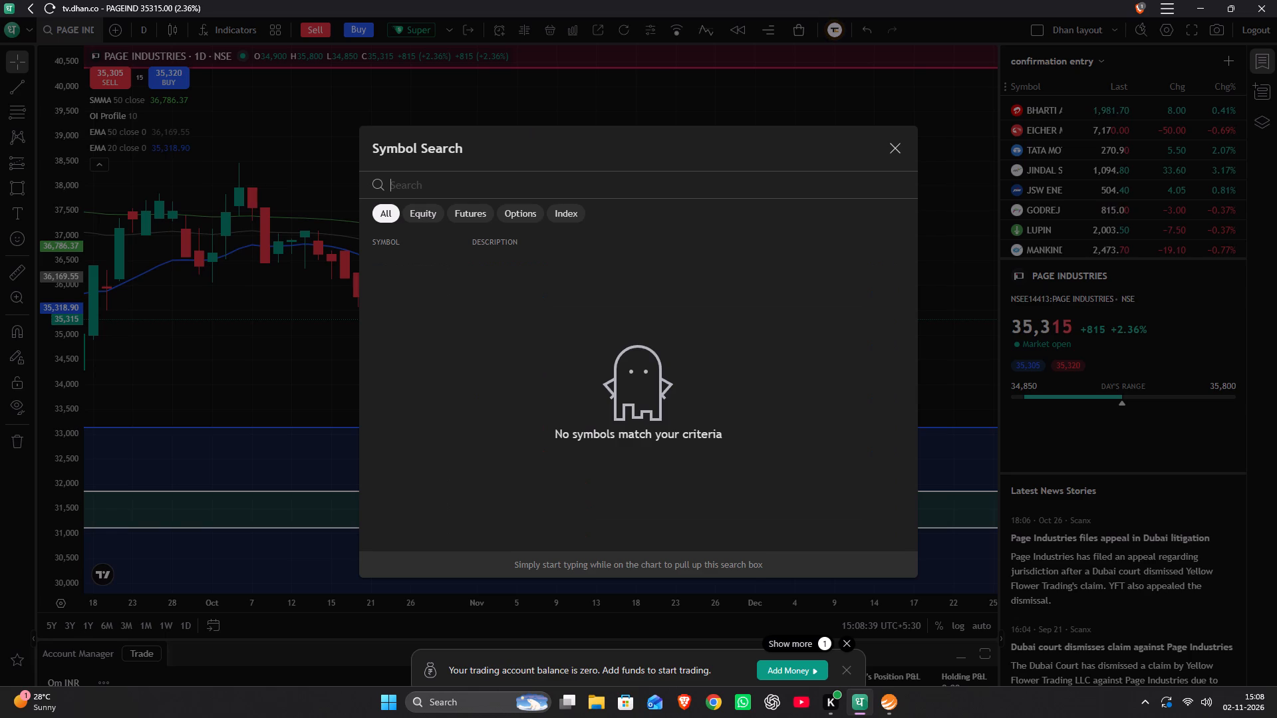
{"action": "type", "text": "patanjali"}
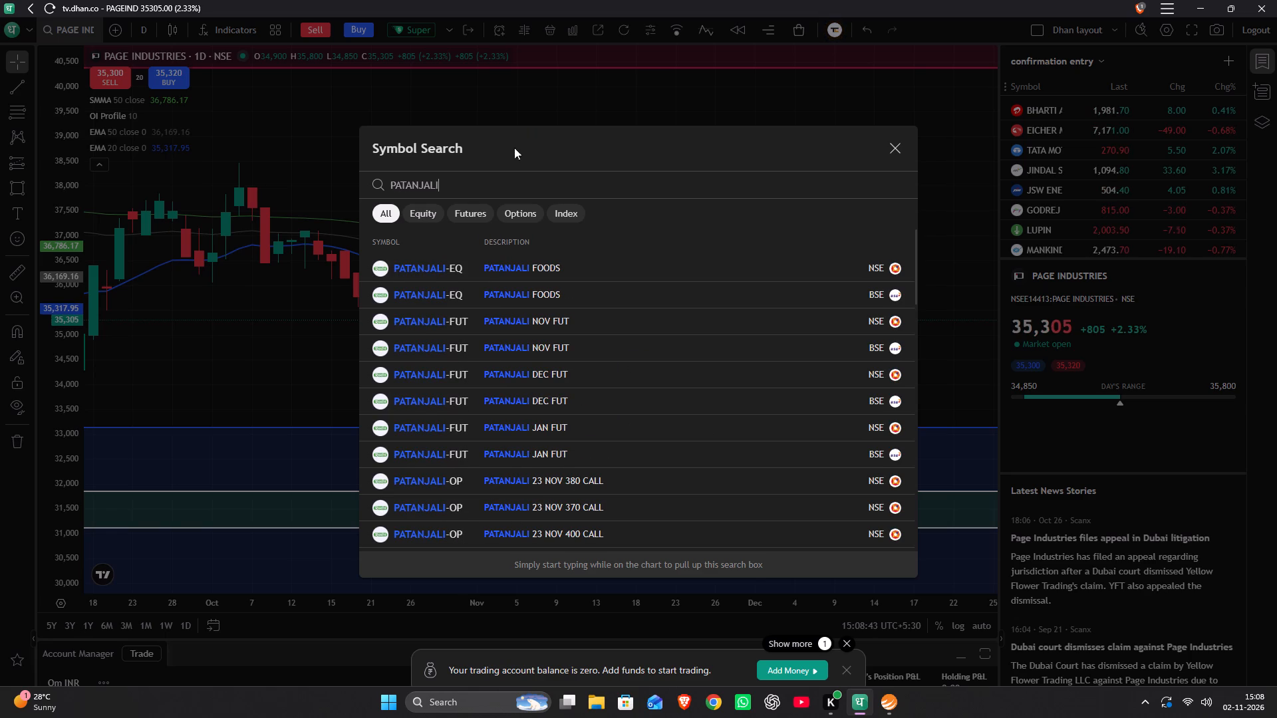
{"action": "left_click", "coordinate": [722, 252]}
{"action": "double_click", "coordinate": [712, 264]}
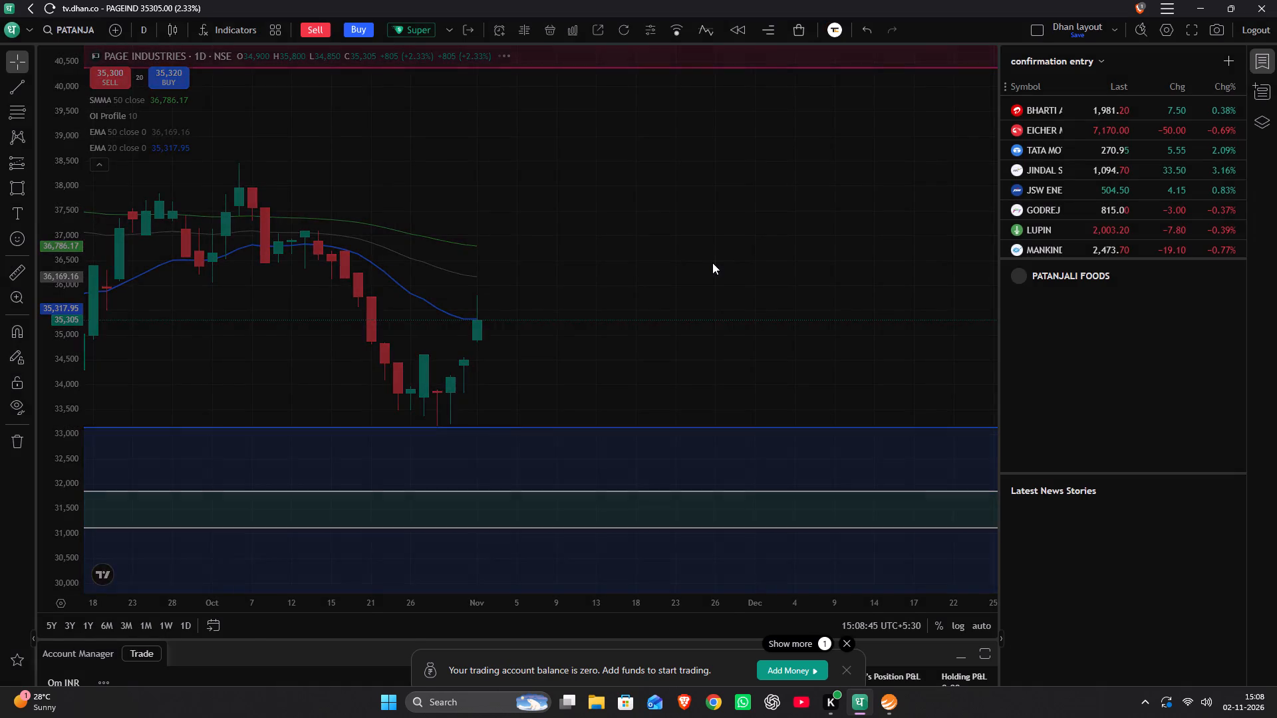
Switch the Patanjali Foods chart to the 1M timeframe and show the blue demand zone below the latest candles.
{"action": "scroll", "coordinate": [714, 263], "scroll_direction": "down", "scroll_amount": 2}
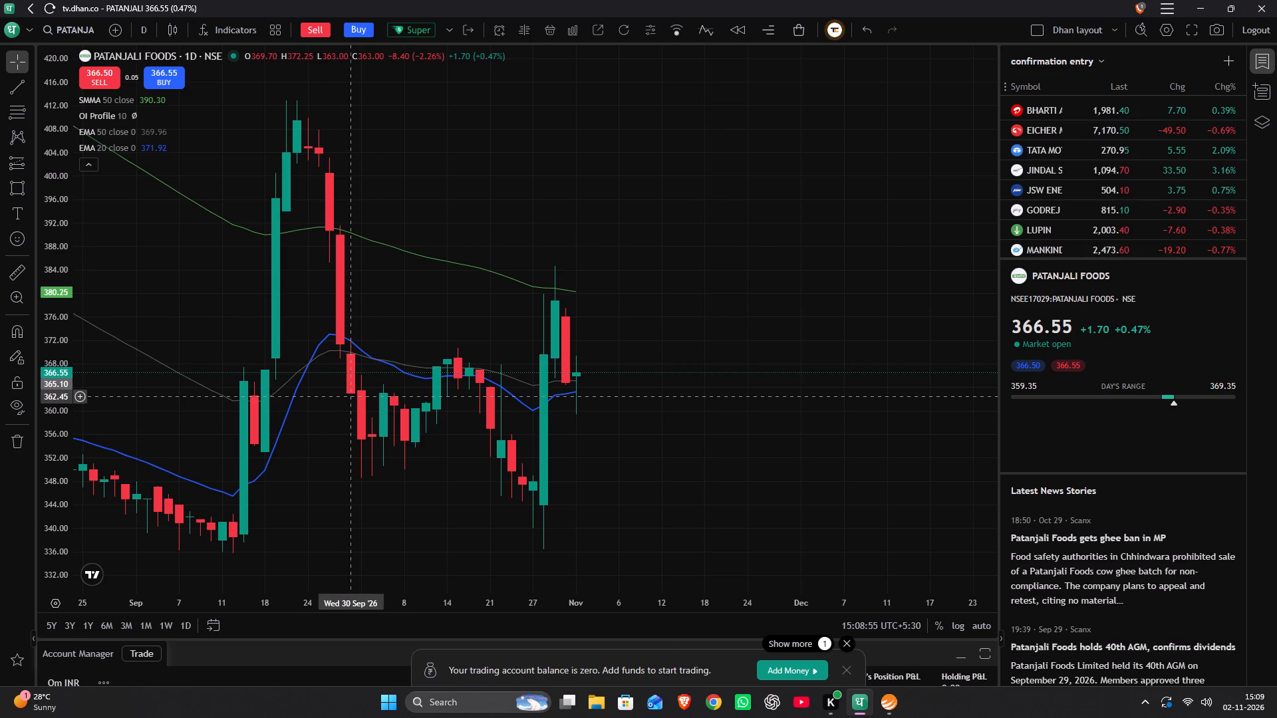
{"action": "key", "text": "1"}
{"action": "key", "text": "m"}
{"action": "key", "text": "Return"}
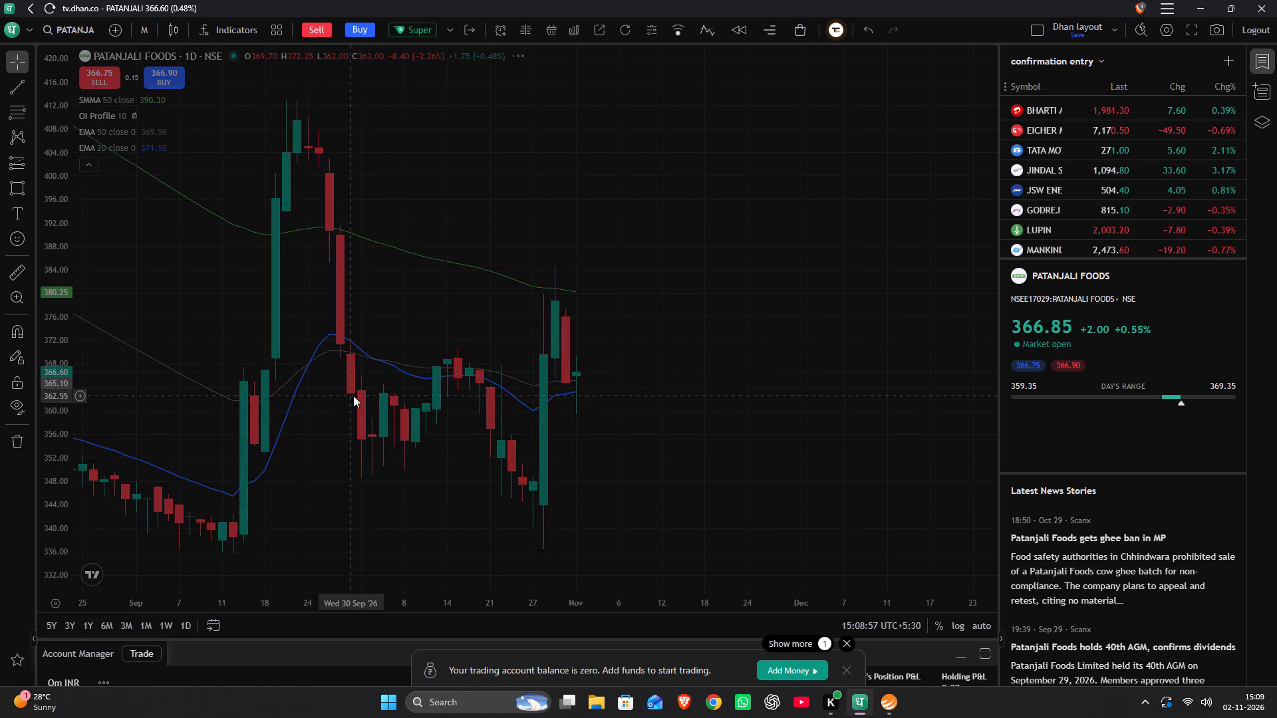
{"action": "scroll", "coordinate": [496, 419], "scroll_direction": "down", "scroll_amount": 2}
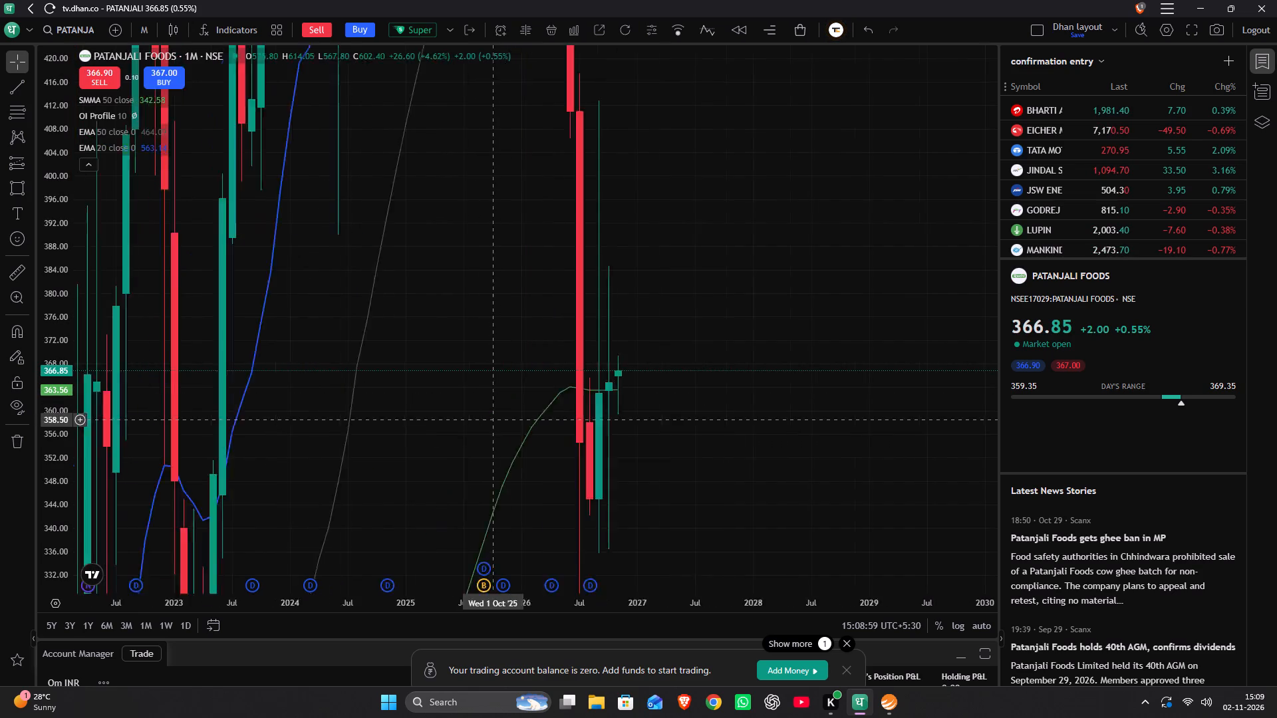
{"action": "scroll", "coordinate": [496, 419], "scroll_direction": "down", "scroll_amount": 3}
{"action": "scroll", "coordinate": [29, 370], "scroll_direction": "down", "scroll_amount": 14}
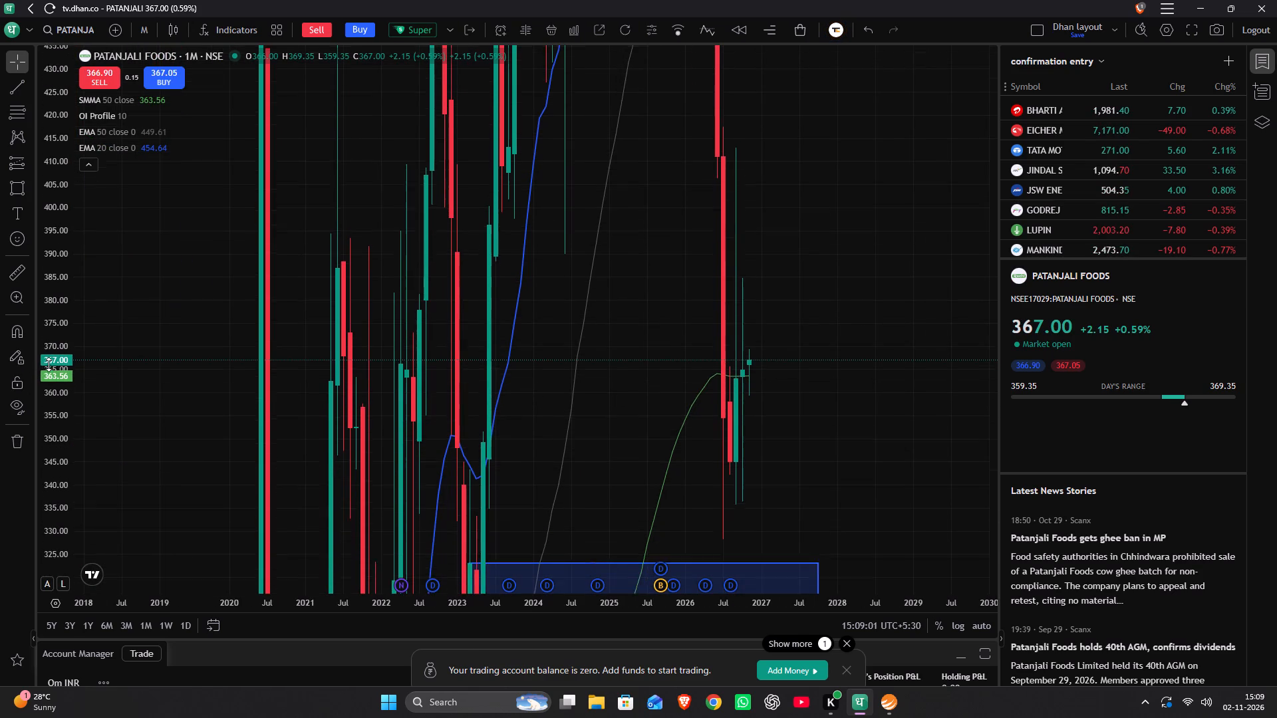
{"action": "scroll", "coordinate": [50, 363], "scroll_direction": "down", "scroll_amount": 6}
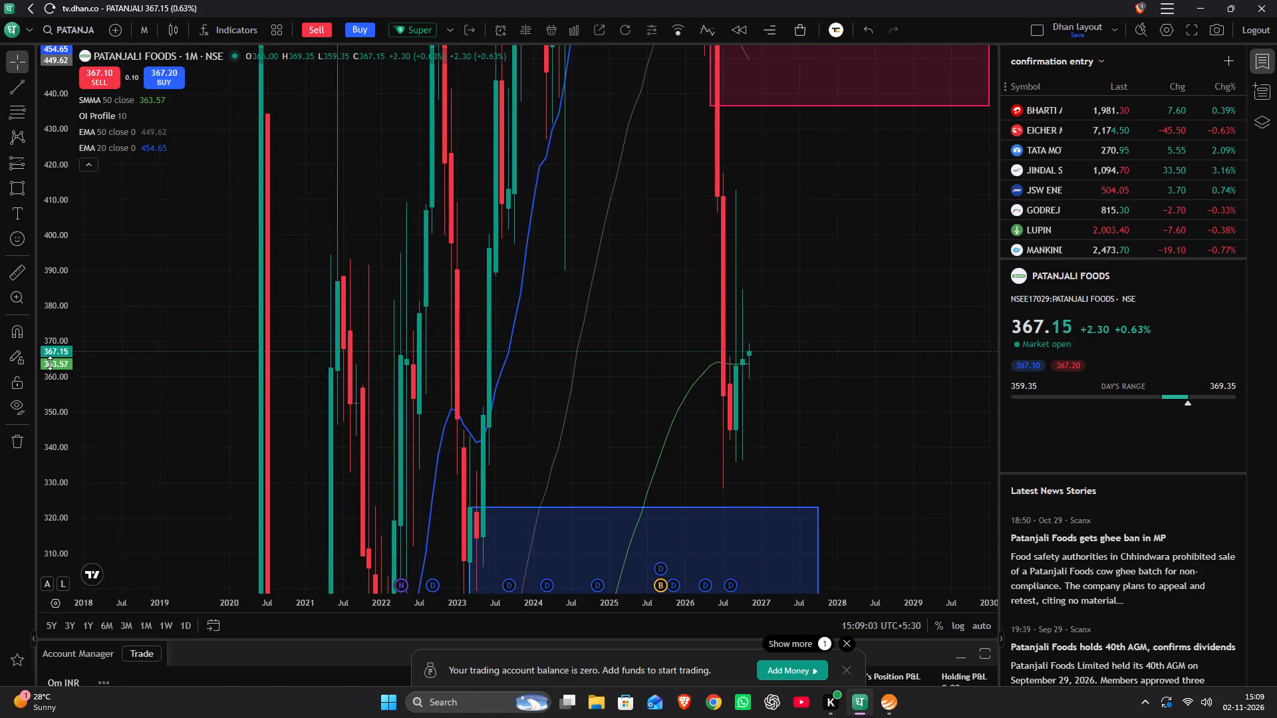
{"action": "scroll", "coordinate": [547, 417], "scroll_direction": "up", "scroll_amount": 5}
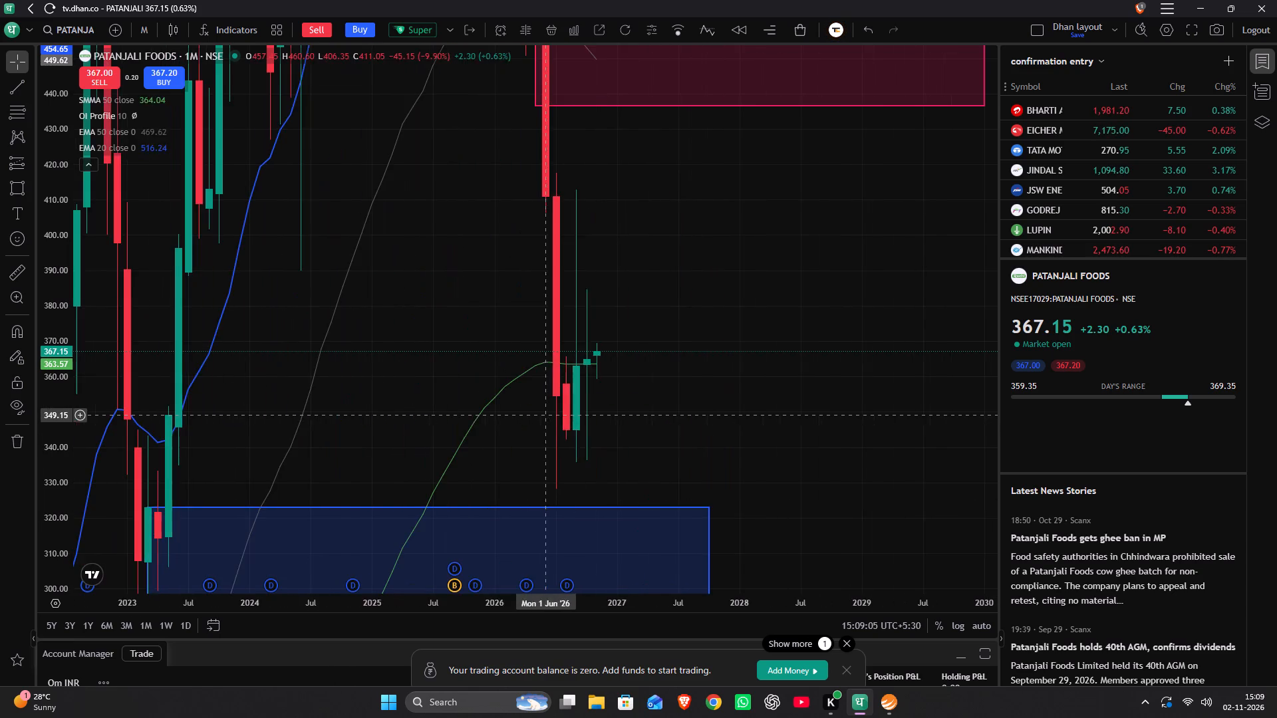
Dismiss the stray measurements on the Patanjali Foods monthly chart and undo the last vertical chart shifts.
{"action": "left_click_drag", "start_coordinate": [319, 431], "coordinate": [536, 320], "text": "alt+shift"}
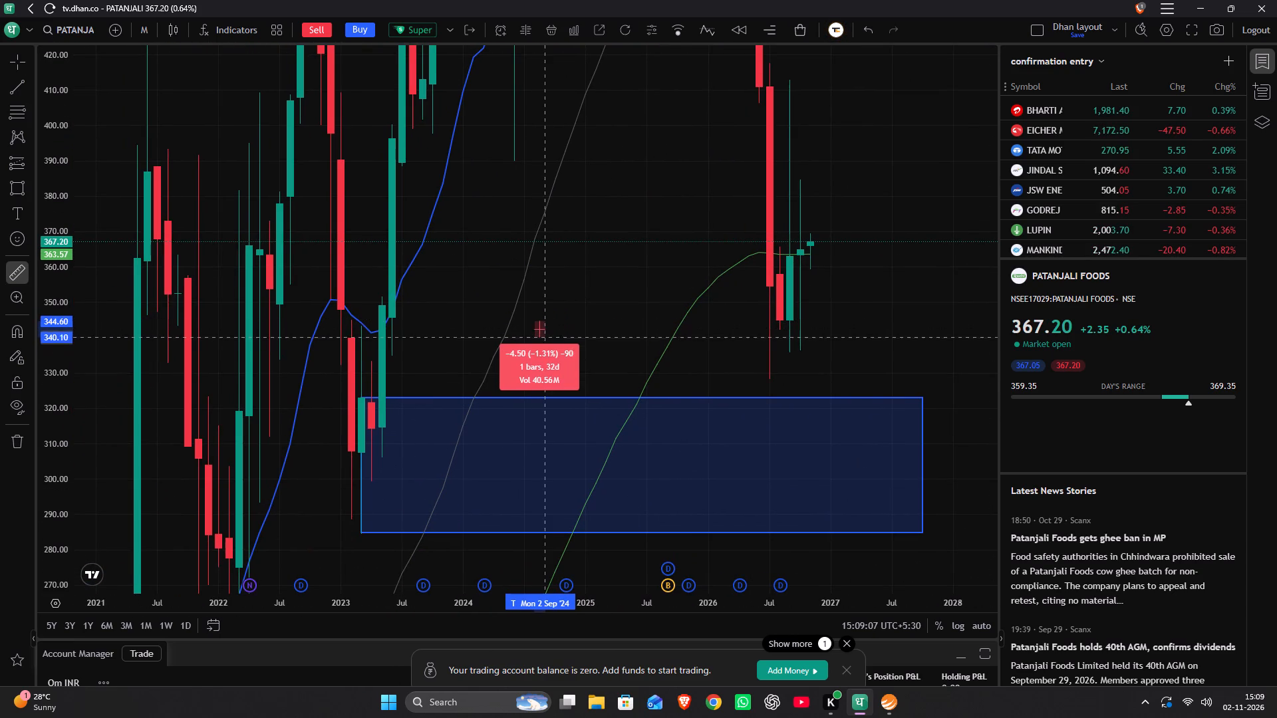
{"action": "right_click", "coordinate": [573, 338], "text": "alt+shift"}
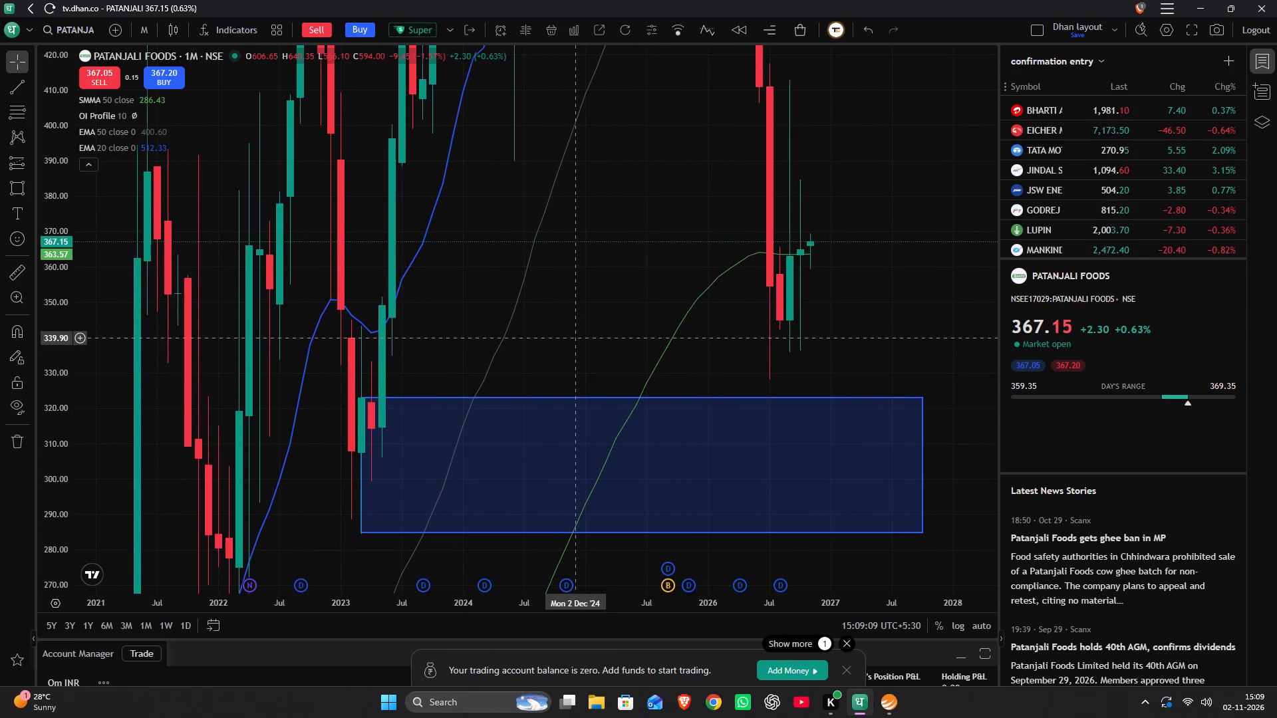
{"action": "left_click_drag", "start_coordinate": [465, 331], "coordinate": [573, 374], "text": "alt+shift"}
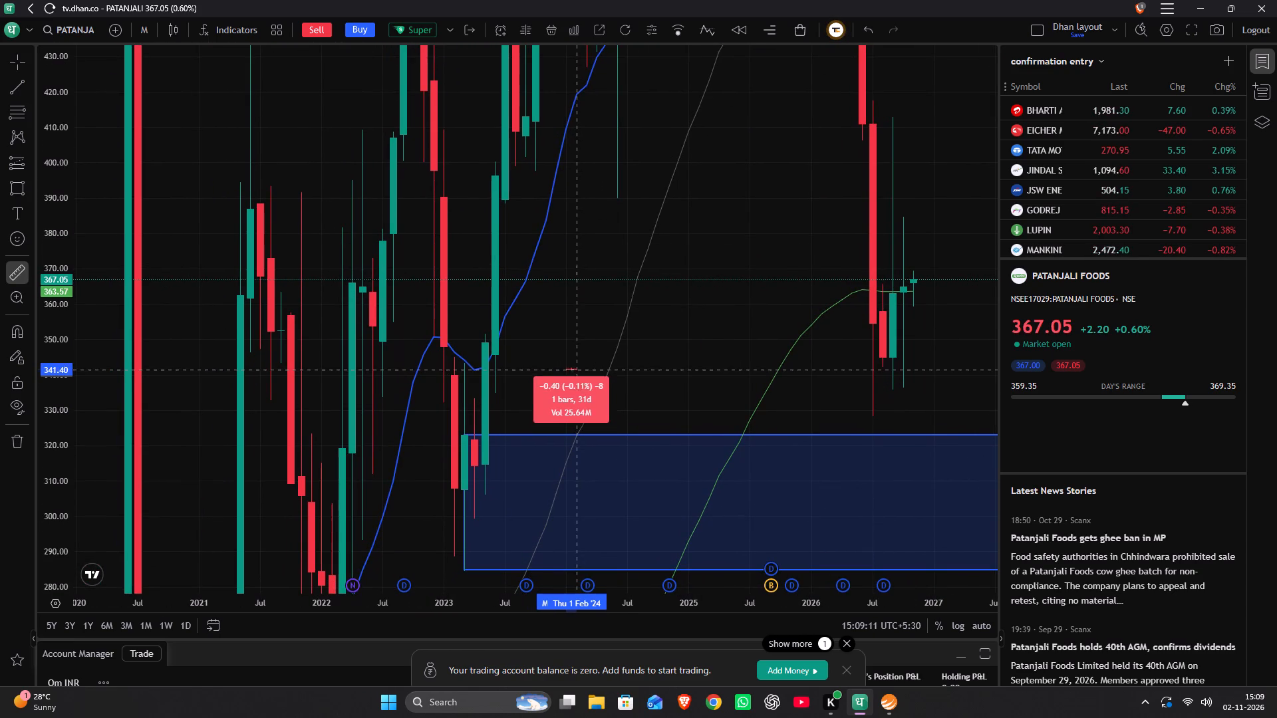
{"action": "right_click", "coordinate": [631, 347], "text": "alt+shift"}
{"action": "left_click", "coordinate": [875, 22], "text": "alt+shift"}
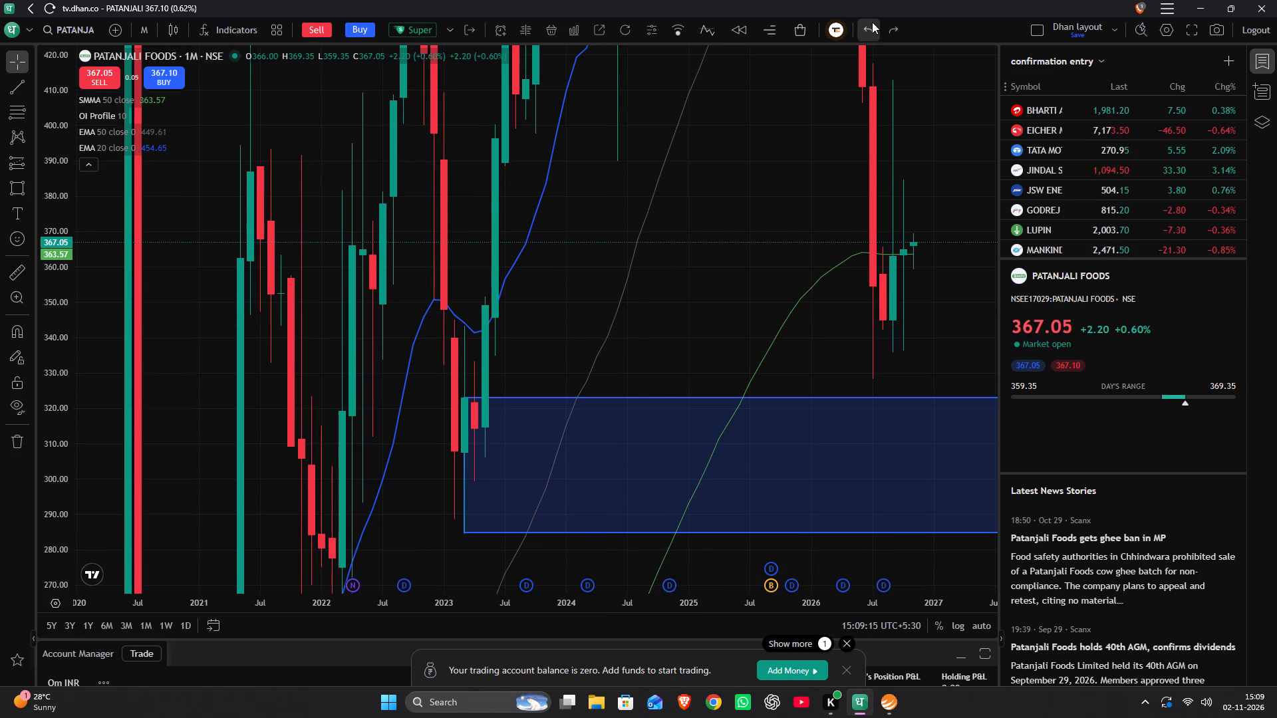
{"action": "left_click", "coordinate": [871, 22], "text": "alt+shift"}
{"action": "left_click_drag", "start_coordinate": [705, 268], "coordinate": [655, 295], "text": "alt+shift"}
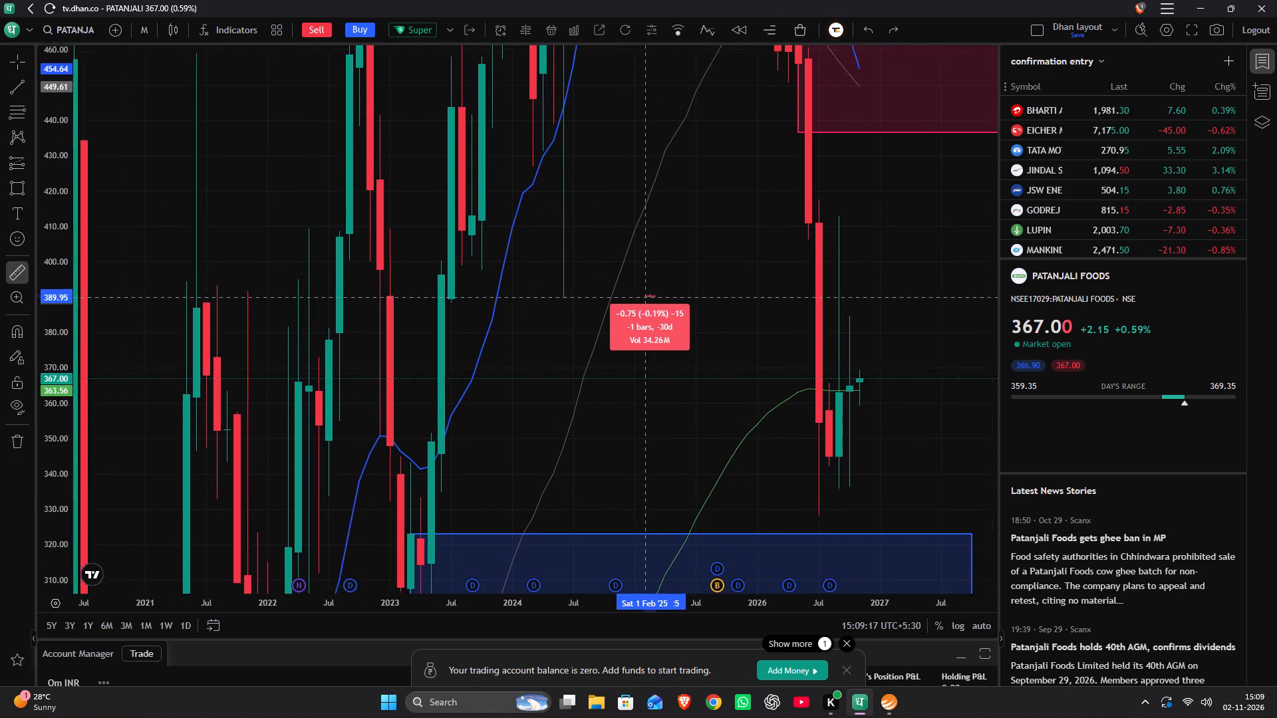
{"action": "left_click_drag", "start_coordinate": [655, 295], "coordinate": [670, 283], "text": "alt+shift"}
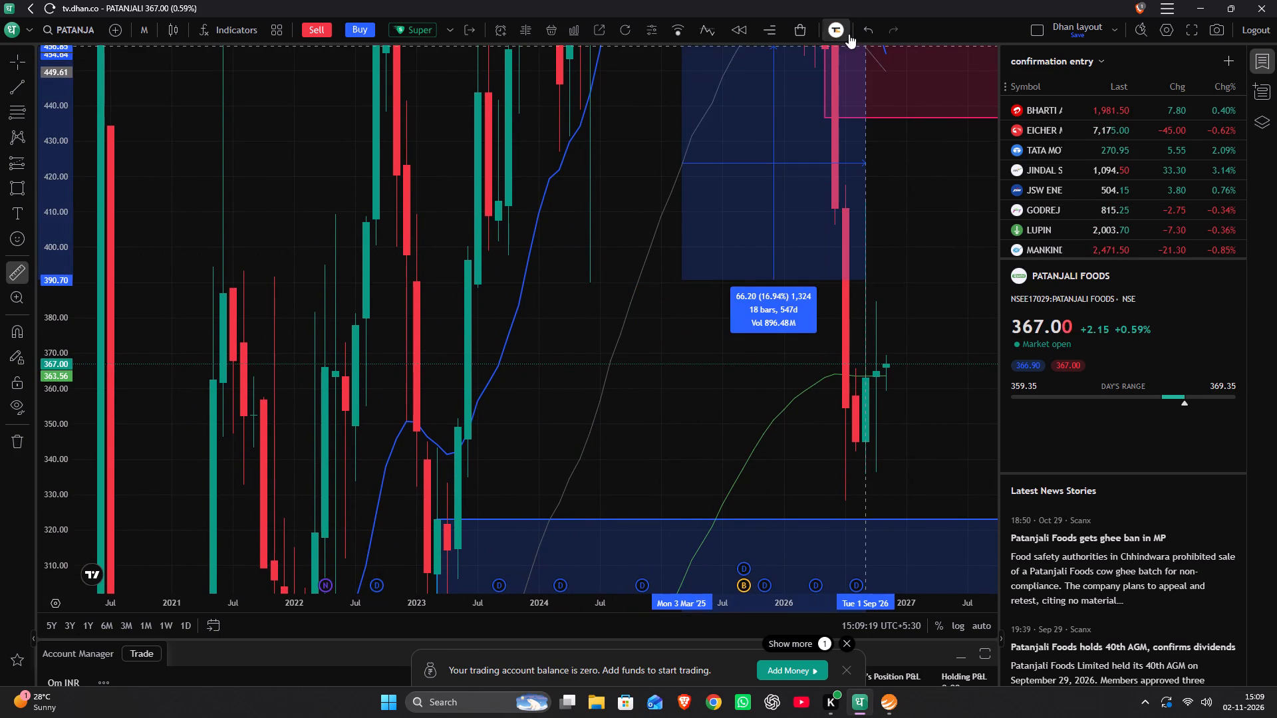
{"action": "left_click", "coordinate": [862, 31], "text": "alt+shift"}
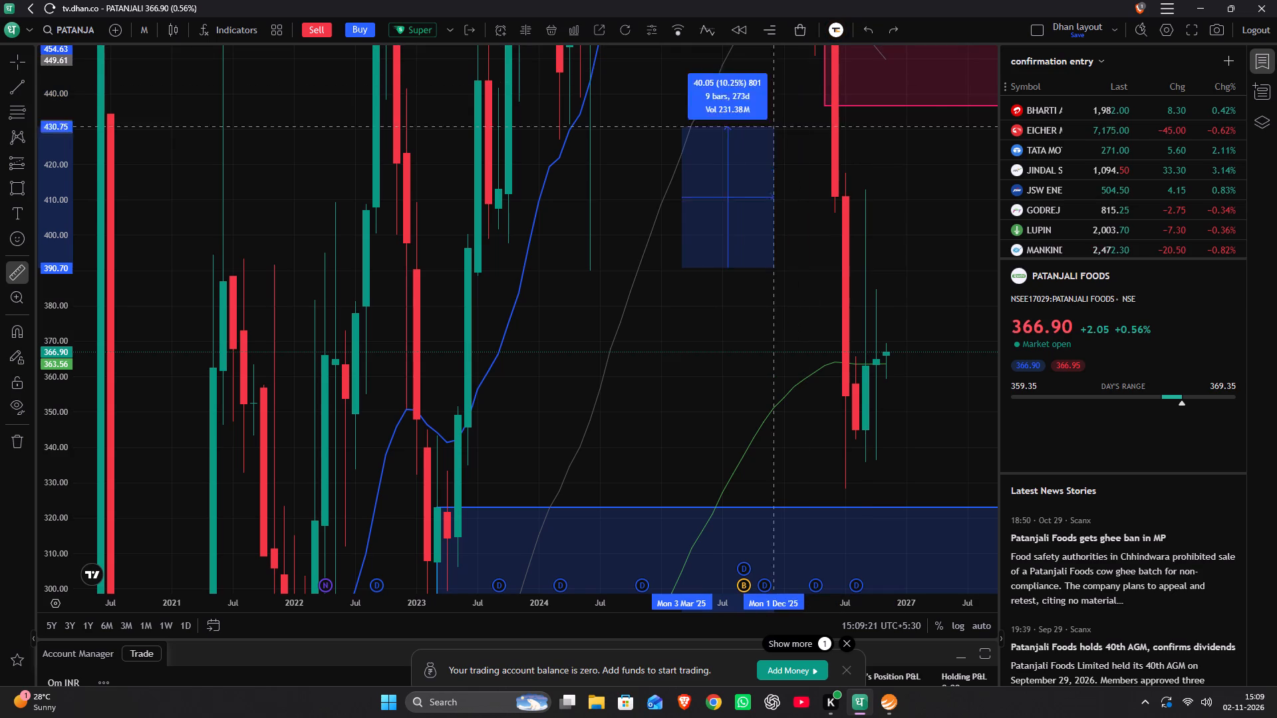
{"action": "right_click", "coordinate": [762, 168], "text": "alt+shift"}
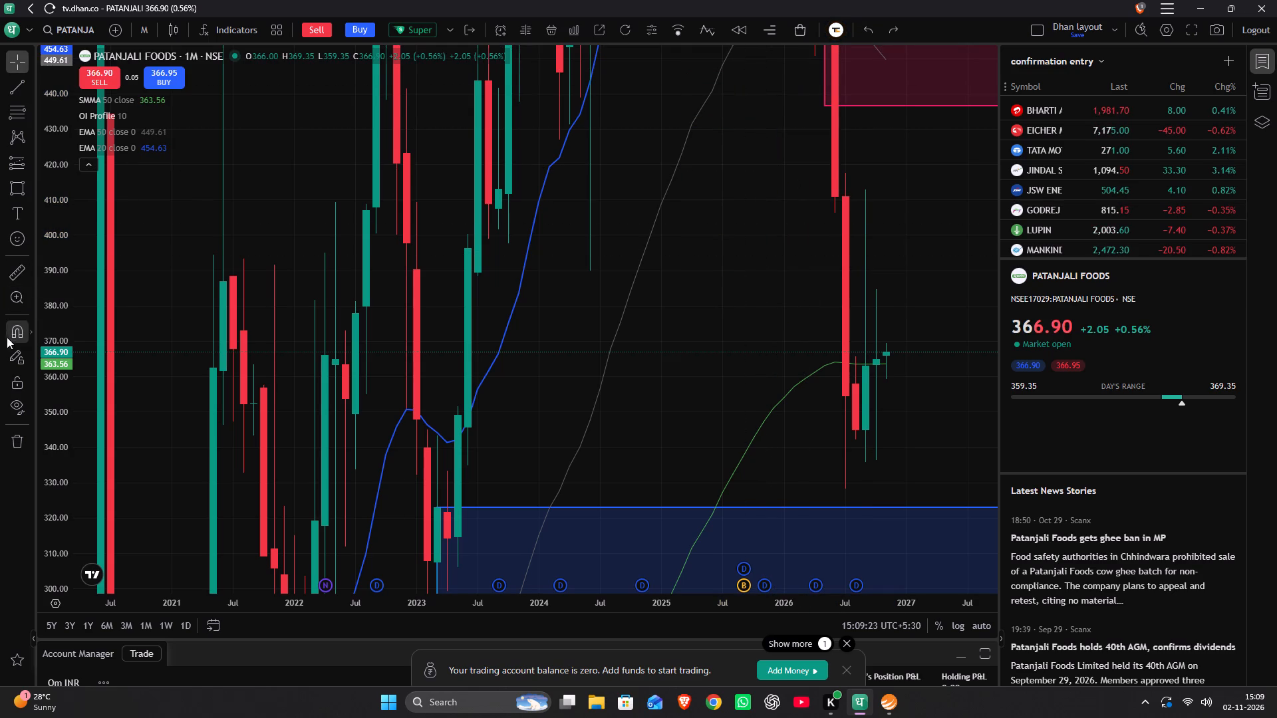
Reset the chart cursor to Cross and dismiss any active measurement.
{"action": "left_click", "coordinate": [17, 62], "text": "alt+shift"}
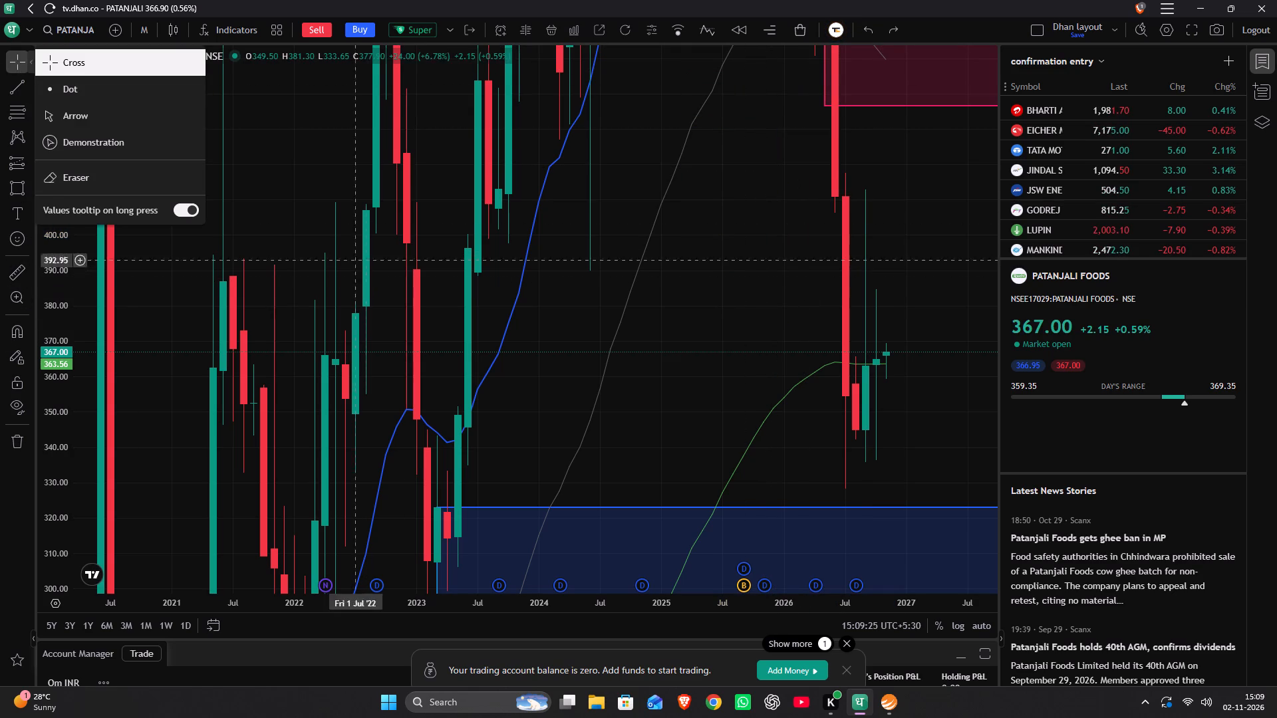
{"action": "left_click", "coordinate": [142, 66], "text": "alt+shift"}
{"action": "left_click_drag", "start_coordinate": [605, 507], "coordinate": [670, 390], "text": "alt+shift"}
{"action": "right_click", "coordinate": [764, 341], "text": "alt+shift"}
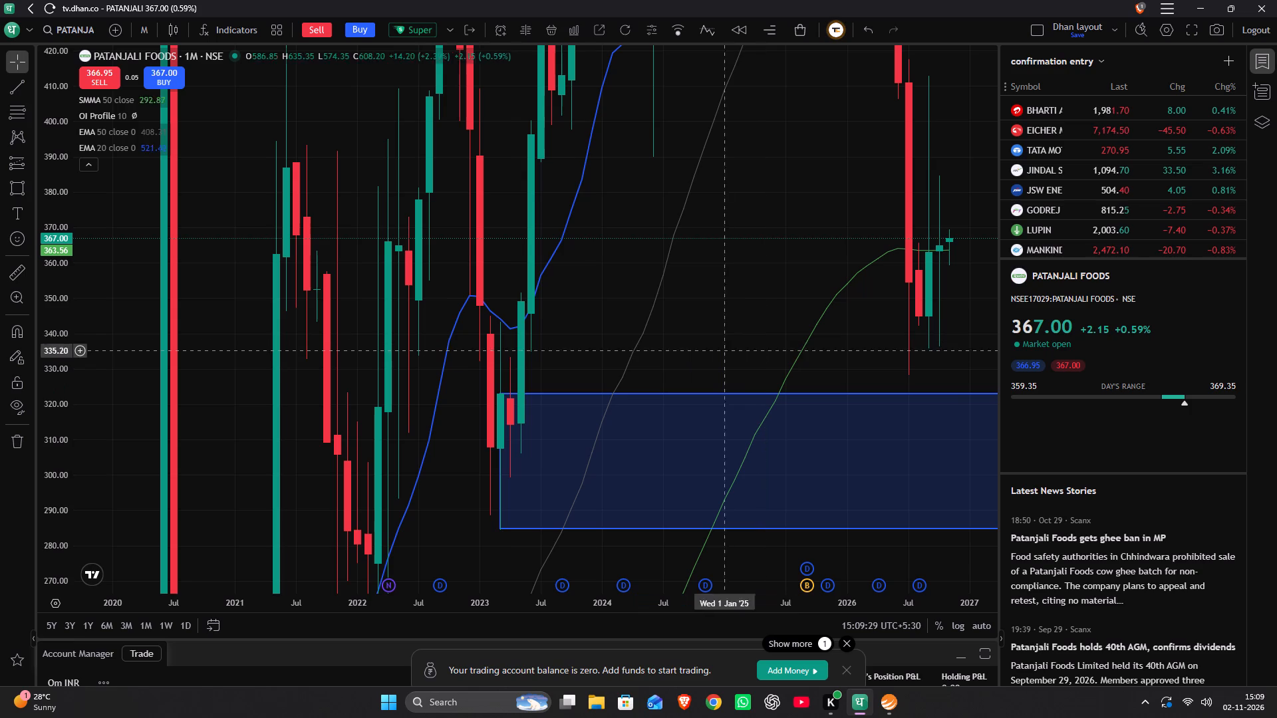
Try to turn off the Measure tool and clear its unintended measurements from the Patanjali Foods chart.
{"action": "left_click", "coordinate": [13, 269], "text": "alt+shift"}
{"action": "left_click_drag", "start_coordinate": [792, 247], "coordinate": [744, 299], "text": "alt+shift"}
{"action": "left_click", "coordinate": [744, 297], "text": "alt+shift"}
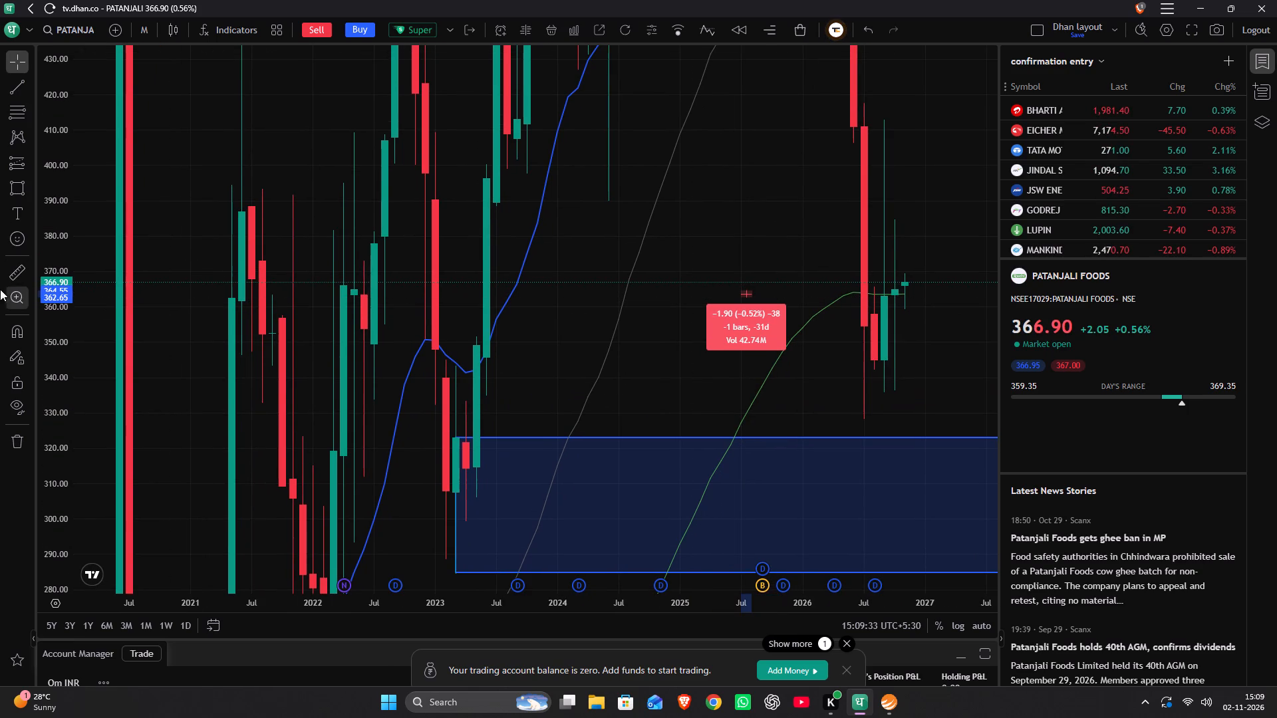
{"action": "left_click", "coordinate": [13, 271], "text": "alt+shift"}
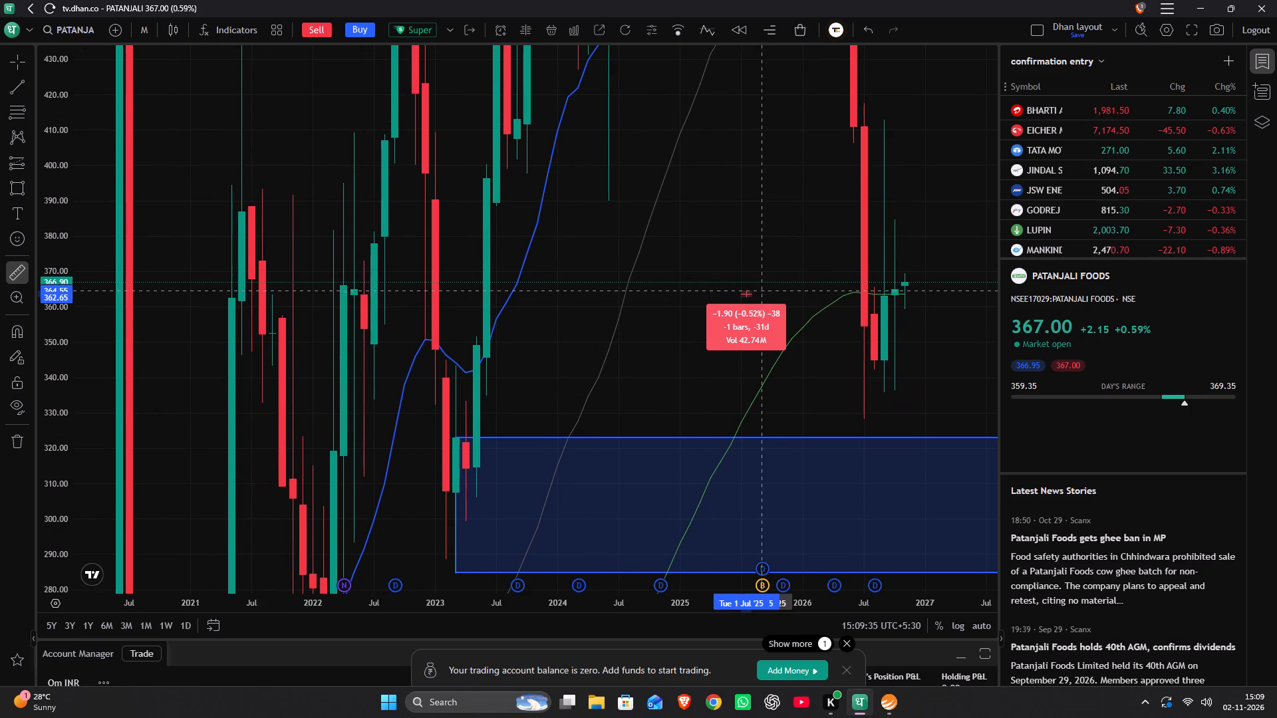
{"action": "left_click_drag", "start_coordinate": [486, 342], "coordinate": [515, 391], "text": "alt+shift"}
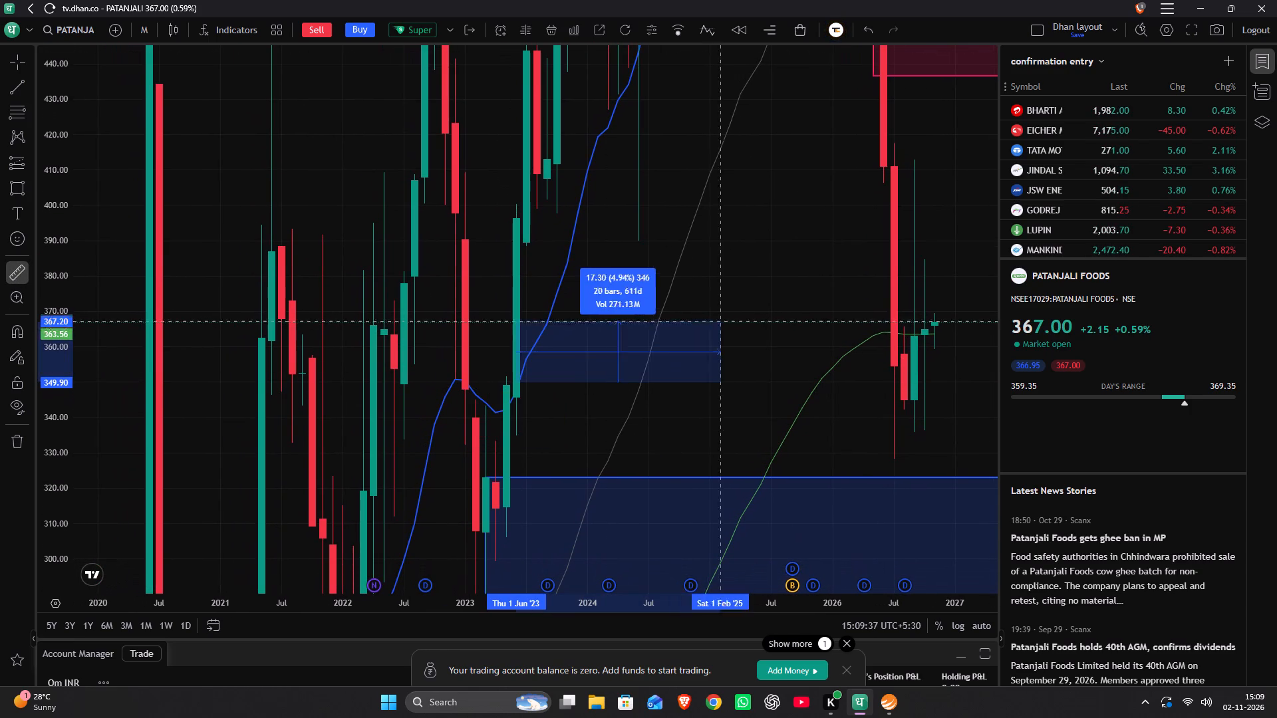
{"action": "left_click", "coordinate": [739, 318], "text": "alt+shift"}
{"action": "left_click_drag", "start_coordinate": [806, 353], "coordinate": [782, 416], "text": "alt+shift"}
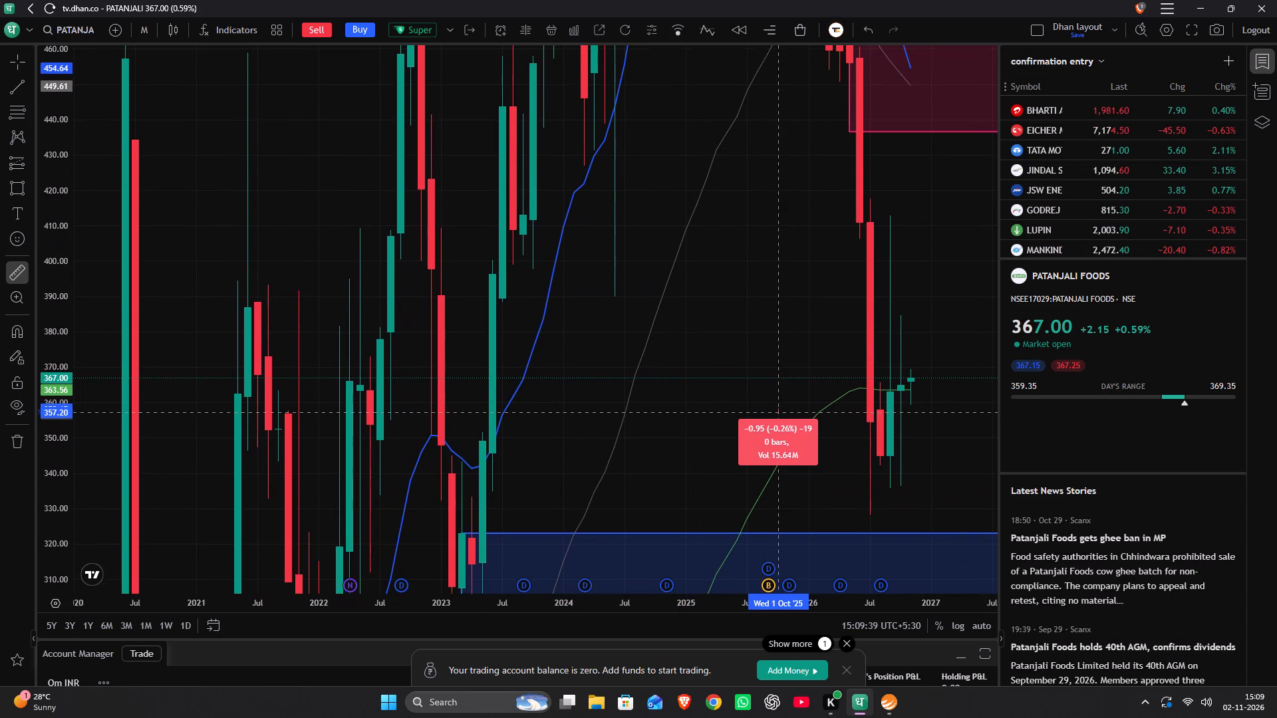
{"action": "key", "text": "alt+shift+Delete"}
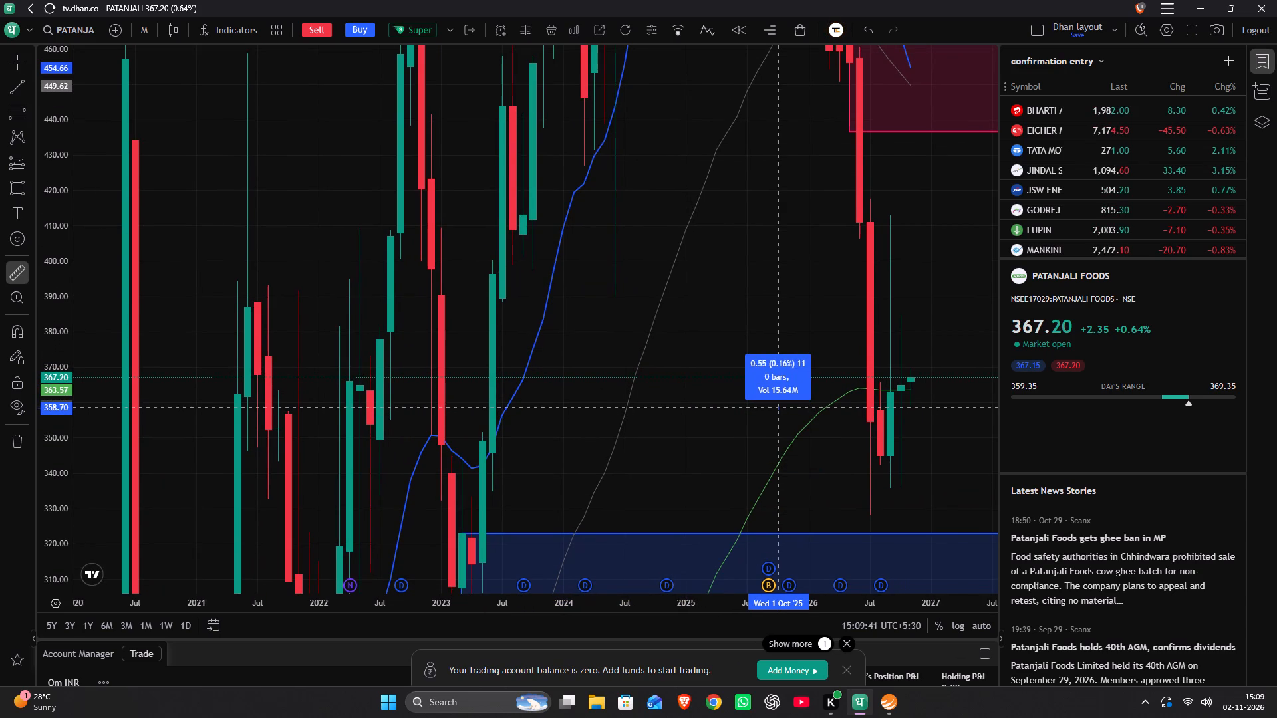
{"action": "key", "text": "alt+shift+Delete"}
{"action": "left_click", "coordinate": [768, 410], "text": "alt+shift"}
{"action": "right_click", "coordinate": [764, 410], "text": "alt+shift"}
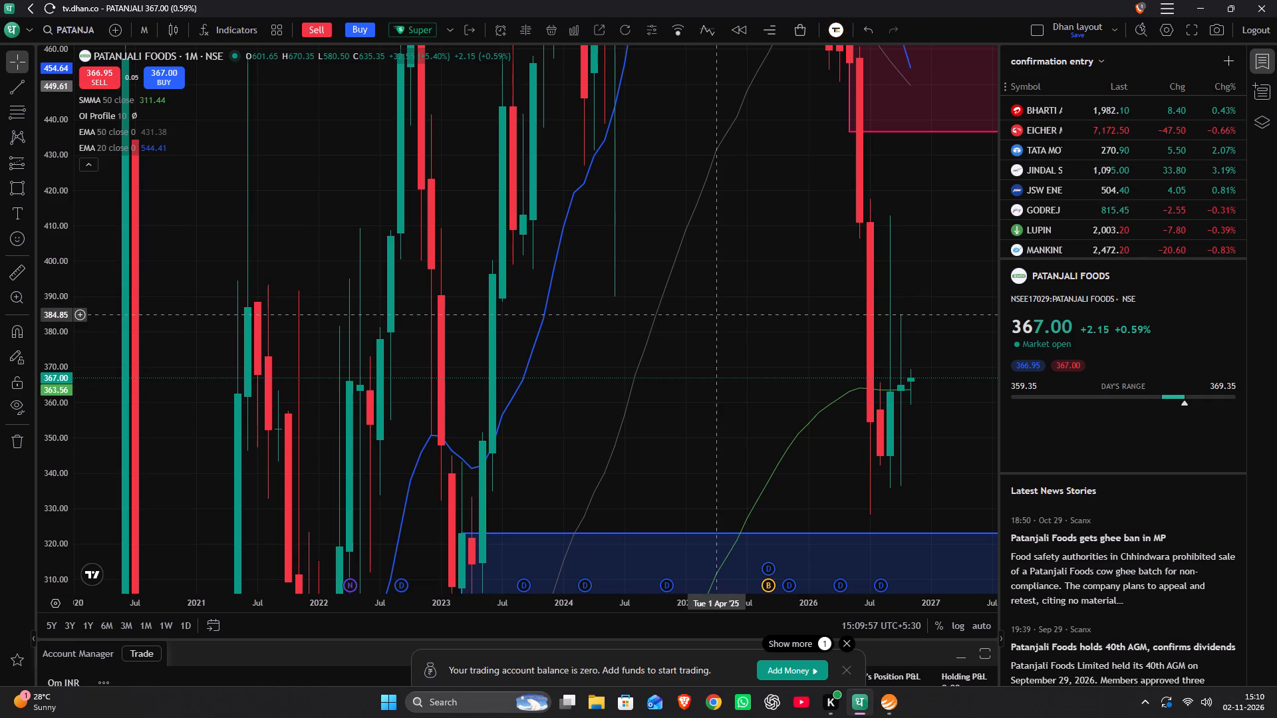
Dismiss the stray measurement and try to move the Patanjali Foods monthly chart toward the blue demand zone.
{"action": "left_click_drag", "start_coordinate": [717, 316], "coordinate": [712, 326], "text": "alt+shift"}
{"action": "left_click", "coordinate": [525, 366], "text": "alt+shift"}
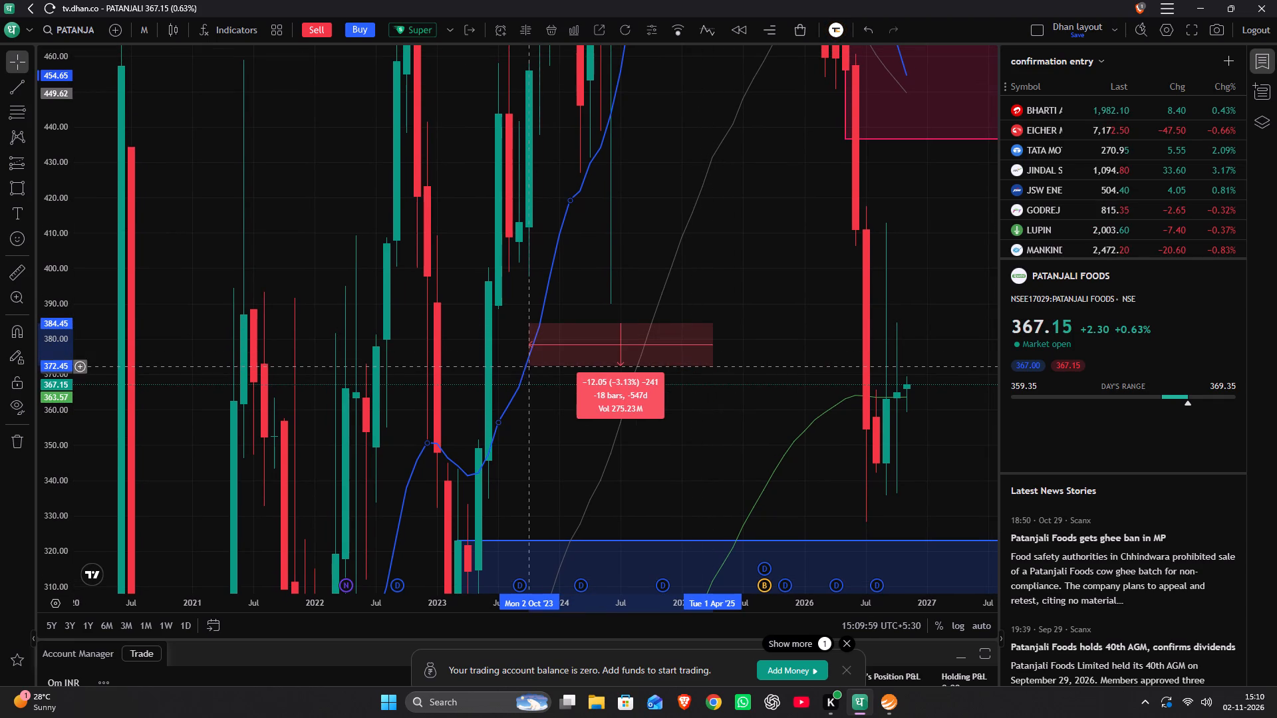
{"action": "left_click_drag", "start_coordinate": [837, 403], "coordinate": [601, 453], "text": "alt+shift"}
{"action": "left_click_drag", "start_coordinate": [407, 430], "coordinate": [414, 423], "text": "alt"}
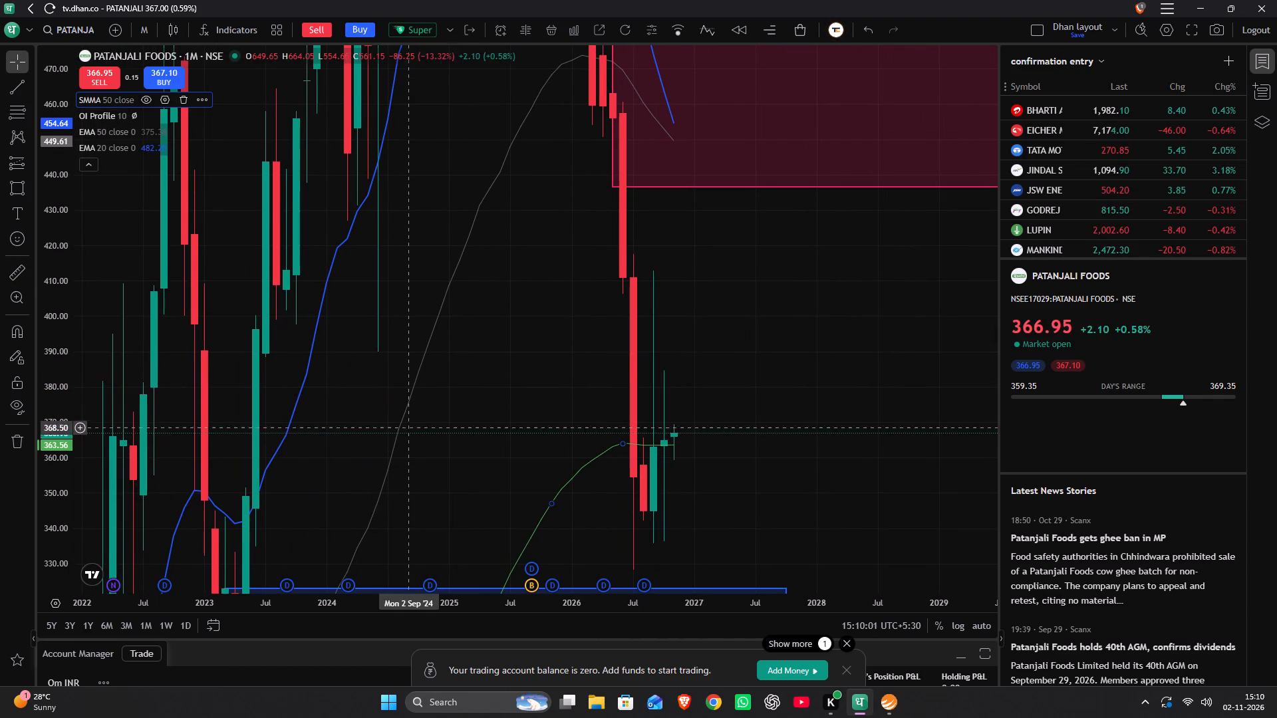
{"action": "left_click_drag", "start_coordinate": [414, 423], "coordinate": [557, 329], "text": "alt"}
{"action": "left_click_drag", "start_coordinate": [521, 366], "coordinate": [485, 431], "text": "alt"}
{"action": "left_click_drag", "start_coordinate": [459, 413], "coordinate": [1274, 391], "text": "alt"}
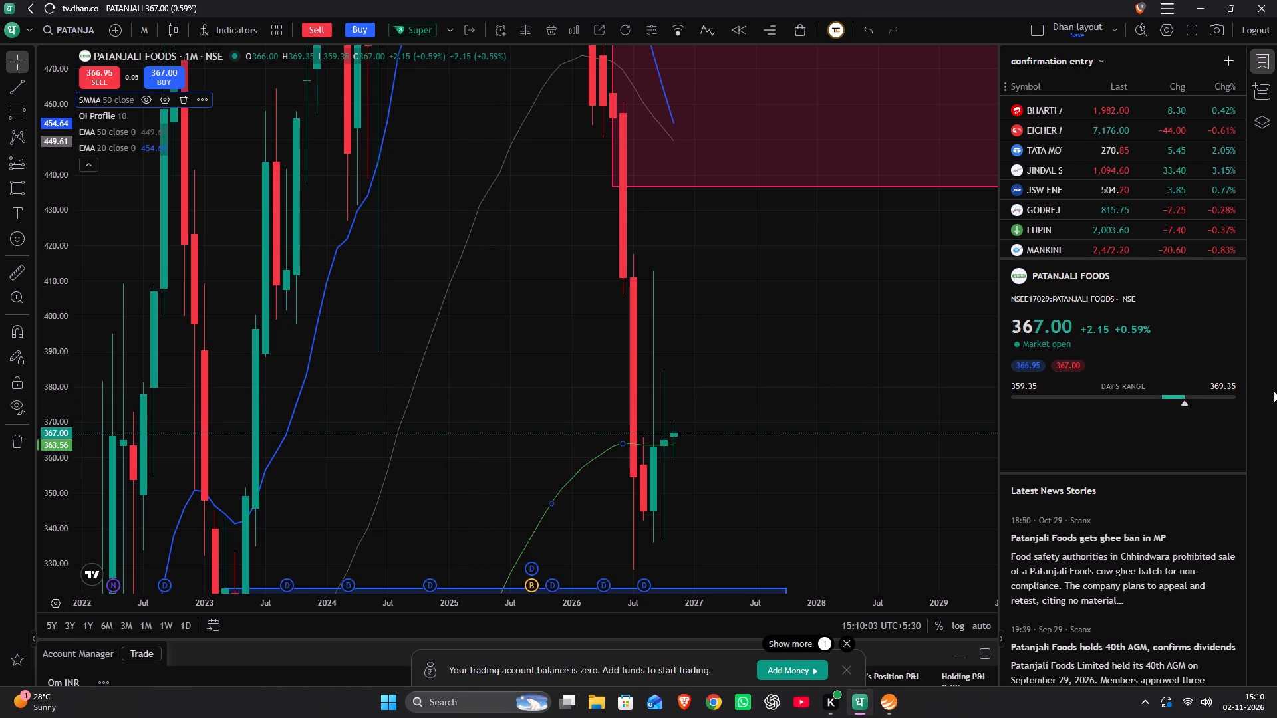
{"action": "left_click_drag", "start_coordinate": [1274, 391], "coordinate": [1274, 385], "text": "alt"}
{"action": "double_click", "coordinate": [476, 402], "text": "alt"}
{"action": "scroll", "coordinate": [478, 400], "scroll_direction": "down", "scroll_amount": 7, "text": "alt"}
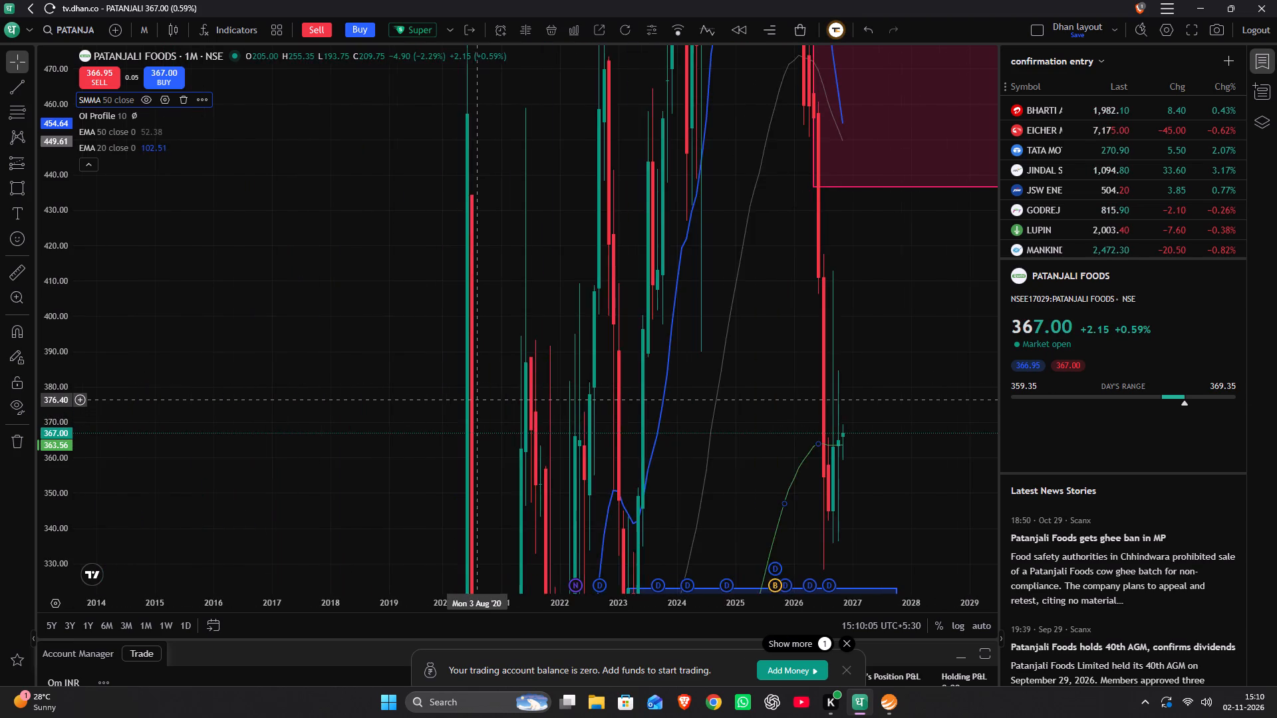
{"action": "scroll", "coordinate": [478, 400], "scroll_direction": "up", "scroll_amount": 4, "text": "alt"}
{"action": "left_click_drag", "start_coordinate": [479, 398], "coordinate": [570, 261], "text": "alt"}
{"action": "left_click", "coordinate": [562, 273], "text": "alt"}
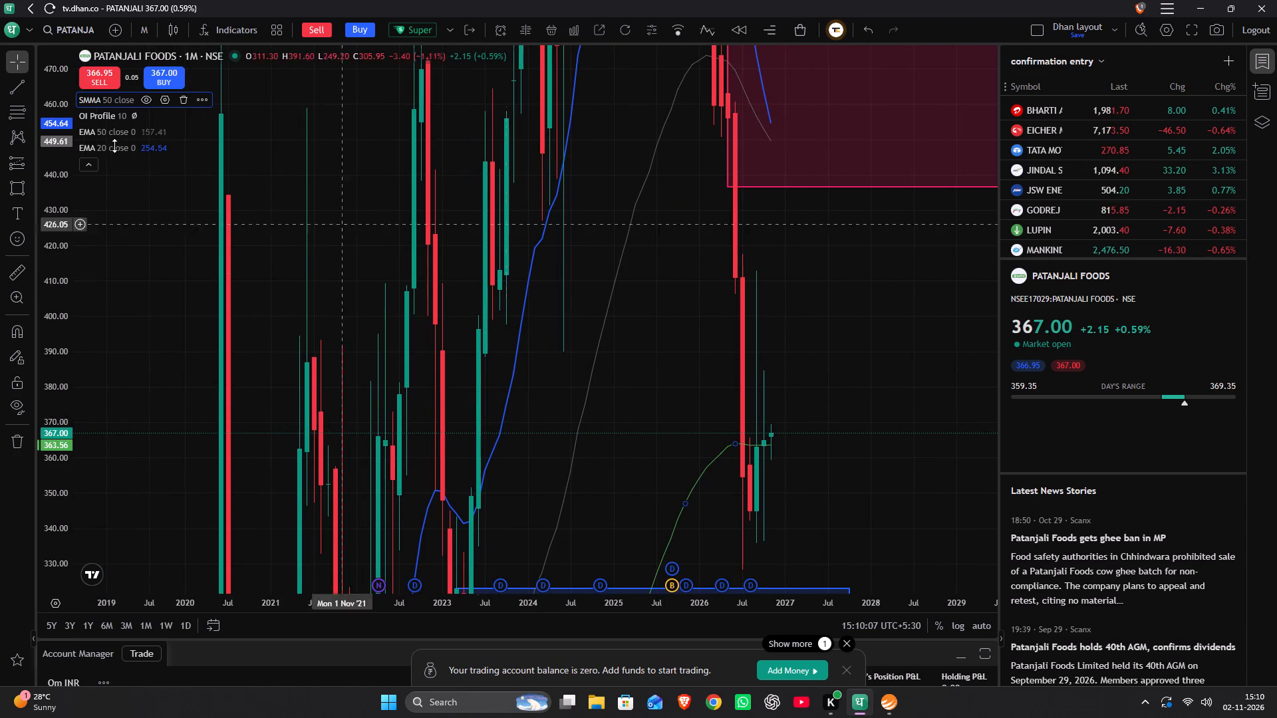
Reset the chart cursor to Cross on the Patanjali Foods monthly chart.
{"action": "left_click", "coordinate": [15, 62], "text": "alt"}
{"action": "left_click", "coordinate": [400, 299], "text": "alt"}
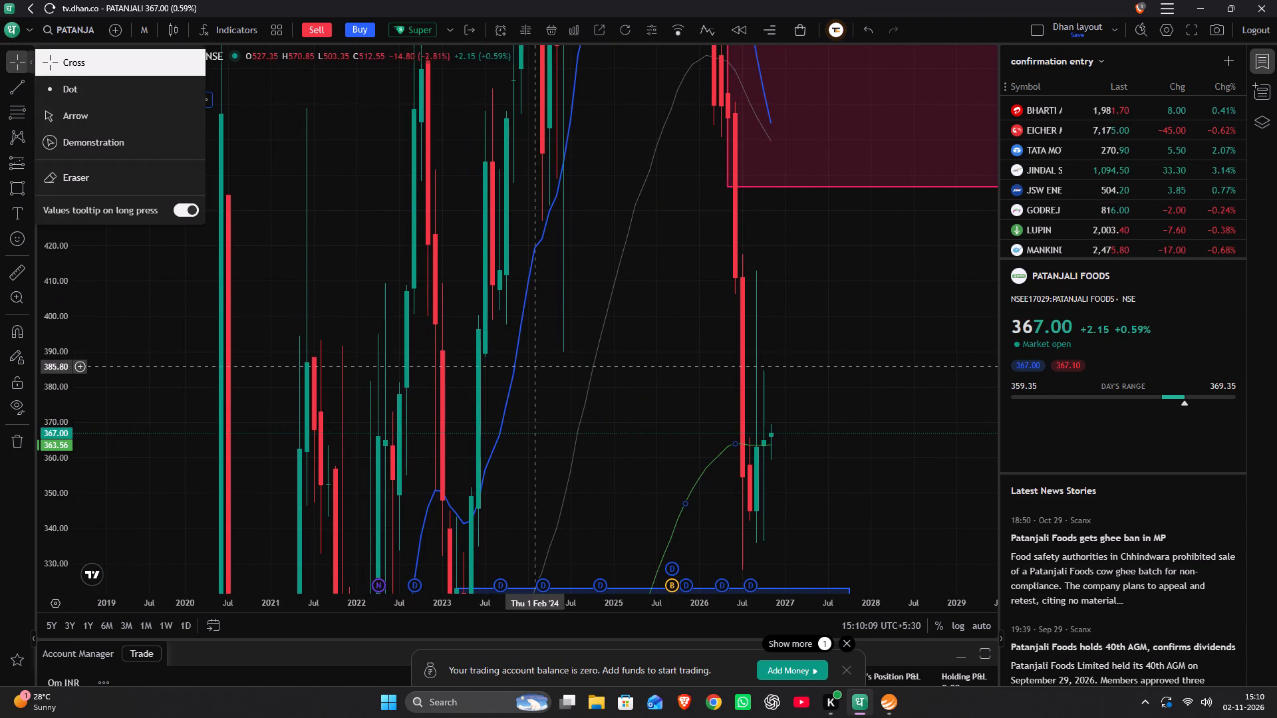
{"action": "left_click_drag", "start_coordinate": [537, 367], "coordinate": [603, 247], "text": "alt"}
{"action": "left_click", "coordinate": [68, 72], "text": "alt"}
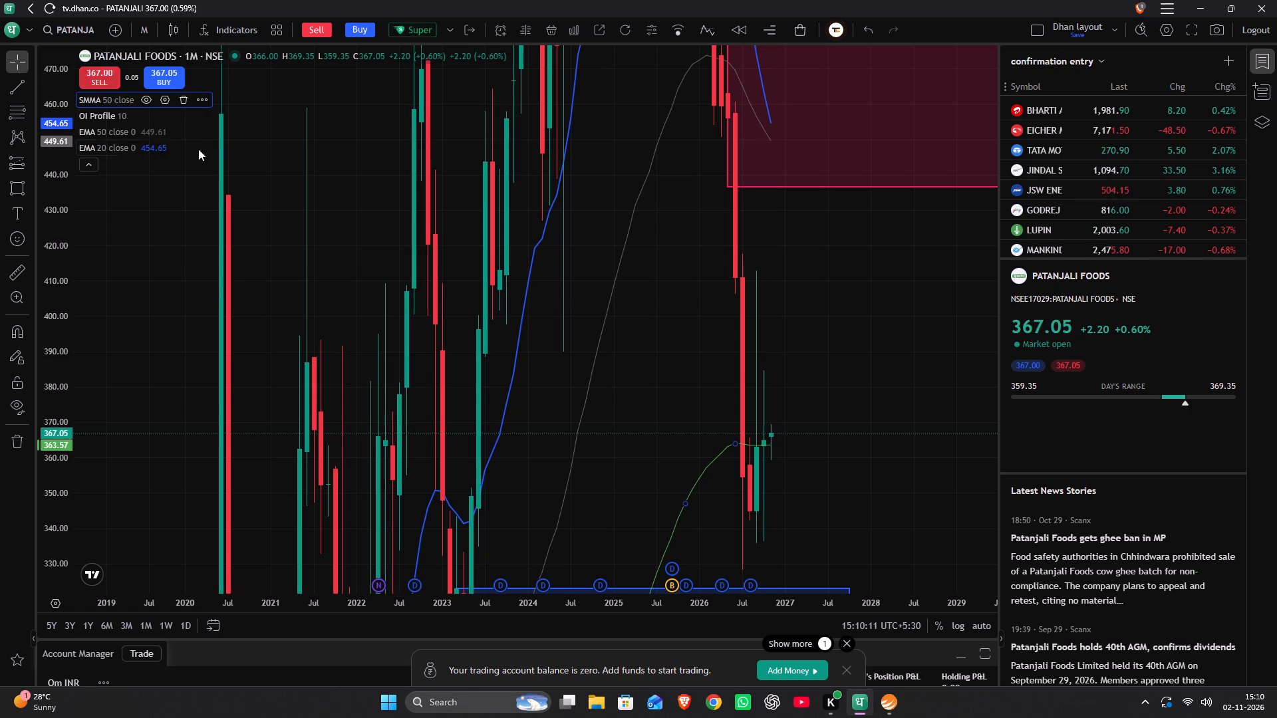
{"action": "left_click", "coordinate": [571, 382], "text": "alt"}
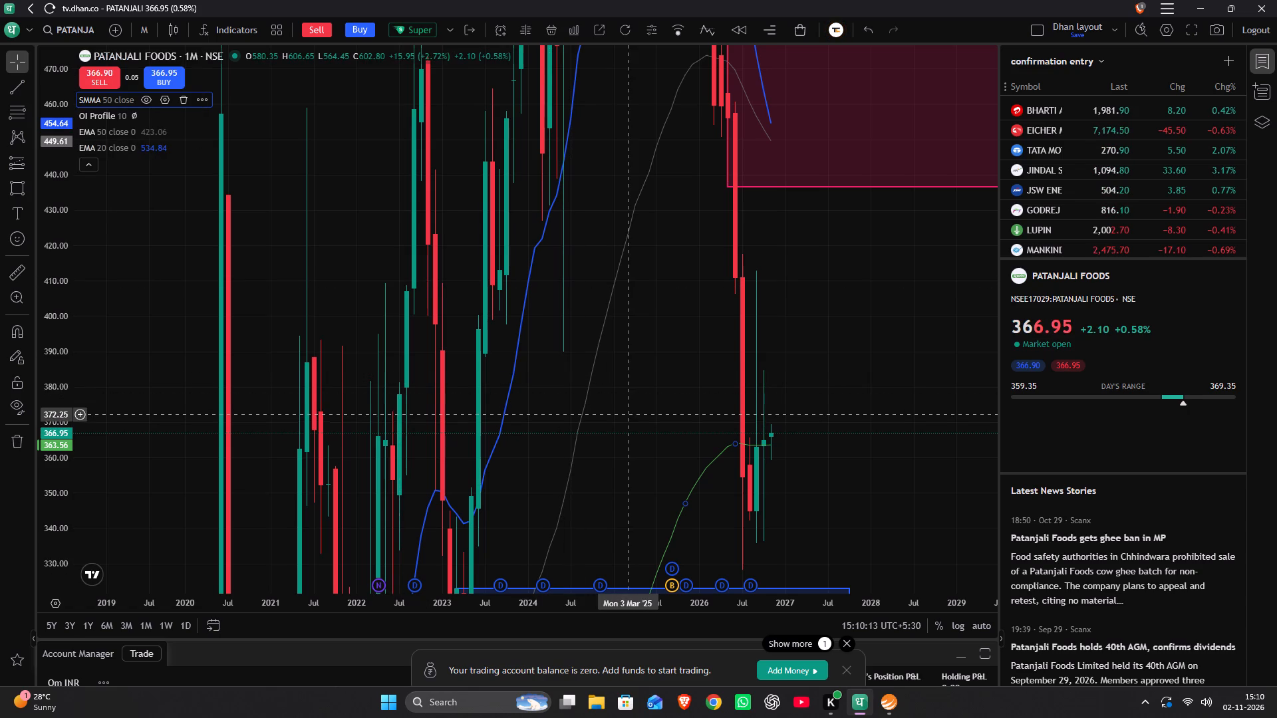
Bring the whole blue demand zone into view on the Patanjali Foods chart and dismiss the stray measurement.
{"action": "left_click_drag", "start_coordinate": [625, 413], "coordinate": [646, 297], "text": "alt"}
{"action": "left_click_drag", "start_coordinate": [625, 312], "coordinate": [666, 277], "text": "alt+shift"}
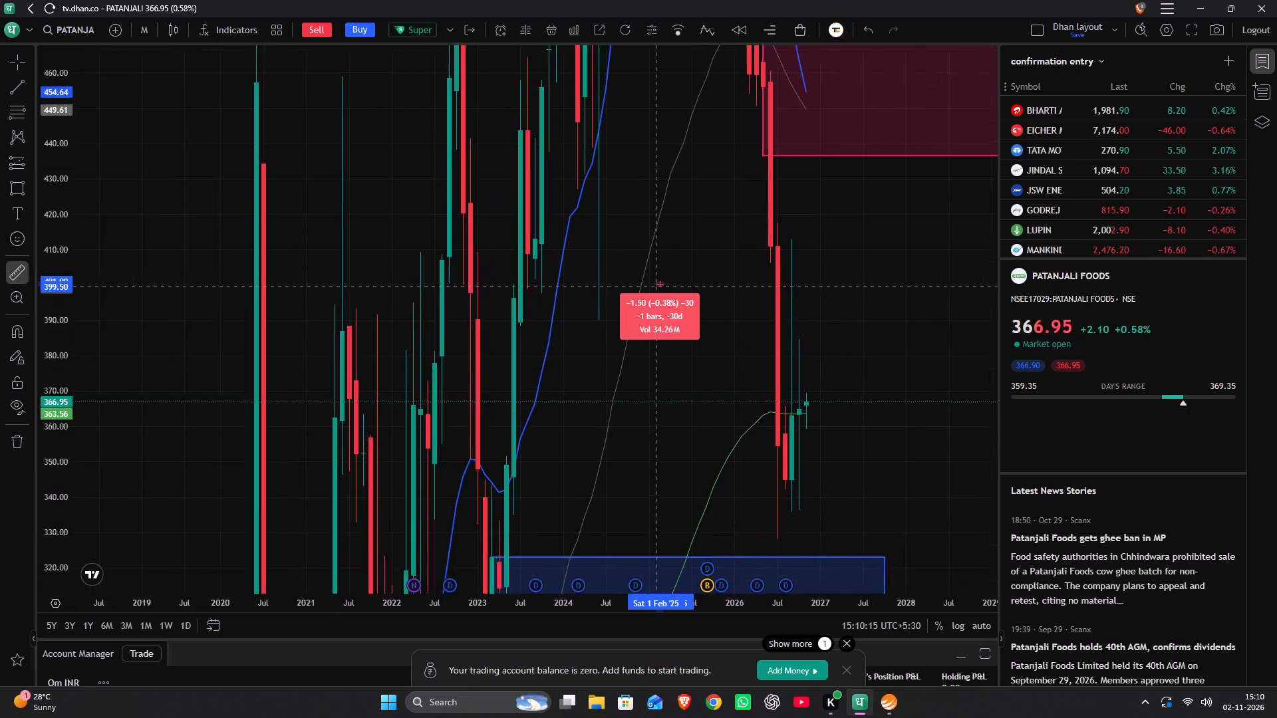
{"action": "left_click_drag", "start_coordinate": [666, 277], "coordinate": [684, 100], "text": "alt+shift"}
{"action": "right_click_drag", "start_coordinate": [711, 160], "coordinate": [704, 162], "text": "alt"}
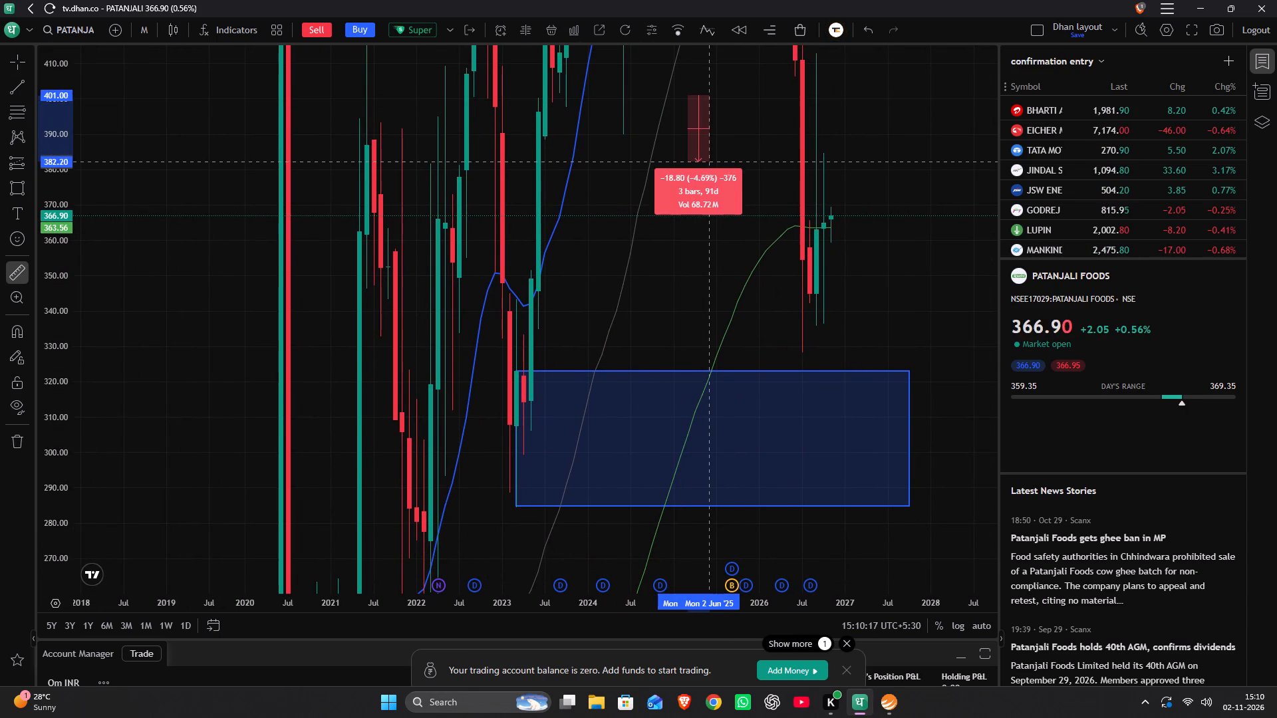
{"action": "right_click_drag", "start_coordinate": [704, 162], "coordinate": [704, 163], "text": "alt"}
{"action": "left_click_drag", "start_coordinate": [612, 185], "coordinate": [721, 149], "text": "alt"}
{"action": "left_click_drag", "start_coordinate": [671, 273], "coordinate": [438, 392], "text": "alt"}
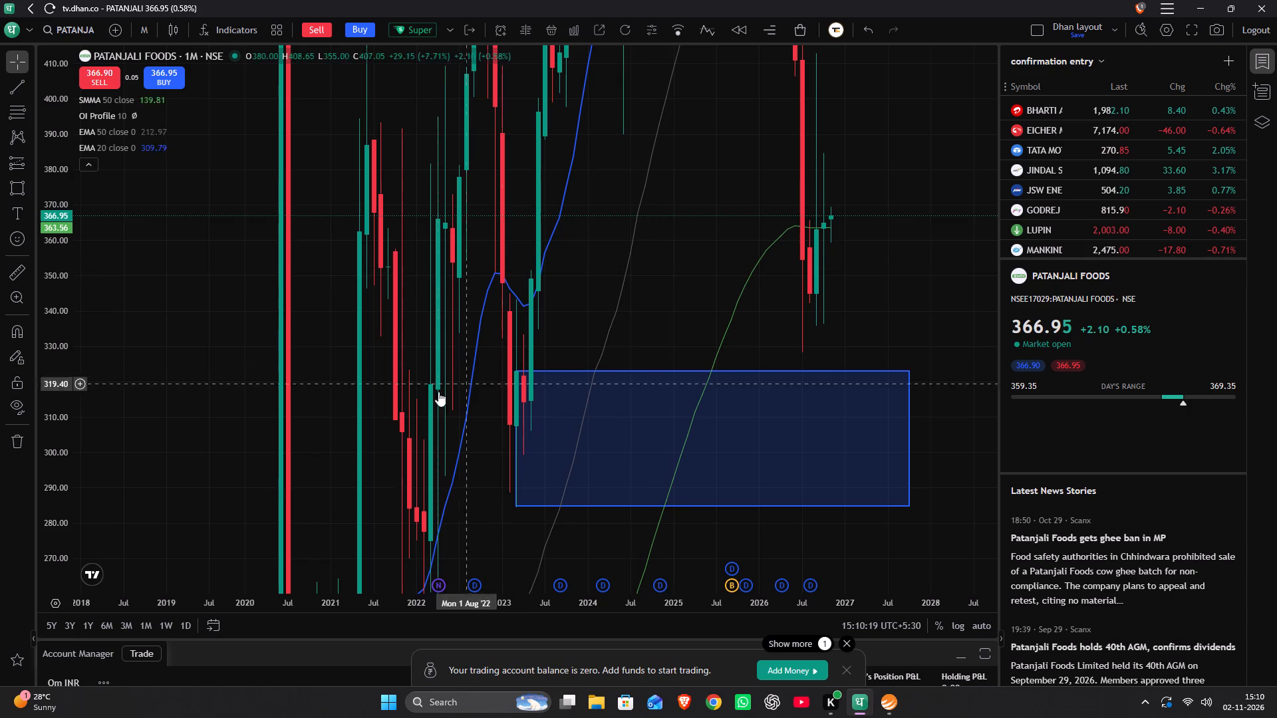
{"action": "left_click_drag", "start_coordinate": [438, 392], "coordinate": [403, 361], "text": "alt"}
{"action": "left_click_drag", "start_coordinate": [437, 176], "coordinate": [398, 260], "text": "alt"}
{"action": "left_click", "coordinate": [417, 240], "text": "alt"}
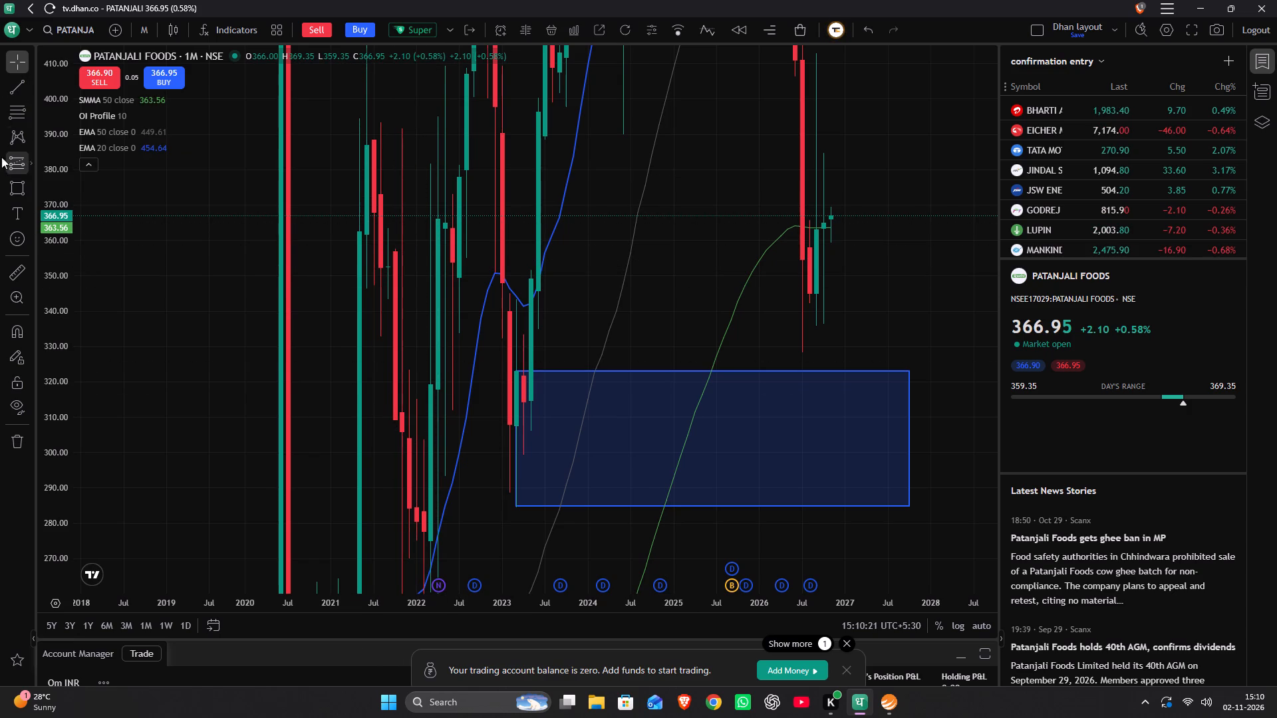
Reselect the chart cursor and examine the latest Patanjali Foods monthly candles against the blue demand zone.
{"action": "double_click", "coordinate": [18, 57], "text": "alt"}
{"action": "left_click_drag", "start_coordinate": [640, 218], "coordinate": [635, 219], "text": "alt"}
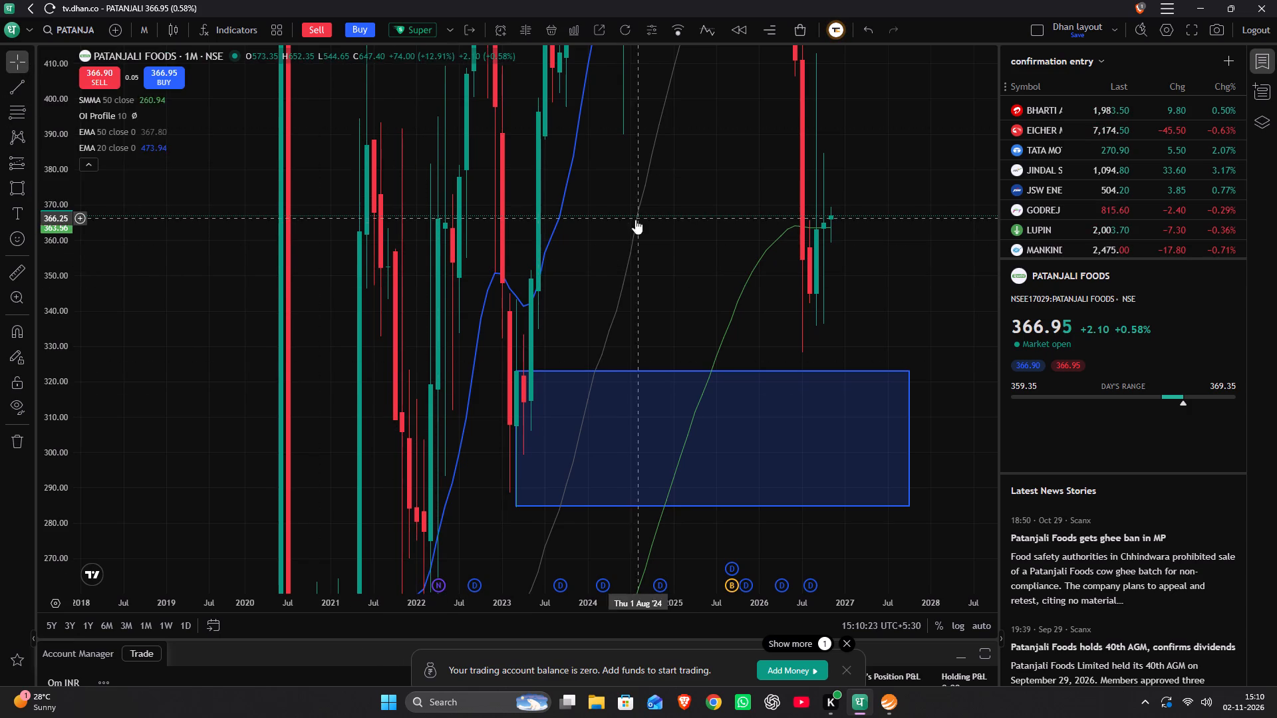
{"action": "left_click_drag", "start_coordinate": [635, 219], "coordinate": [539, 263], "text": "alt"}
{"action": "left_click", "coordinate": [562, 370], "text": "alt"}
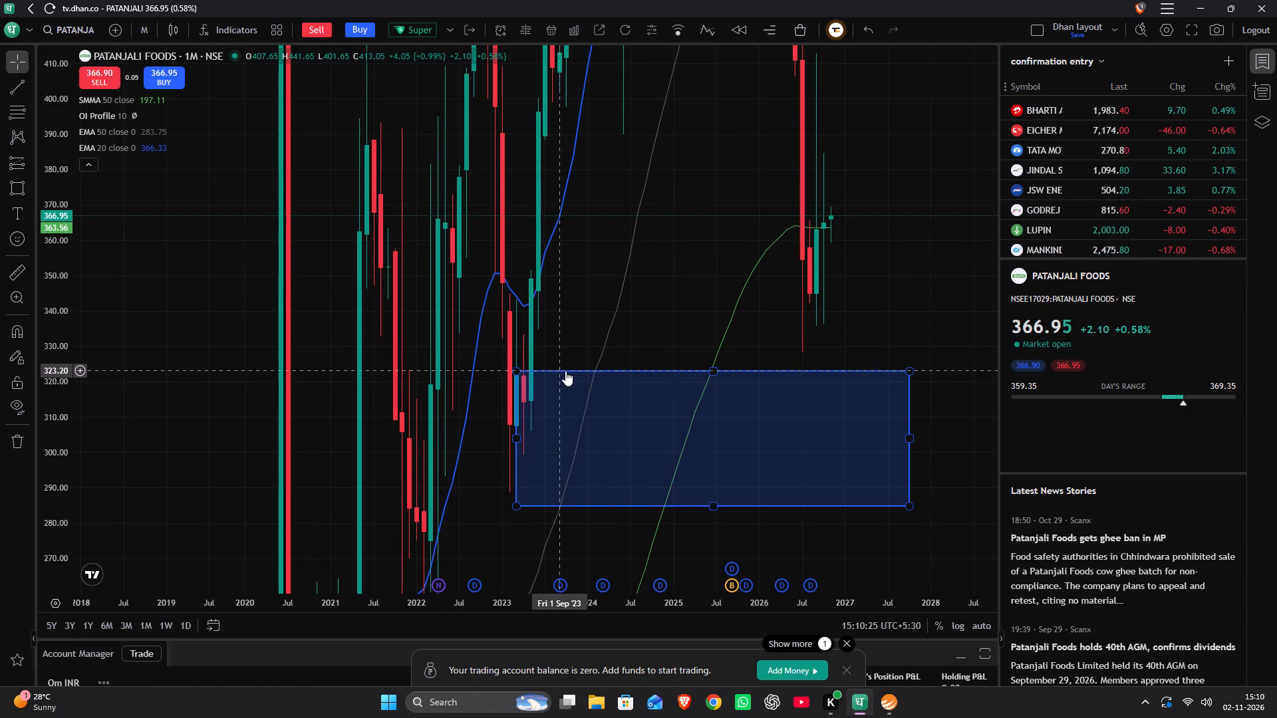
{"action": "left_click_drag", "start_coordinate": [575, 370], "coordinate": [569, 384], "text": "alt"}
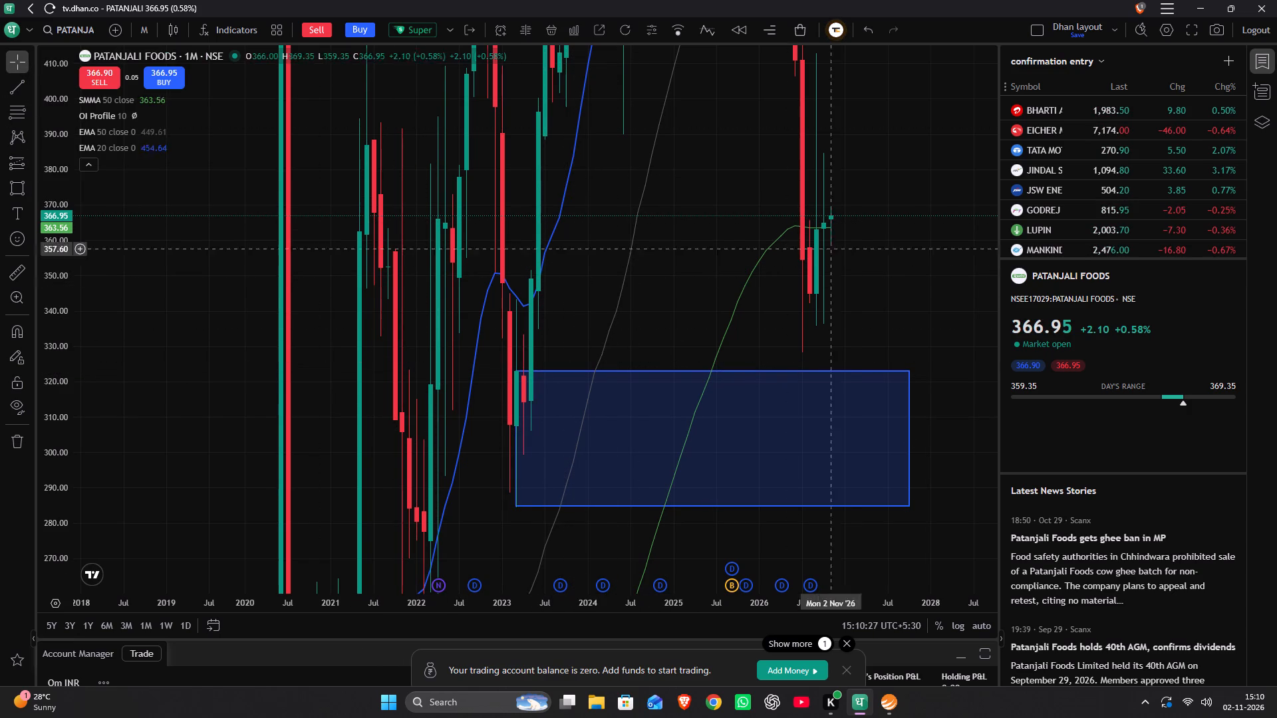
{"action": "scroll", "coordinate": [849, 236], "scroll_direction": "down", "scroll_amount": 6, "text": "alt"}
{"action": "left_click_drag", "start_coordinate": [841, 242], "coordinate": [447, 206], "text": "alt"}
{"action": "scroll", "coordinate": [448, 258], "scroll_direction": "up", "scroll_amount": 11, "text": "alt"}
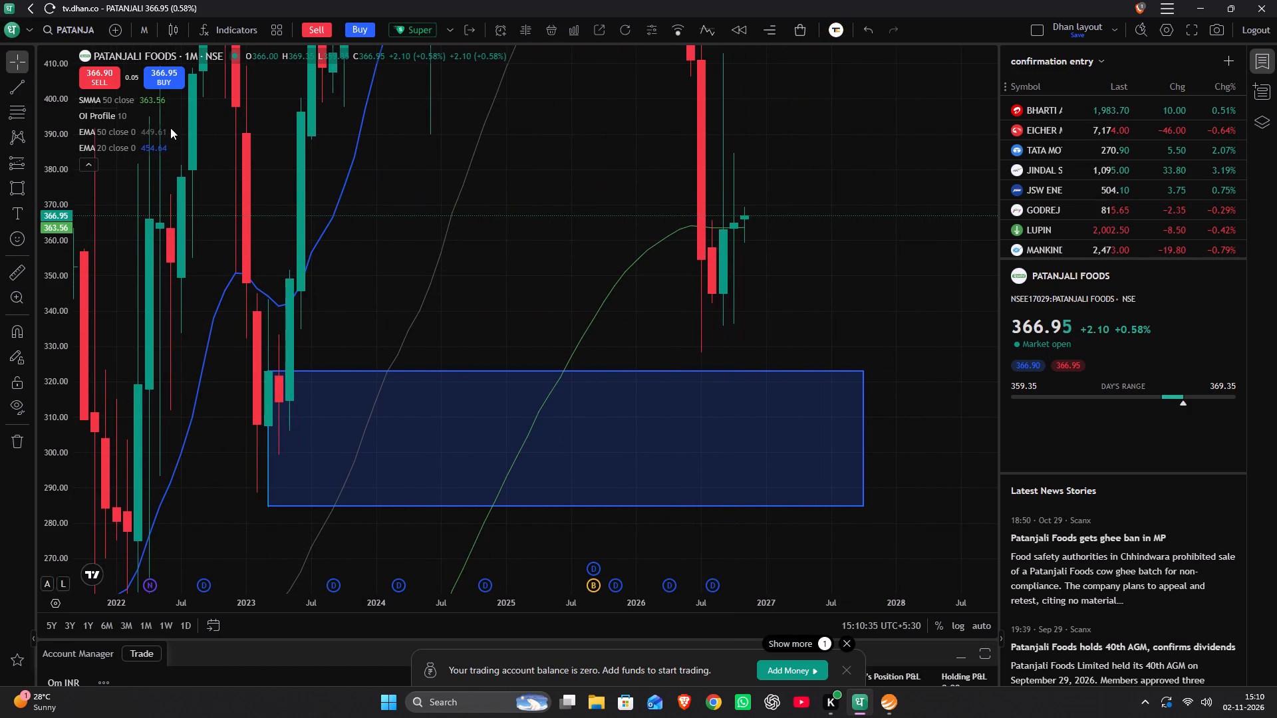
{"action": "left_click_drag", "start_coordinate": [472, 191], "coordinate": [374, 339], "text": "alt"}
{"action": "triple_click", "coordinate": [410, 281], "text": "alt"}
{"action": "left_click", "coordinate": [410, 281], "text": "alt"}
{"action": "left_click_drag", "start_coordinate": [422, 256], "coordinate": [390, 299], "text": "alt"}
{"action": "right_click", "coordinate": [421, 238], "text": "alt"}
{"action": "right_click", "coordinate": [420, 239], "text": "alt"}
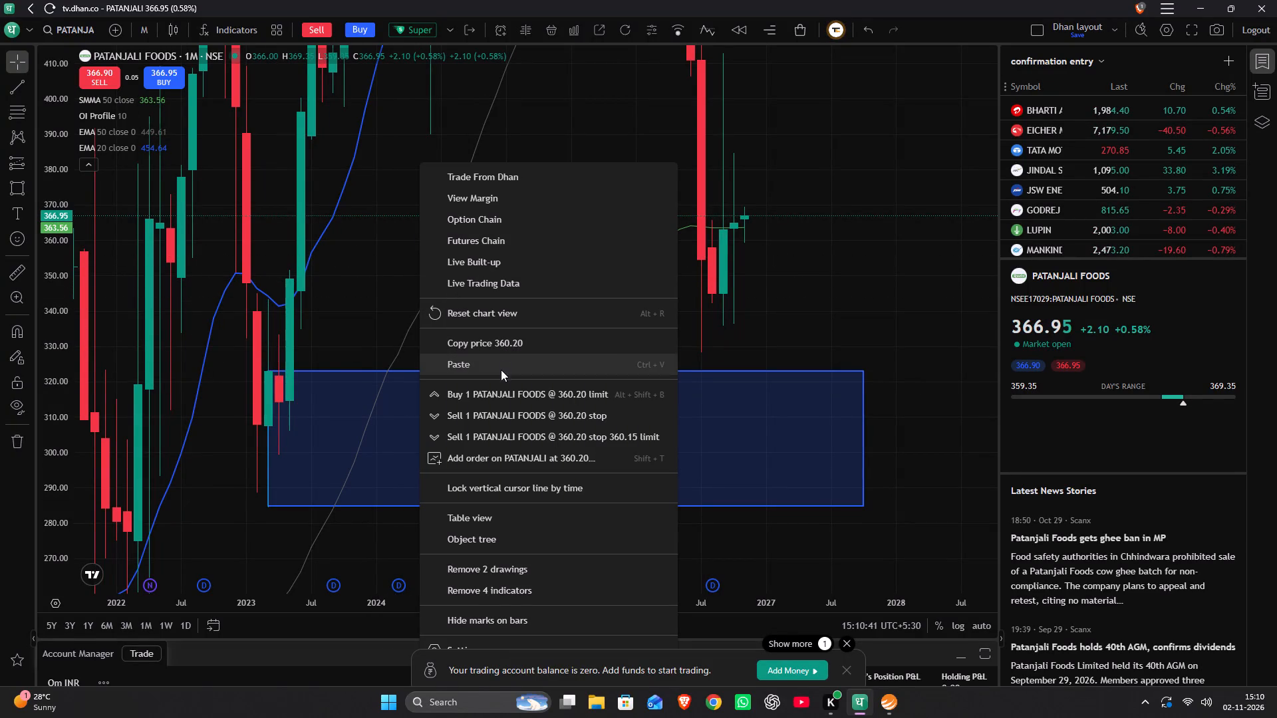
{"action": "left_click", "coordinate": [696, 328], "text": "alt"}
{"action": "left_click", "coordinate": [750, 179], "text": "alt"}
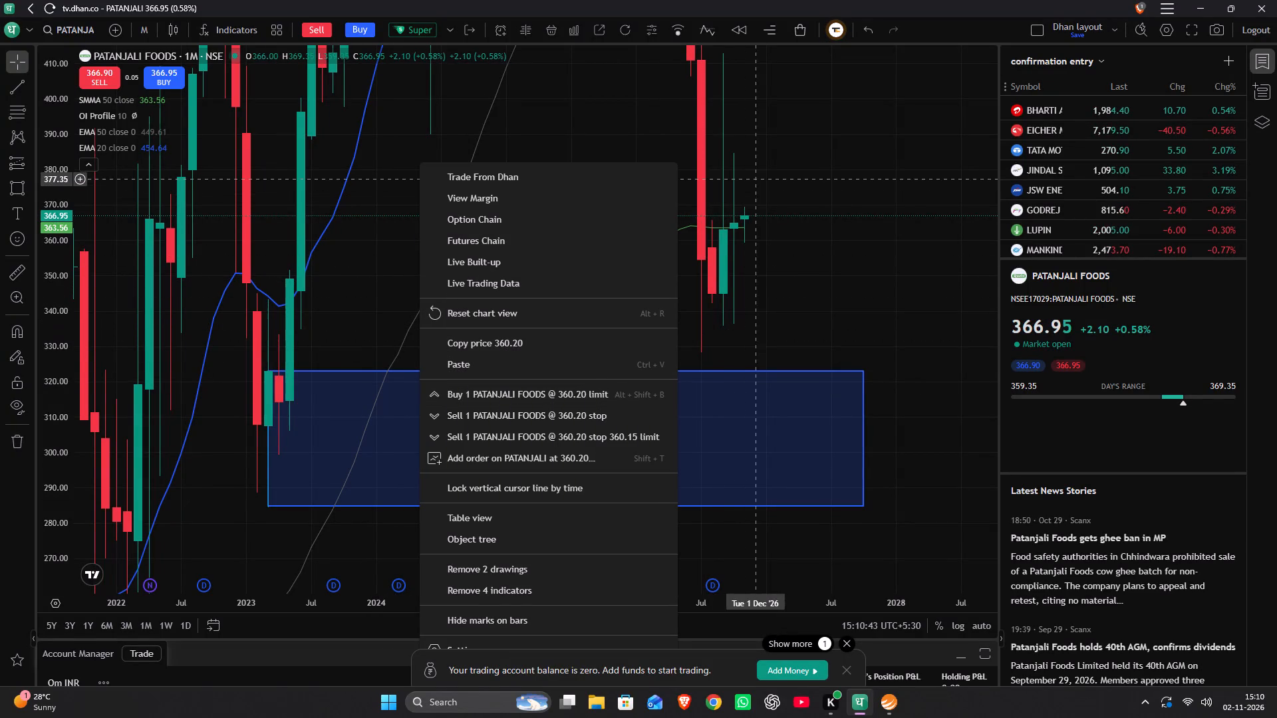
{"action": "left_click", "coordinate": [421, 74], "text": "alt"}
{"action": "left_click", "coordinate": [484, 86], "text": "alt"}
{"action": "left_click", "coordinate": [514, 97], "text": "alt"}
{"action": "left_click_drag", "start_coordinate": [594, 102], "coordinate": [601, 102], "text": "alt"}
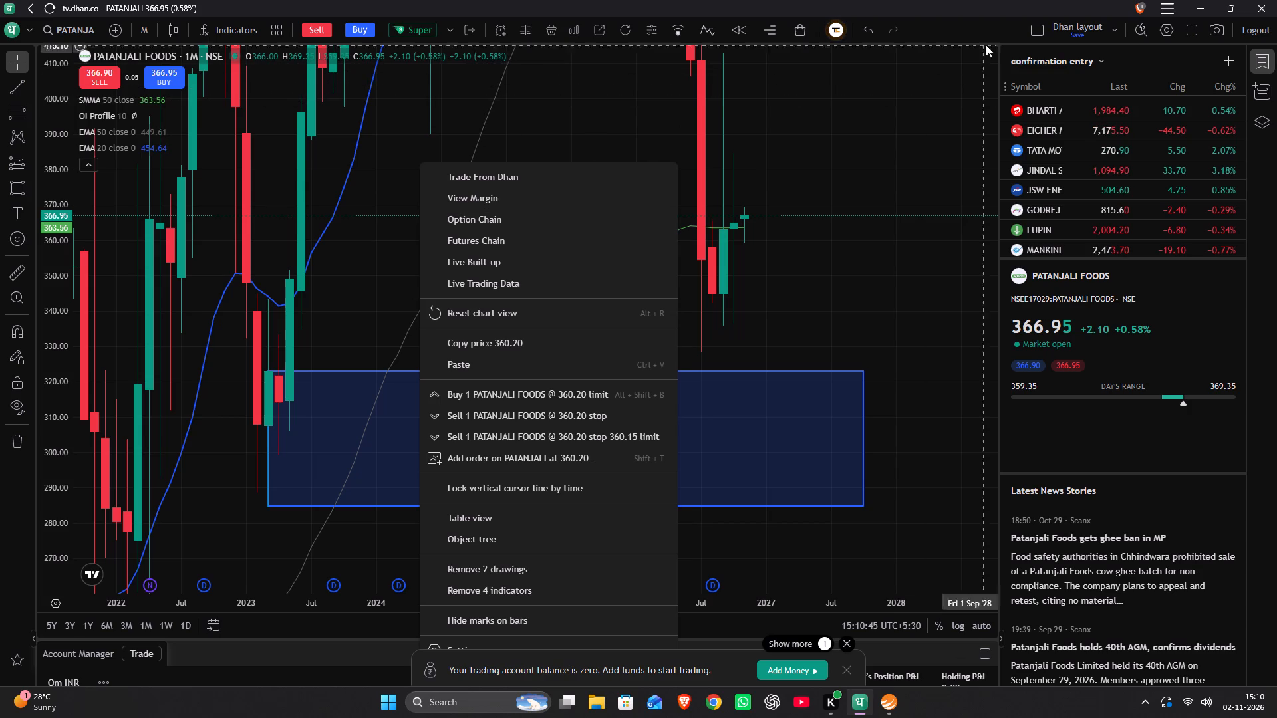
Undo the recent chart changes repeatedly until the Page Industries 1D chart is restored.
{"action": "left_click", "coordinate": [867, 27], "text": "alt"}
{"action": "left_click", "coordinate": [867, 26], "text": "alt"}
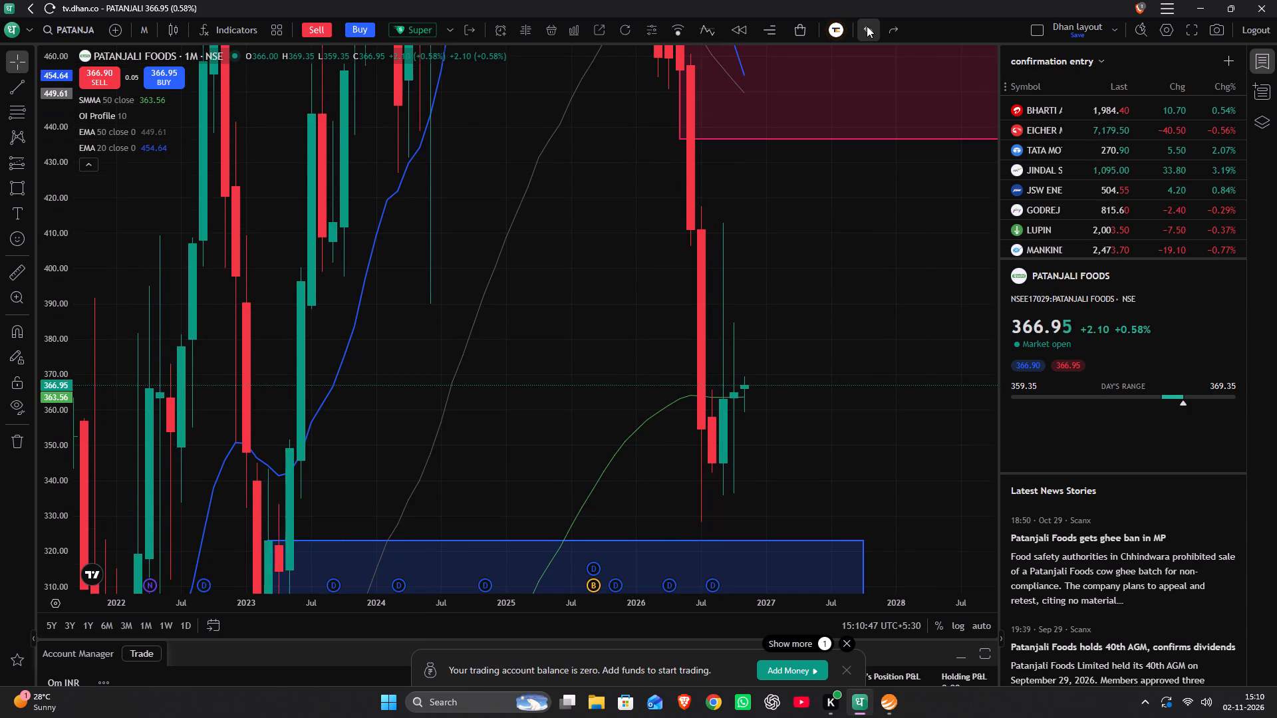
{"action": "left_click_drag", "start_coordinate": [627, 253], "coordinate": [692, 176], "text": "alt"}
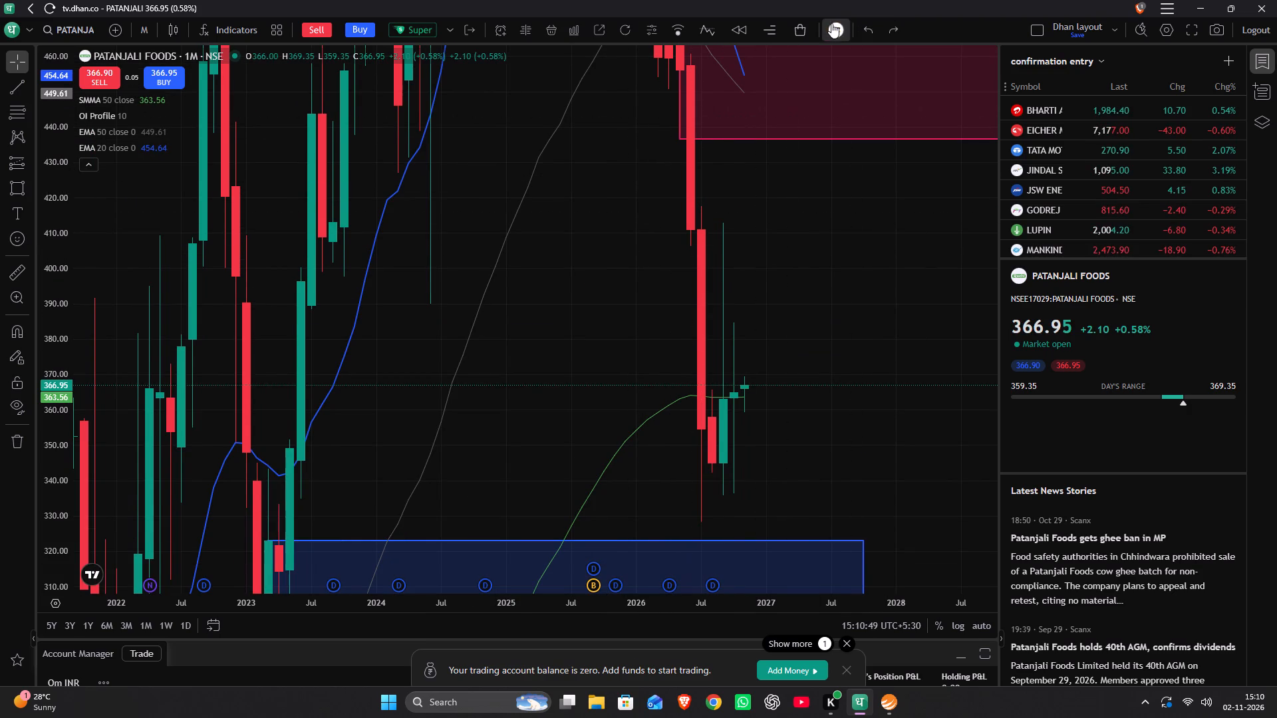
{"action": "double_click", "coordinate": [873, 28], "text": "alt"}
{"action": "triple_click", "coordinate": [871, 27], "text": "alt"}
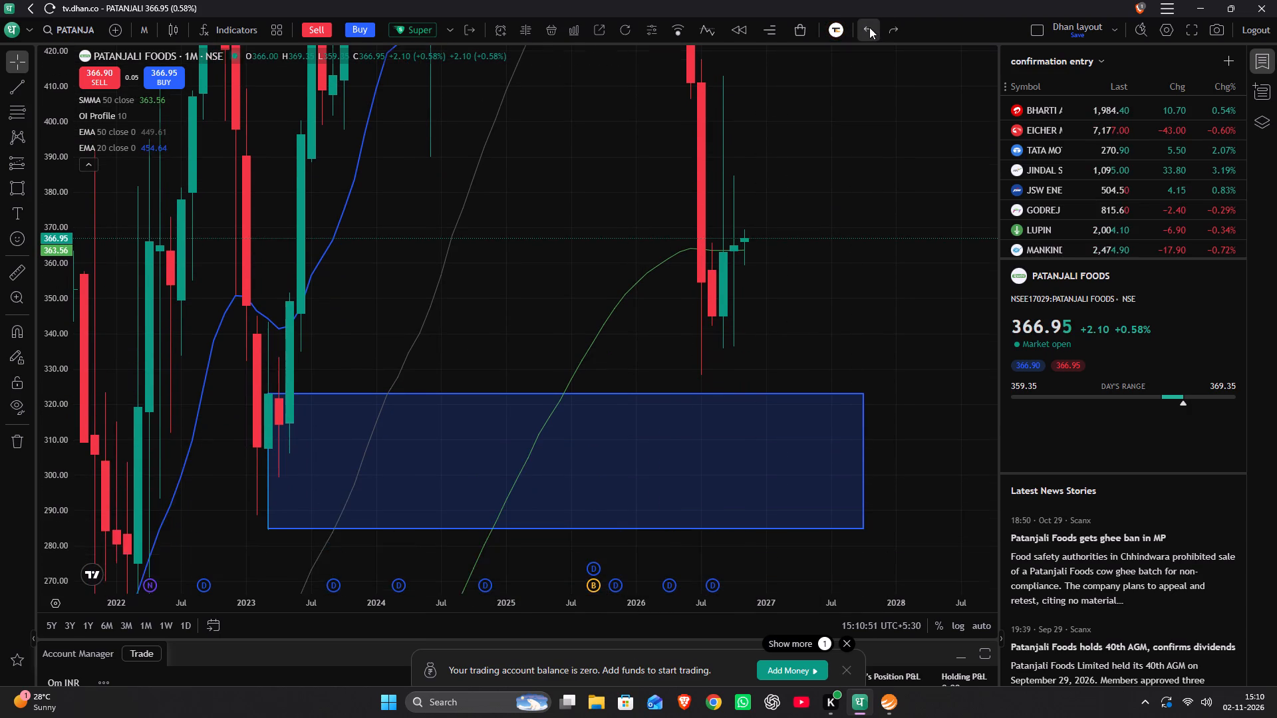
{"action": "triple_click", "coordinate": [869, 27], "text": "alt"}
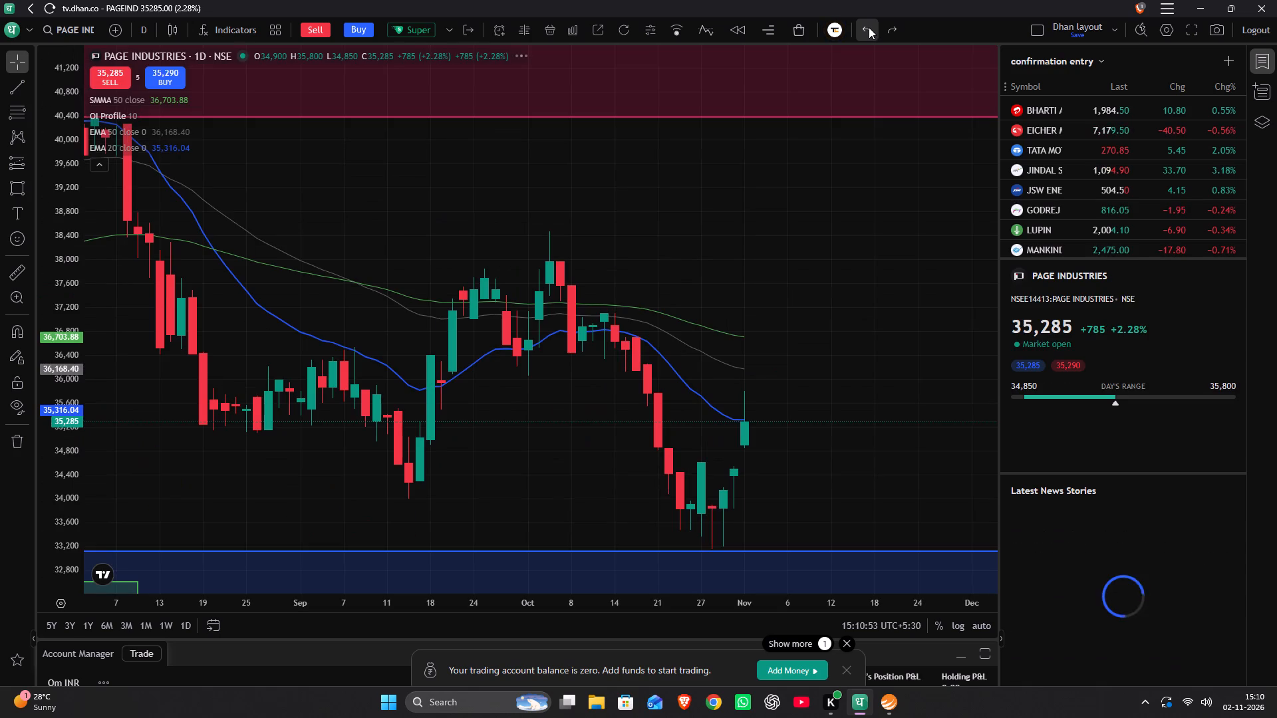
Examine the Page Industries daily chart over a wider date range reaching back to July.
{"action": "left_click_drag", "start_coordinate": [479, 235], "coordinate": [441, 360], "text": "alt"}
{"action": "left_click", "coordinate": [441, 360], "text": "alt"}
{"action": "left_click_drag", "start_coordinate": [427, 356], "coordinate": [585, 293], "text": "alt"}
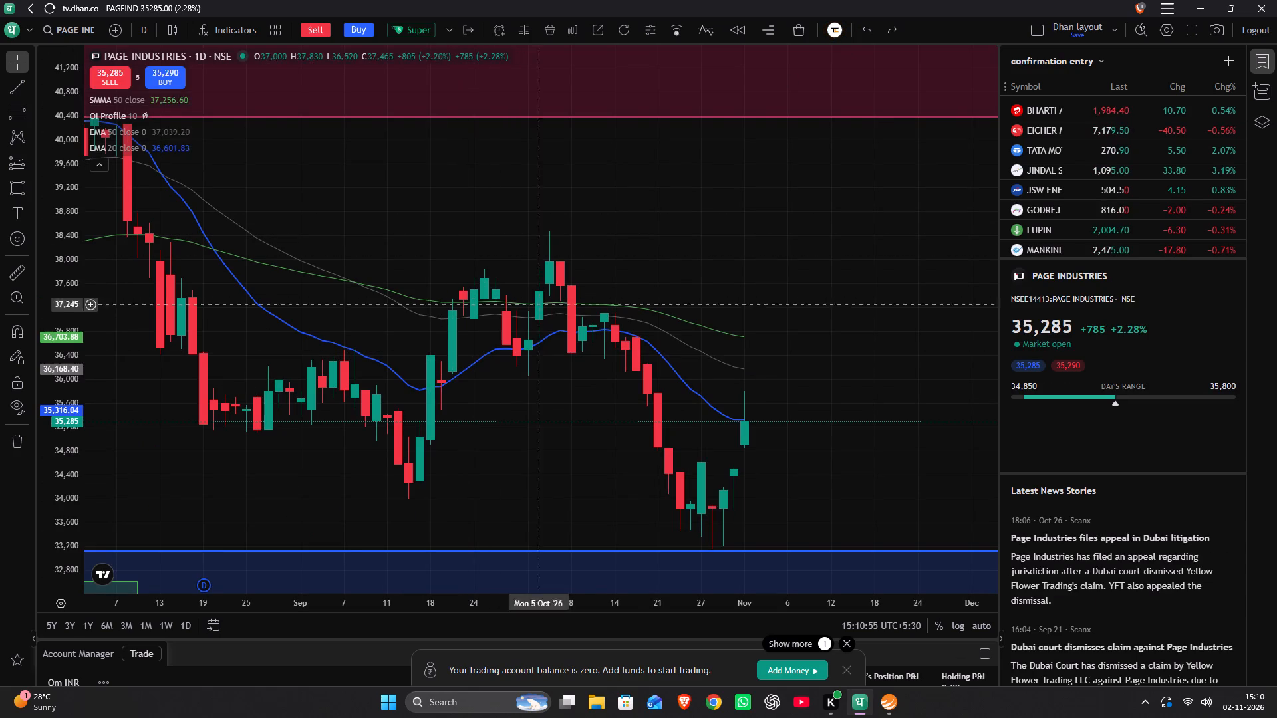
{"action": "left_click_drag", "start_coordinate": [585, 293], "coordinate": [652, 264], "text": "alt"}
{"action": "scroll", "coordinate": [652, 264], "scroll_direction": "down", "scroll_amount": 3, "text": "alt"}
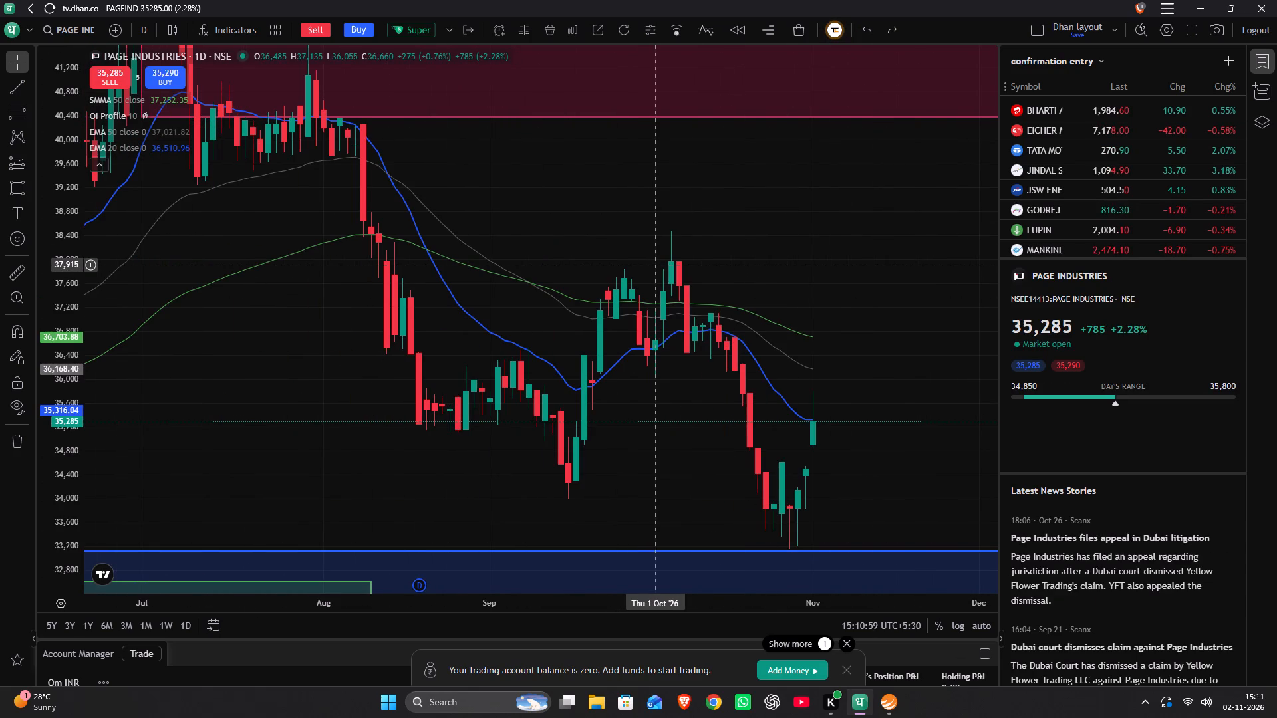
{"action": "left_click_drag", "start_coordinate": [659, 271], "coordinate": [600, 392], "text": "alt"}
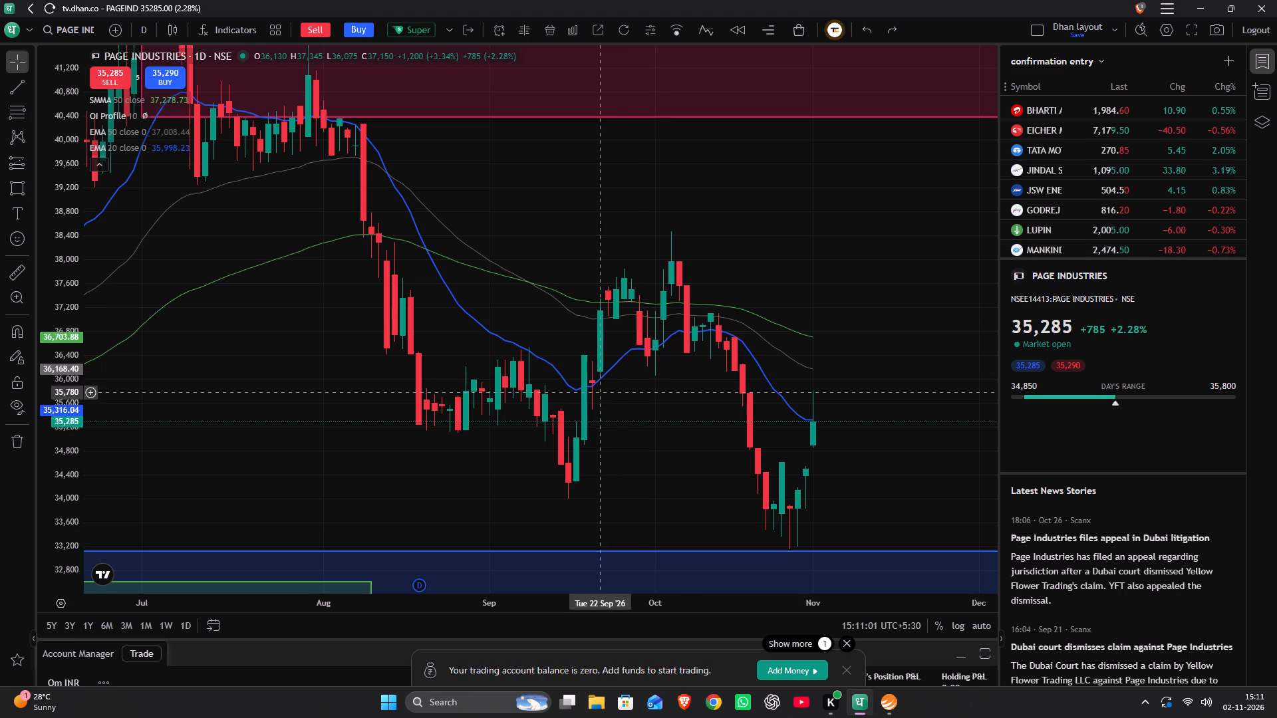
{"action": "left_click", "coordinate": [595, 393], "text": "alt"}
{"action": "left_click", "coordinate": [592, 387], "text": "alt"}
{"action": "left_click_drag", "start_coordinate": [592, 387], "coordinate": [717, 293], "text": "alt"}
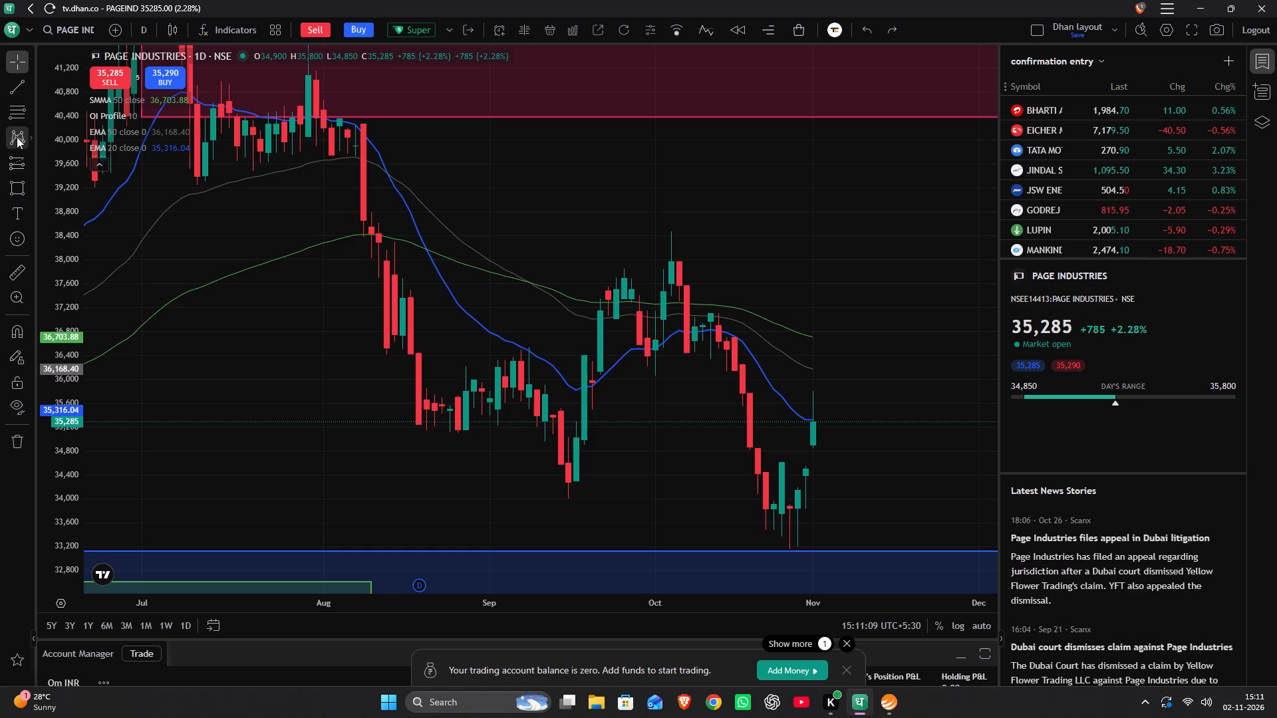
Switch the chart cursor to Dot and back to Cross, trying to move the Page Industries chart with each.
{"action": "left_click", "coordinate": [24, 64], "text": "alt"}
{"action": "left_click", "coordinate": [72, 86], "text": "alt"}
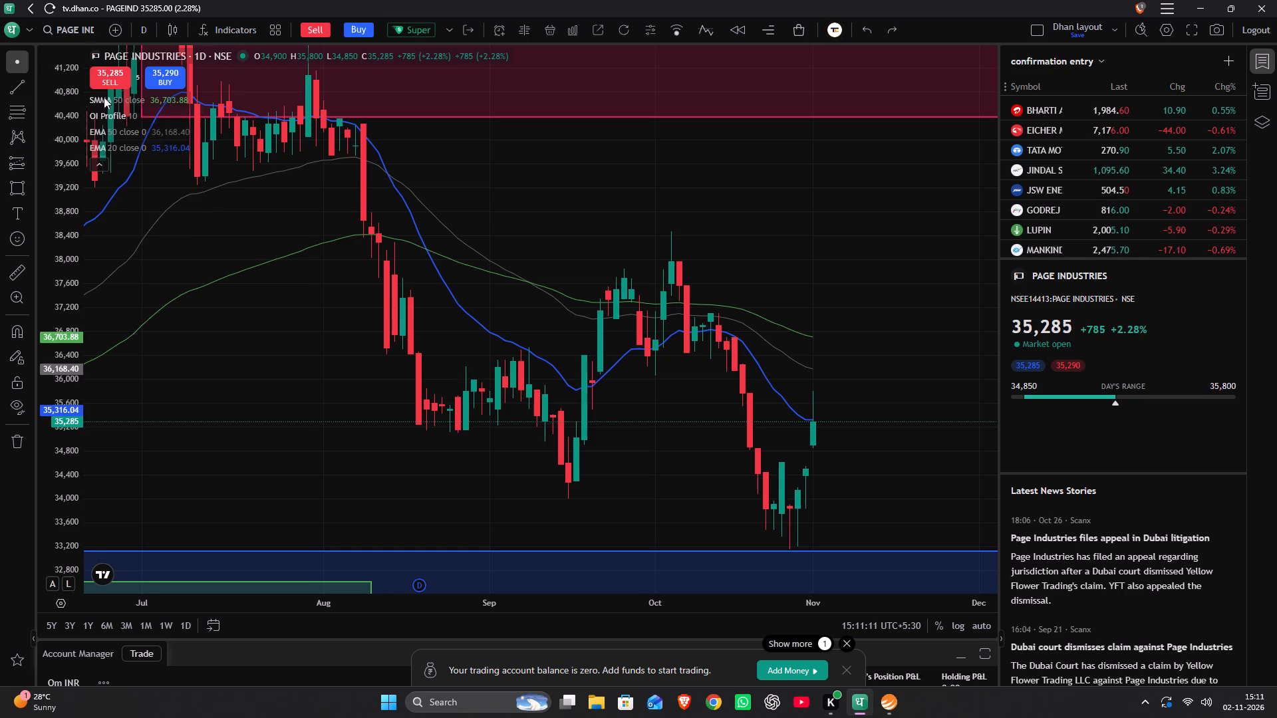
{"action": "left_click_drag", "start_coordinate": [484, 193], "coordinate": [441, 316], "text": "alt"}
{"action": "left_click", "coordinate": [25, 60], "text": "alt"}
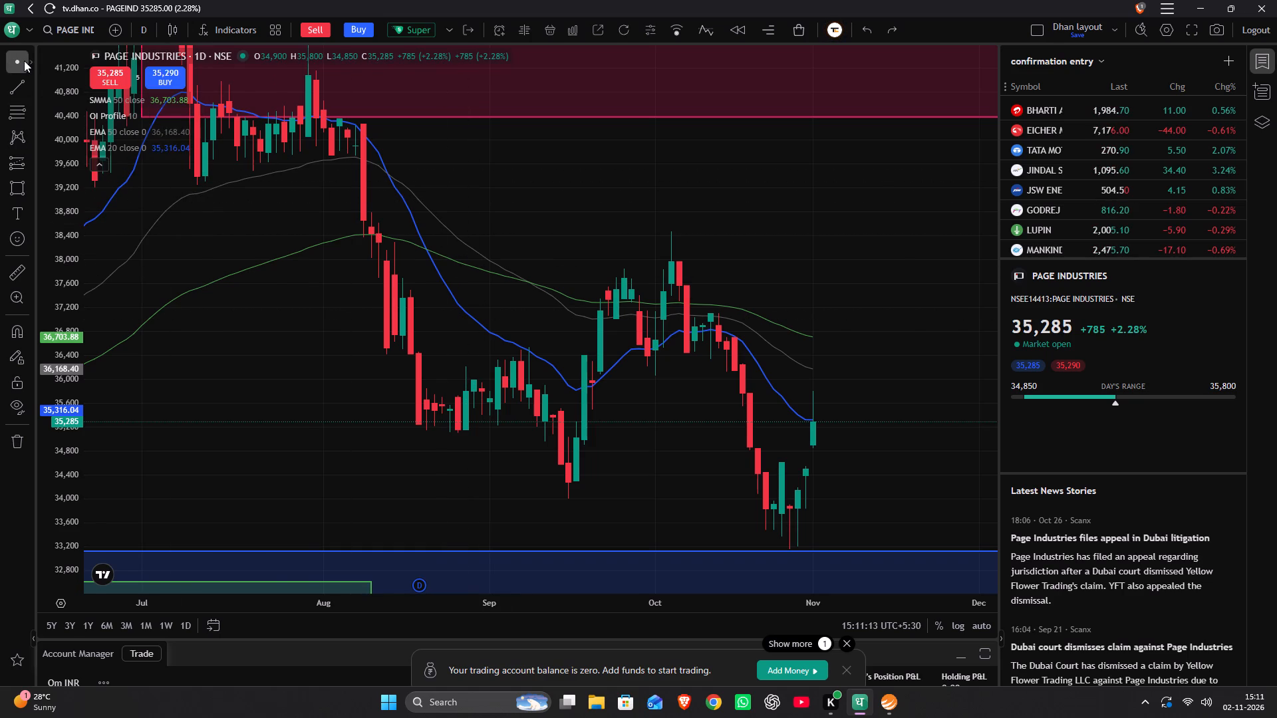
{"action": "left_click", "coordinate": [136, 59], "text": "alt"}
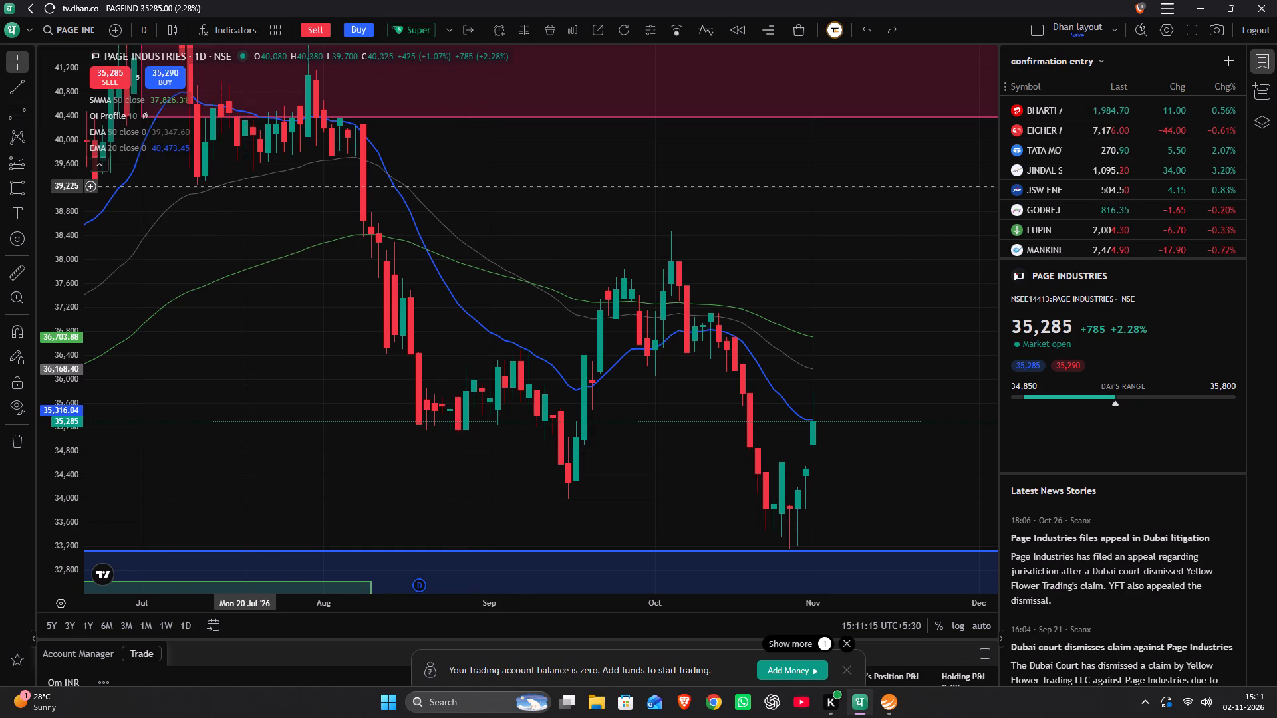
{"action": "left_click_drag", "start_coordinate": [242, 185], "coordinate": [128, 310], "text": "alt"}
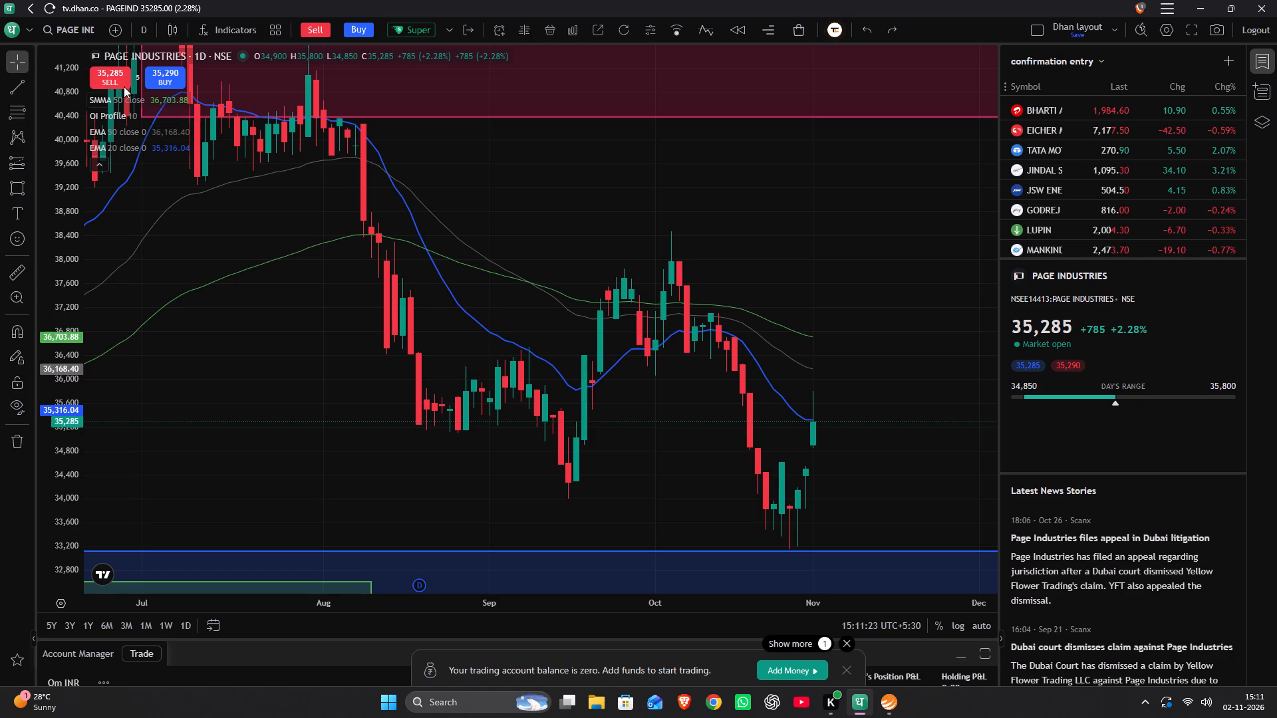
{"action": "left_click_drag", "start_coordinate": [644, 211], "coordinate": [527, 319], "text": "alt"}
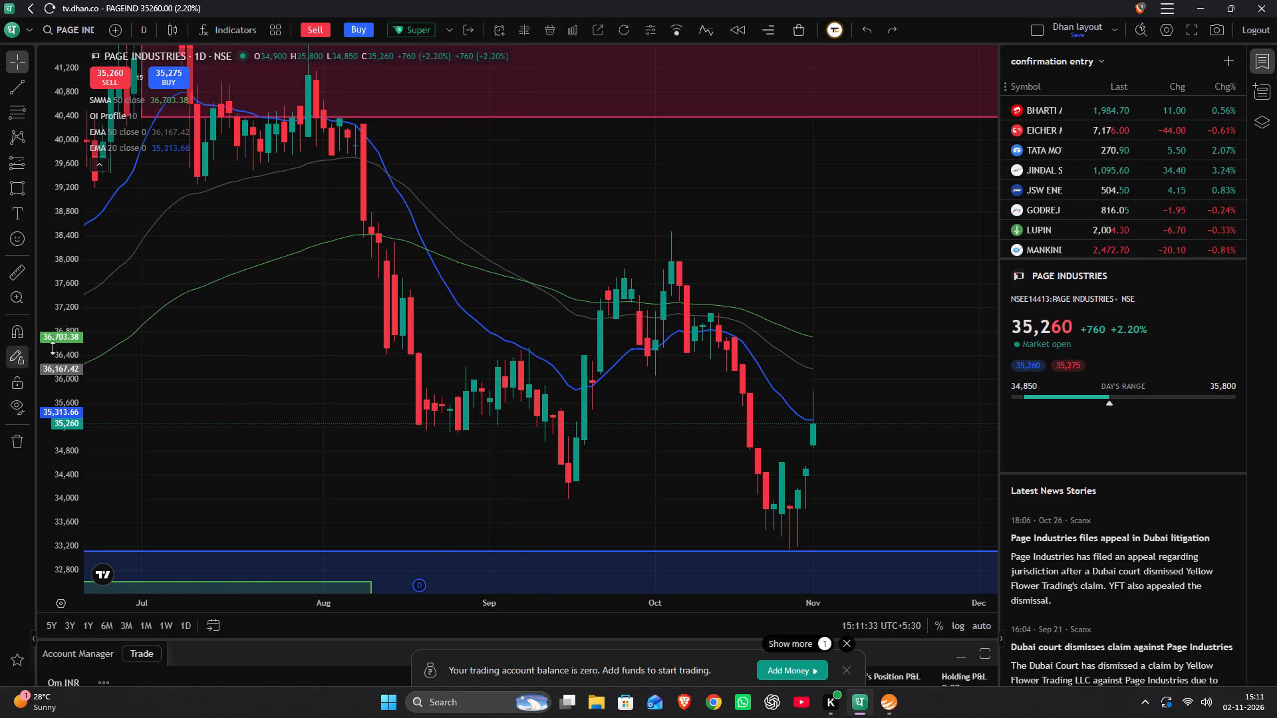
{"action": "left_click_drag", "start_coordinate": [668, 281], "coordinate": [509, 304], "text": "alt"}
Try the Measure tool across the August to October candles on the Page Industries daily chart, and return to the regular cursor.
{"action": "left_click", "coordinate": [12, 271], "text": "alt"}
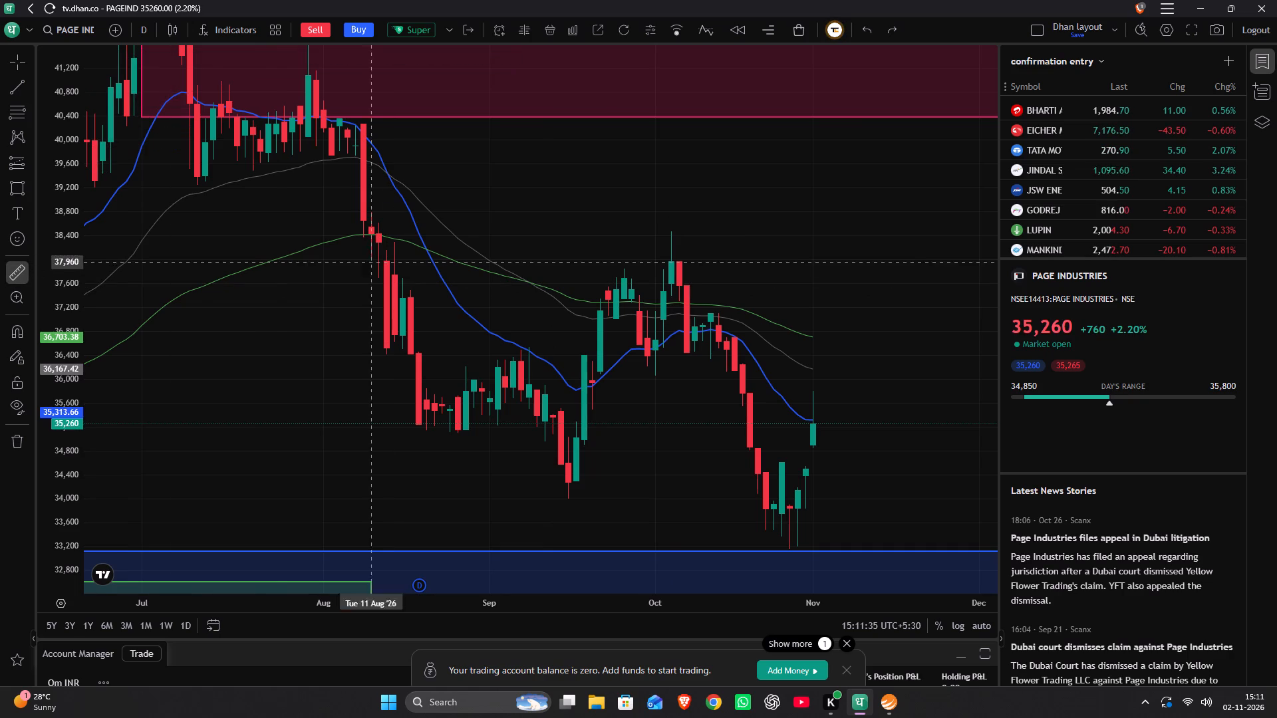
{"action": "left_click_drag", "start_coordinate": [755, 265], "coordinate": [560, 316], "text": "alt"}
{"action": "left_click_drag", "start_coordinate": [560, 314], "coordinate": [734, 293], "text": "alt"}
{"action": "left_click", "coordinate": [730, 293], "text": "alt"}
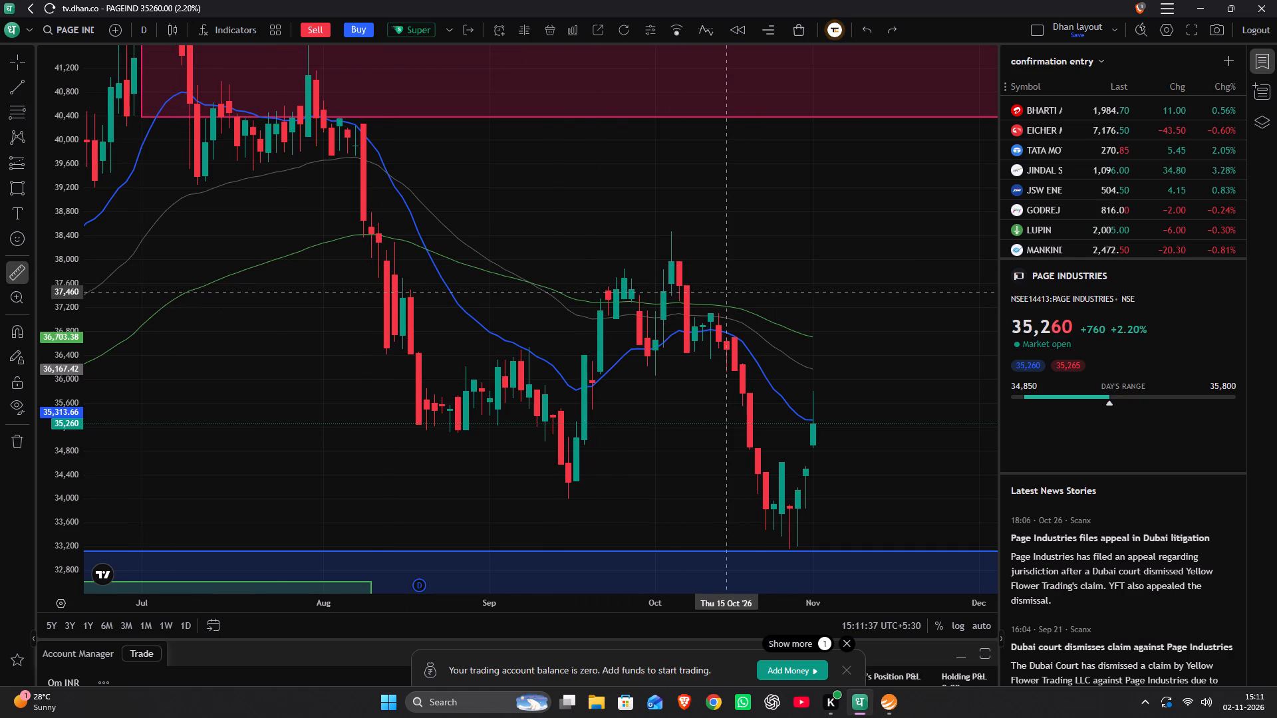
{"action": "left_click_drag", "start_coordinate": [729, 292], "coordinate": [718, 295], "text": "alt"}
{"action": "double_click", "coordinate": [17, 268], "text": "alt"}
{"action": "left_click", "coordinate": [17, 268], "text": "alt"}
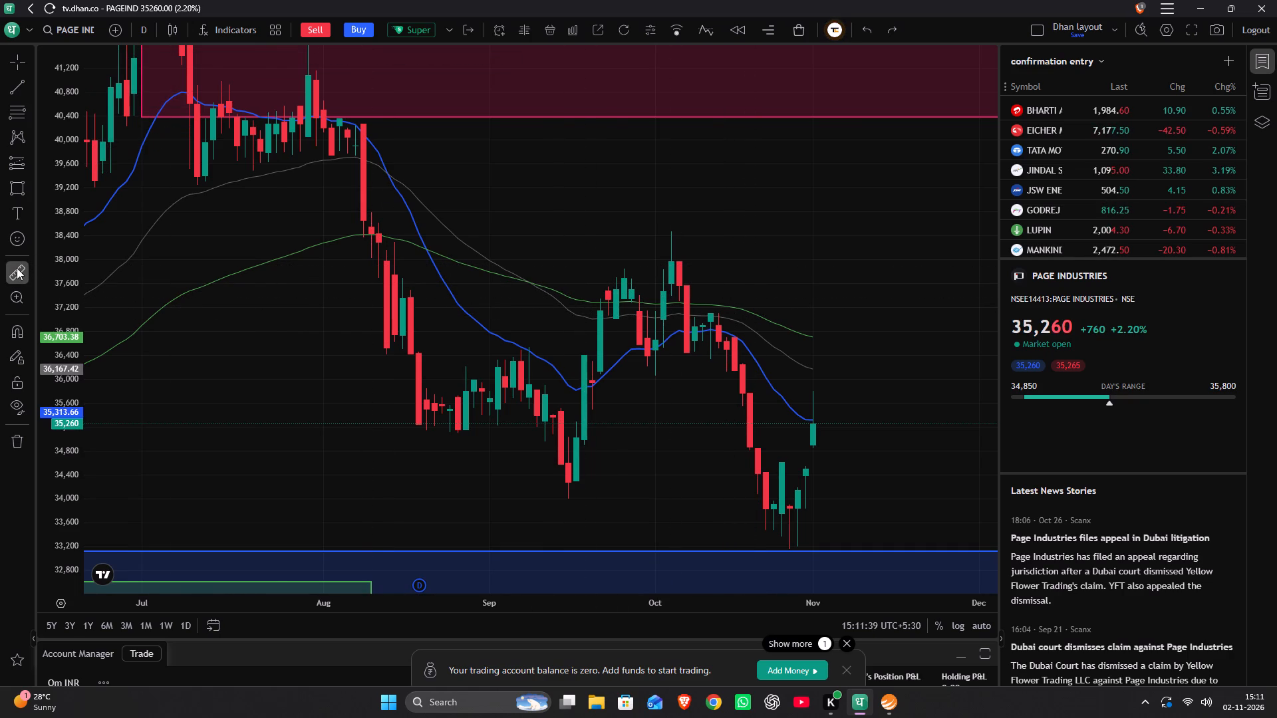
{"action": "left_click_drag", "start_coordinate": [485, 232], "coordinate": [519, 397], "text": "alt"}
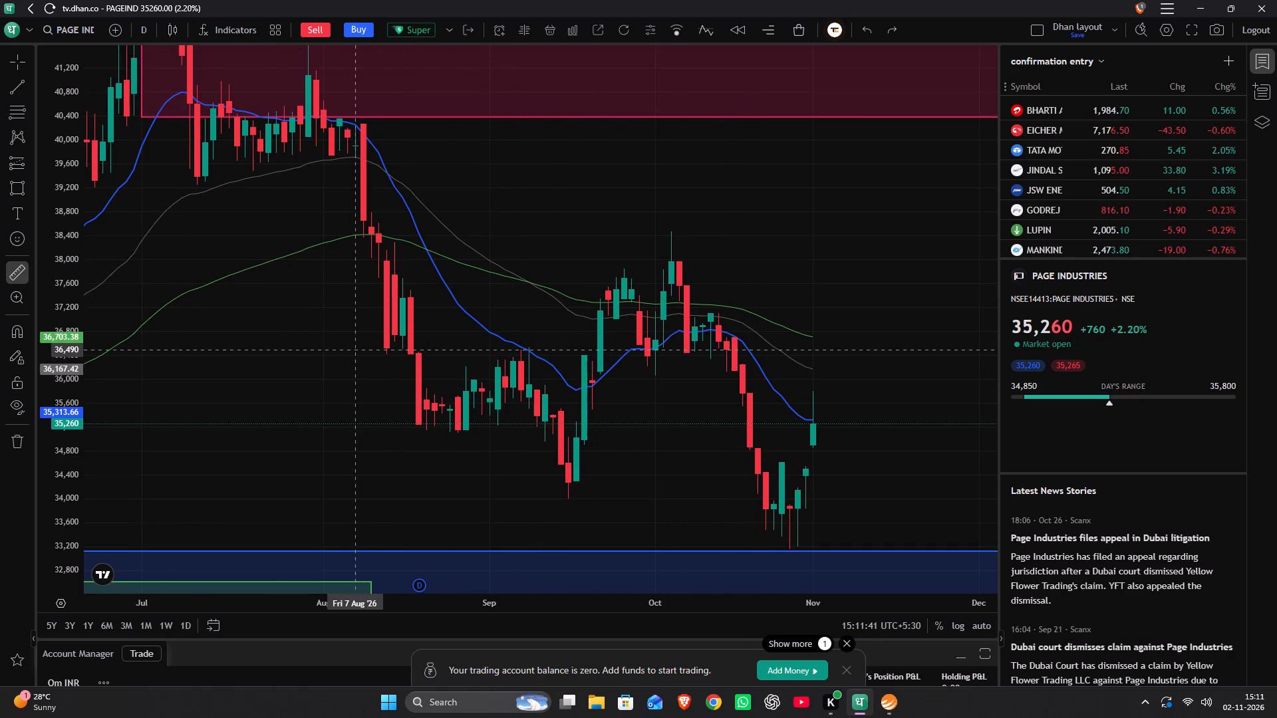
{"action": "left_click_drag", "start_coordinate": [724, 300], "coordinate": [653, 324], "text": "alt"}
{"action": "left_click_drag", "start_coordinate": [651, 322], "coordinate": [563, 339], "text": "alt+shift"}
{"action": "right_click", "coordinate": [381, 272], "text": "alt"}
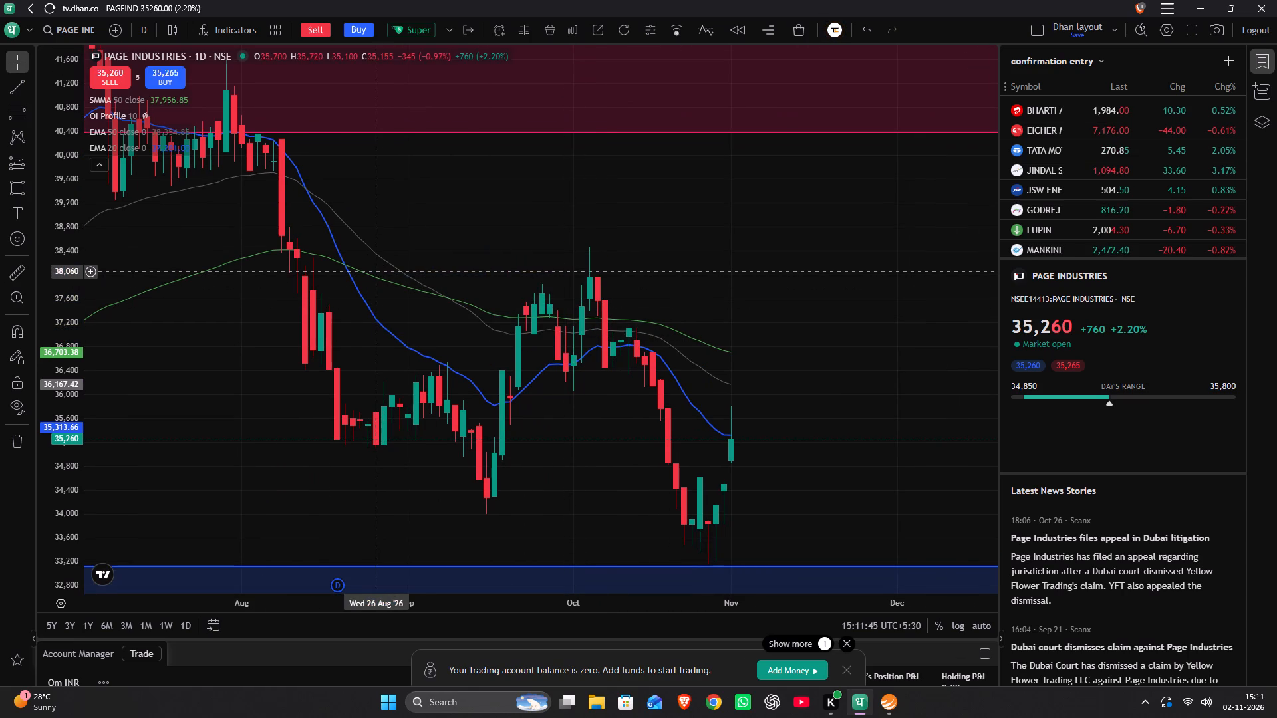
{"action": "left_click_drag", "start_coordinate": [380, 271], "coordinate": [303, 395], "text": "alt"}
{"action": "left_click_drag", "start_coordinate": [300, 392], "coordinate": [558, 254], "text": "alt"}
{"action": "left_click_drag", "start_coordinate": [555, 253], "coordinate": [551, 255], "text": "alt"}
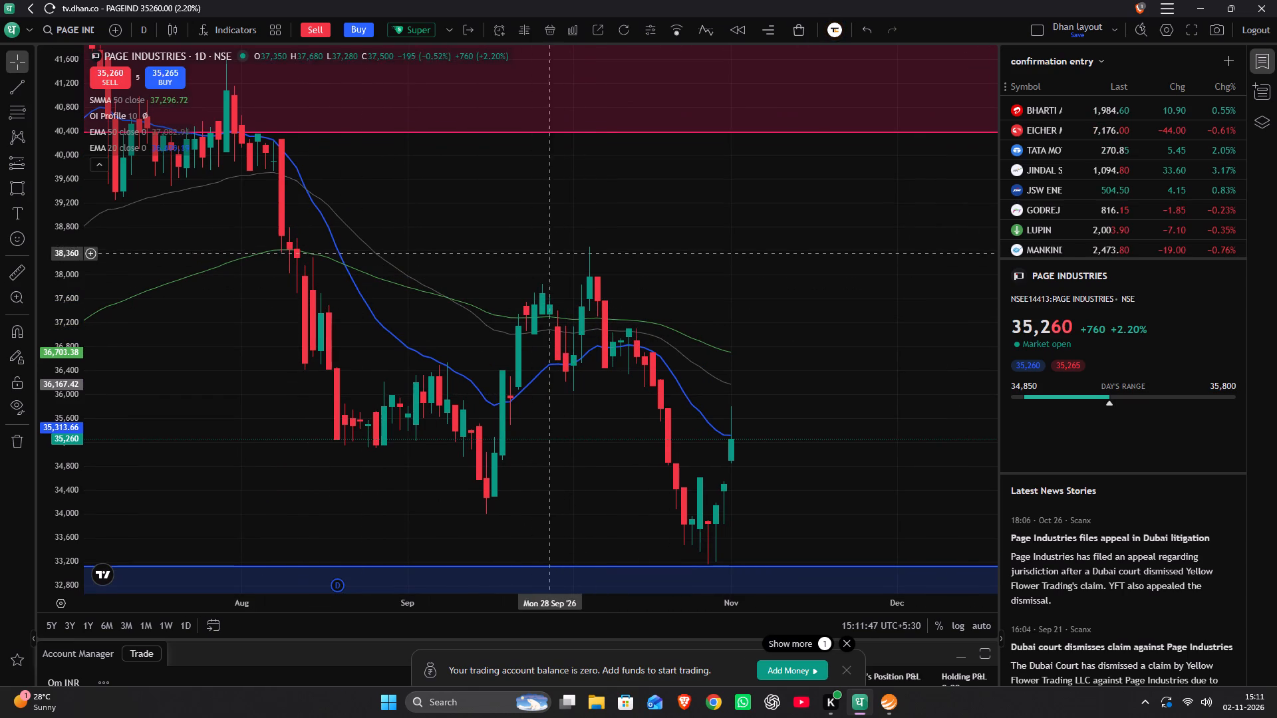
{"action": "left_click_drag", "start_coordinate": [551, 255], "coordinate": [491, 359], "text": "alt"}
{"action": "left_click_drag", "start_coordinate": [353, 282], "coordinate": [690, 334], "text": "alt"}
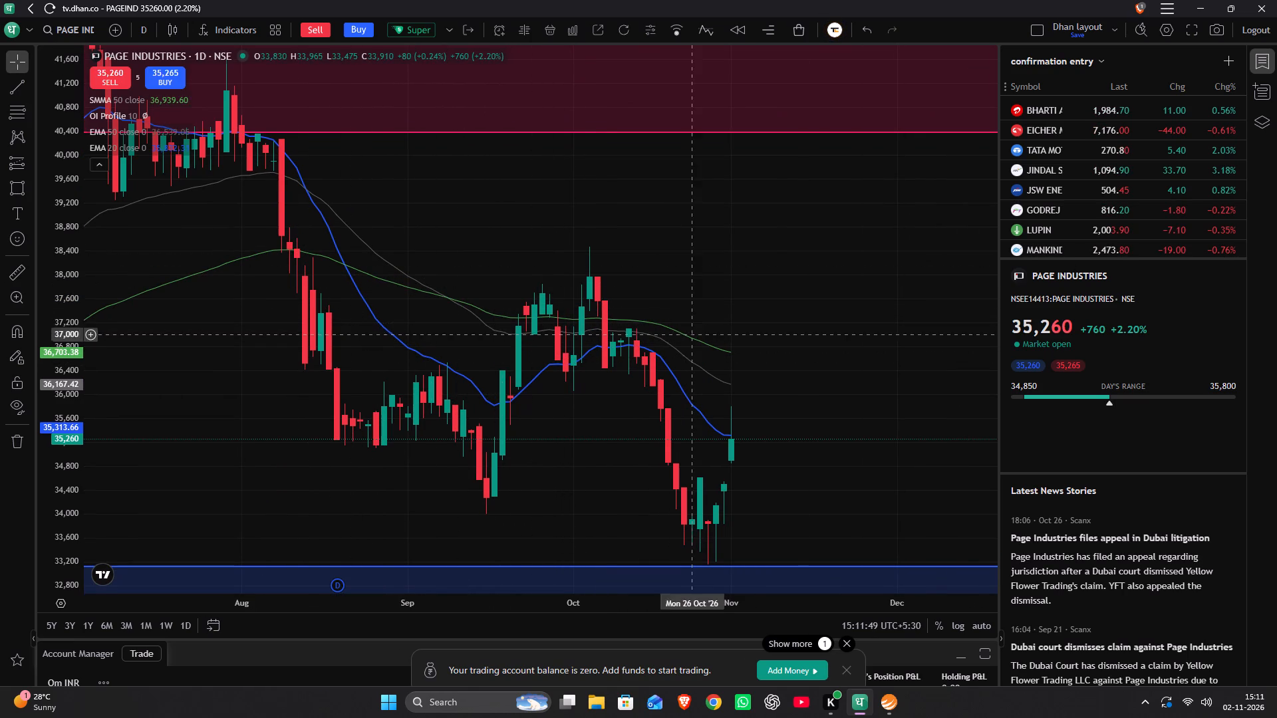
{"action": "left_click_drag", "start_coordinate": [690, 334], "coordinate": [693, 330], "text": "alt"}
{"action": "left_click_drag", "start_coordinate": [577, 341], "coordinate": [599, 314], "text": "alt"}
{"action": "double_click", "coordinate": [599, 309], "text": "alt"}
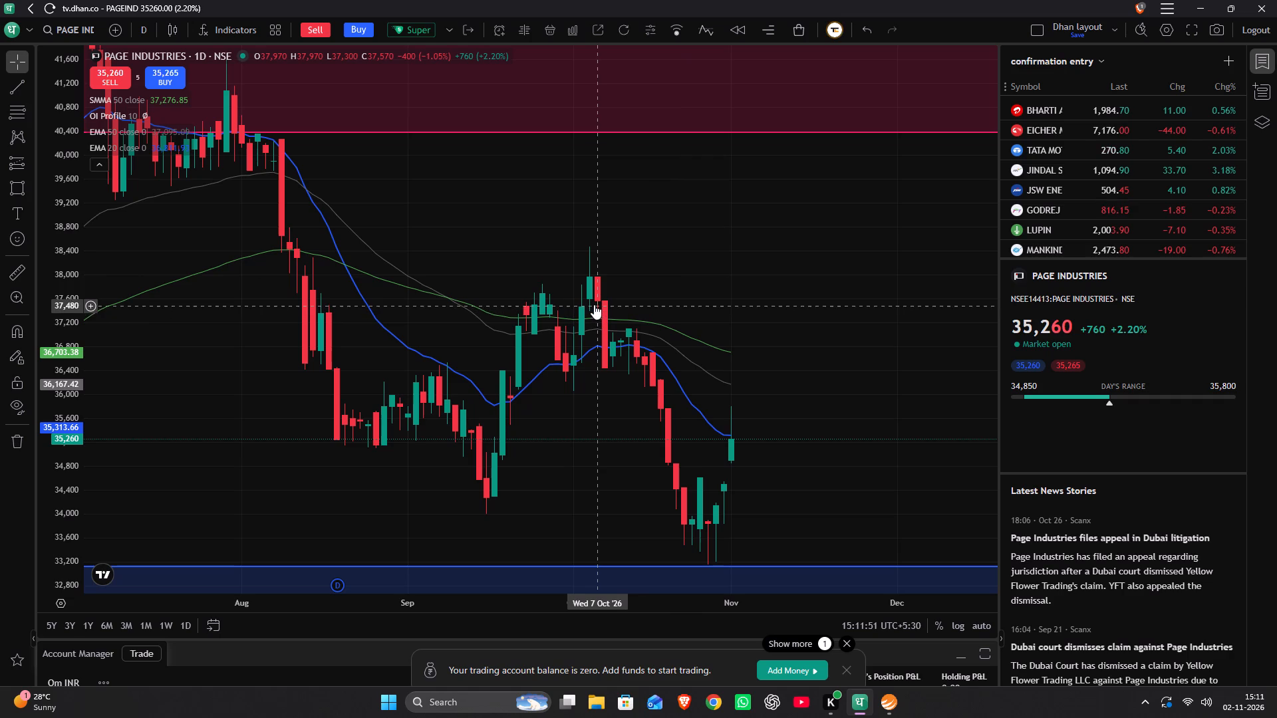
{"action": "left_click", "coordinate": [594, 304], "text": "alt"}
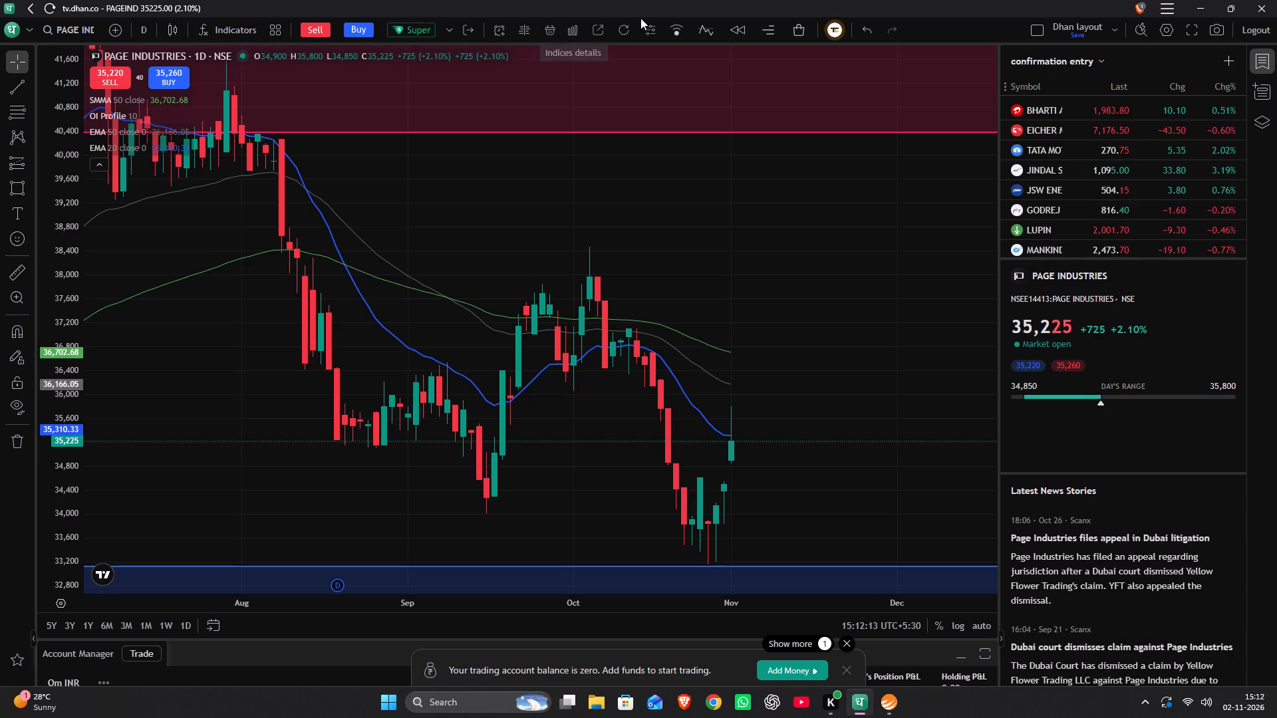
Look through the Canvas and Trading sections of the Page Industries chart settings, leaving the options as they are.
{"action": "right_click", "coordinate": [760, 291], "text": "alt"}
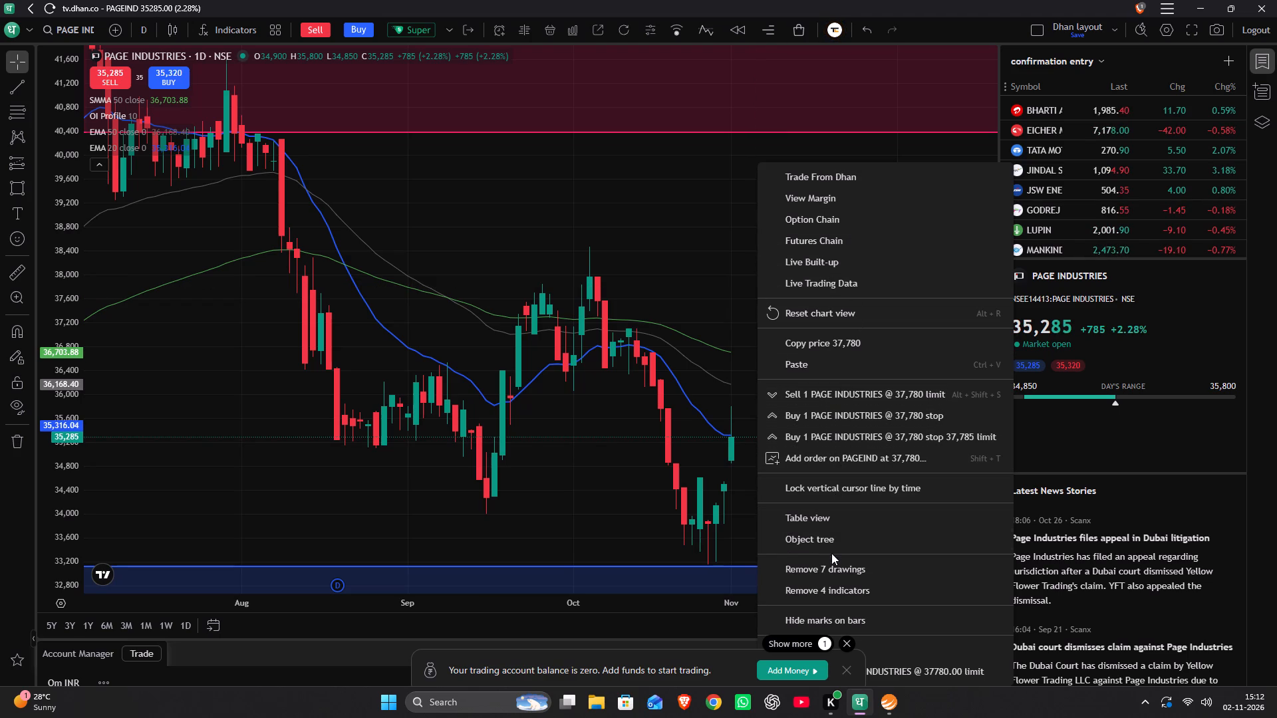
{"action": "scroll", "coordinate": [870, 551], "scroll_direction": "down", "scroll_amount": 5, "text": "alt"}
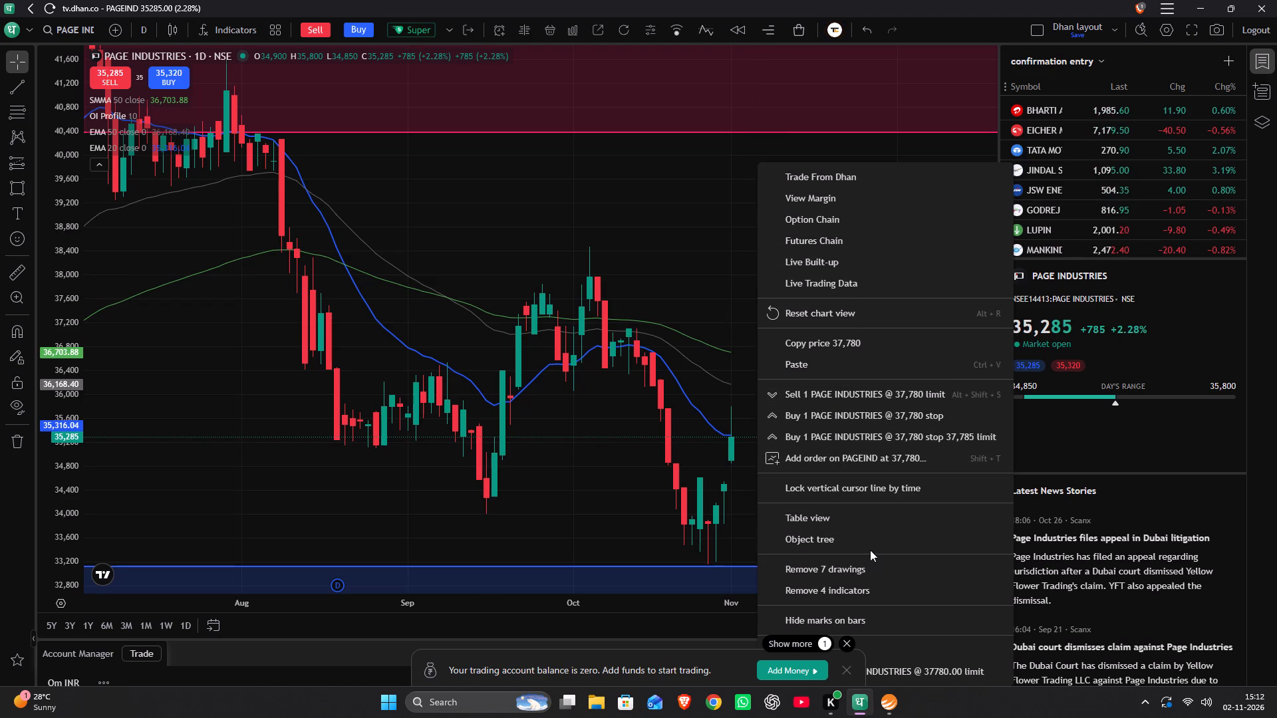
{"action": "scroll", "coordinate": [830, 547], "scroll_direction": "down", "scroll_amount": 2, "text": "alt"}
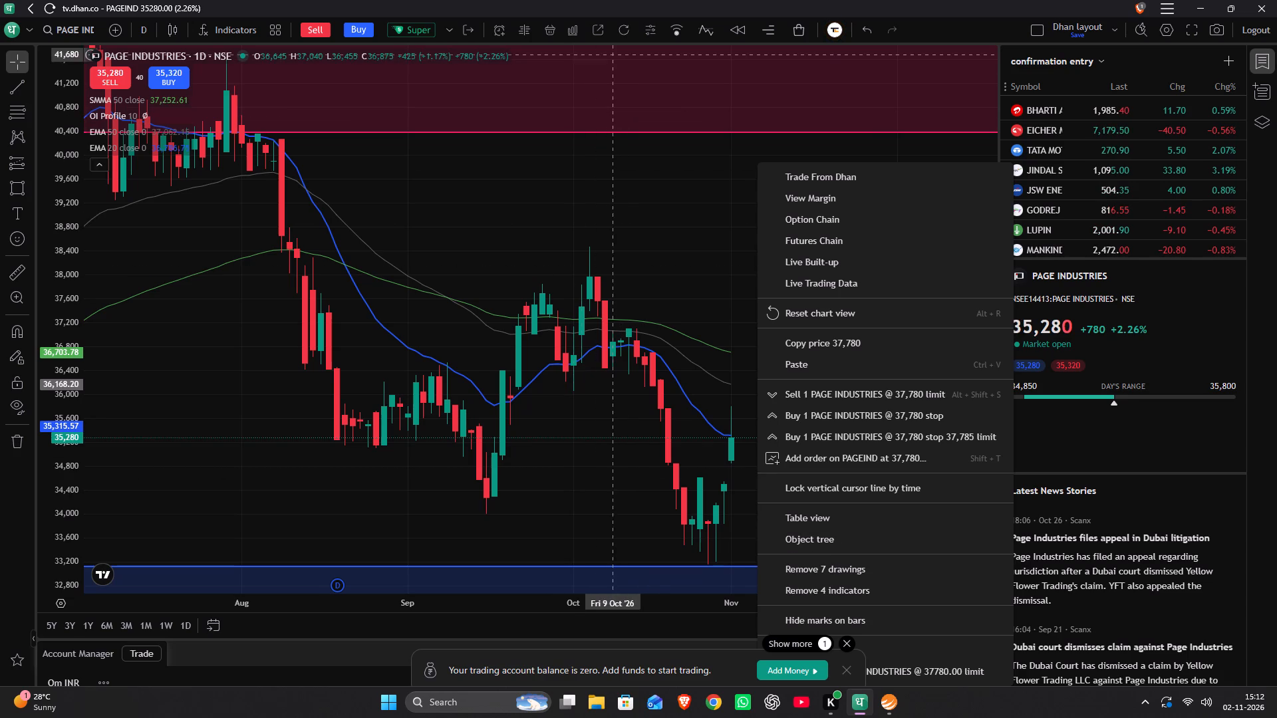
{"action": "right_click", "coordinate": [615, 55], "text": "alt"}
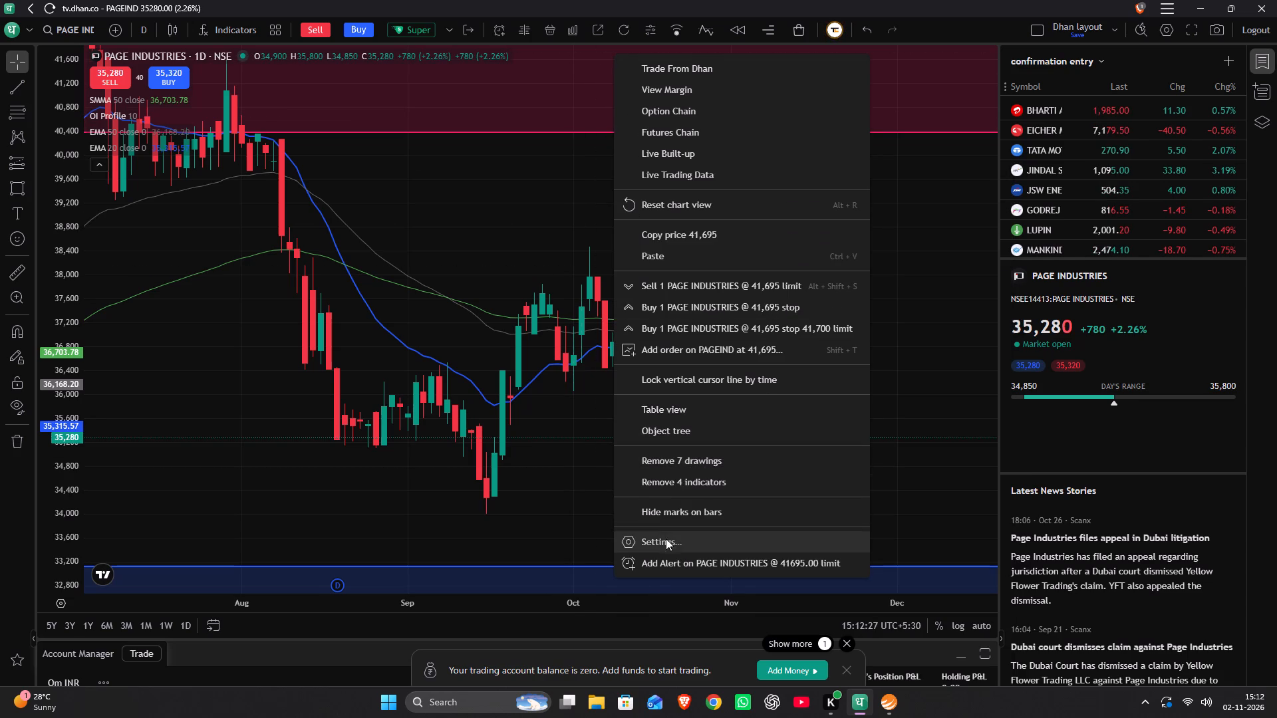
{"action": "left_click", "coordinate": [666, 538], "text": "alt"}
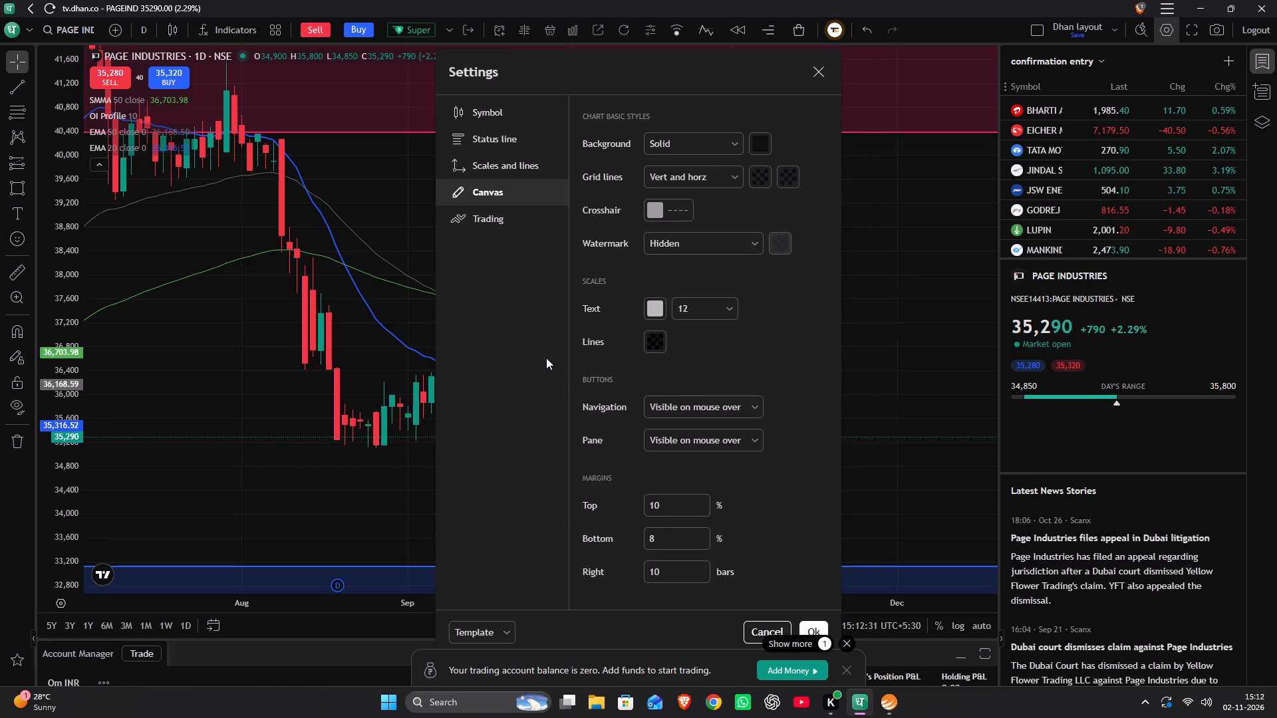
{"action": "left_click", "coordinate": [508, 217], "text": "alt"}
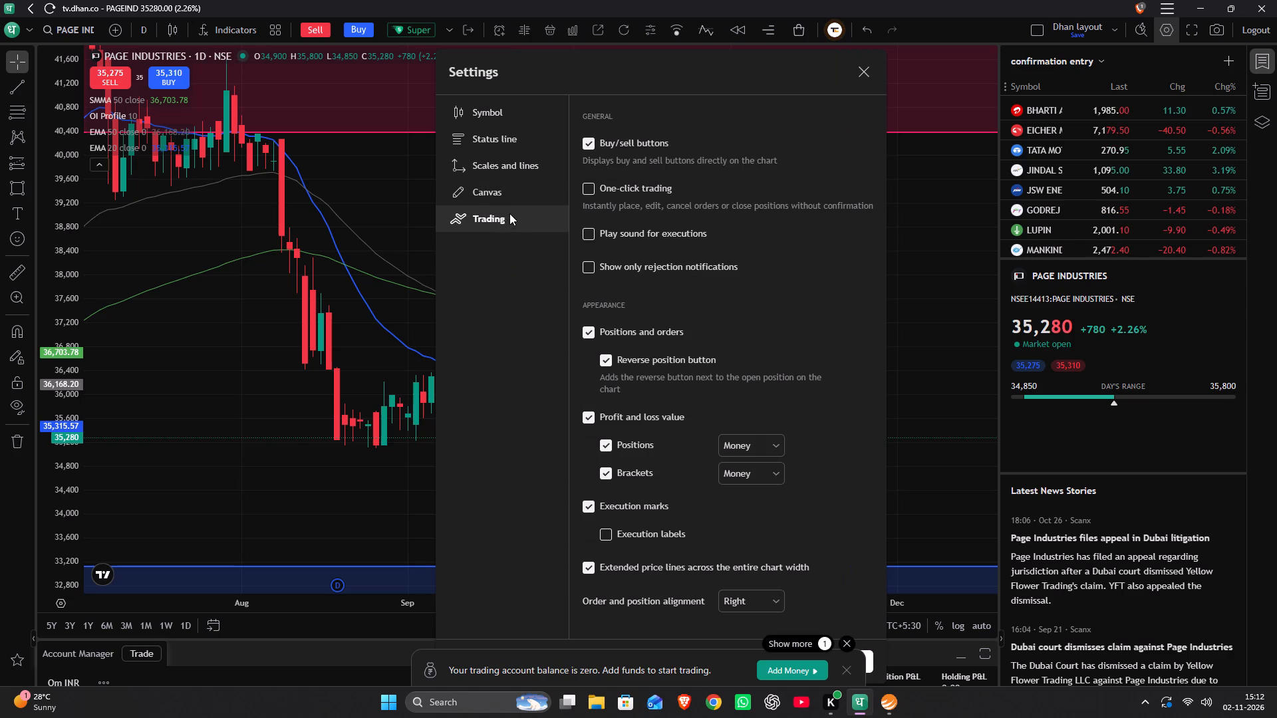
{"action": "left_click", "coordinate": [526, 185], "text": "alt"}
{"action": "left_click", "coordinate": [811, 63], "text": "alt"}
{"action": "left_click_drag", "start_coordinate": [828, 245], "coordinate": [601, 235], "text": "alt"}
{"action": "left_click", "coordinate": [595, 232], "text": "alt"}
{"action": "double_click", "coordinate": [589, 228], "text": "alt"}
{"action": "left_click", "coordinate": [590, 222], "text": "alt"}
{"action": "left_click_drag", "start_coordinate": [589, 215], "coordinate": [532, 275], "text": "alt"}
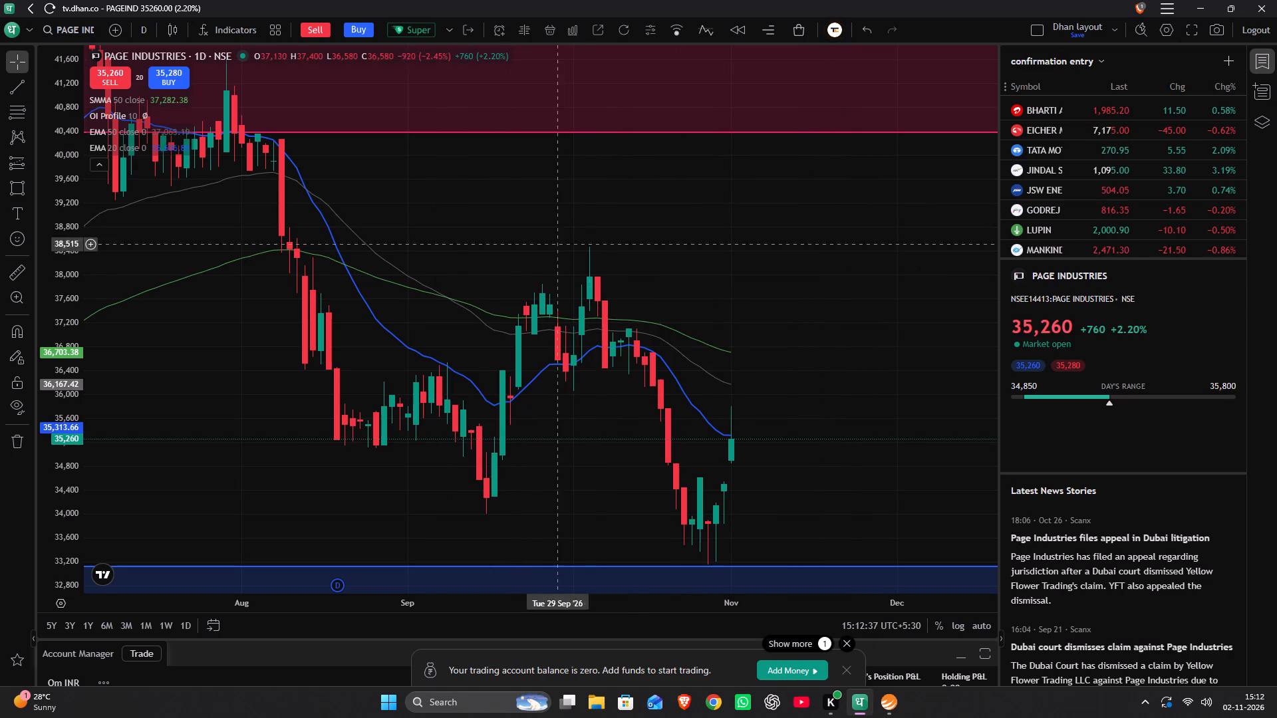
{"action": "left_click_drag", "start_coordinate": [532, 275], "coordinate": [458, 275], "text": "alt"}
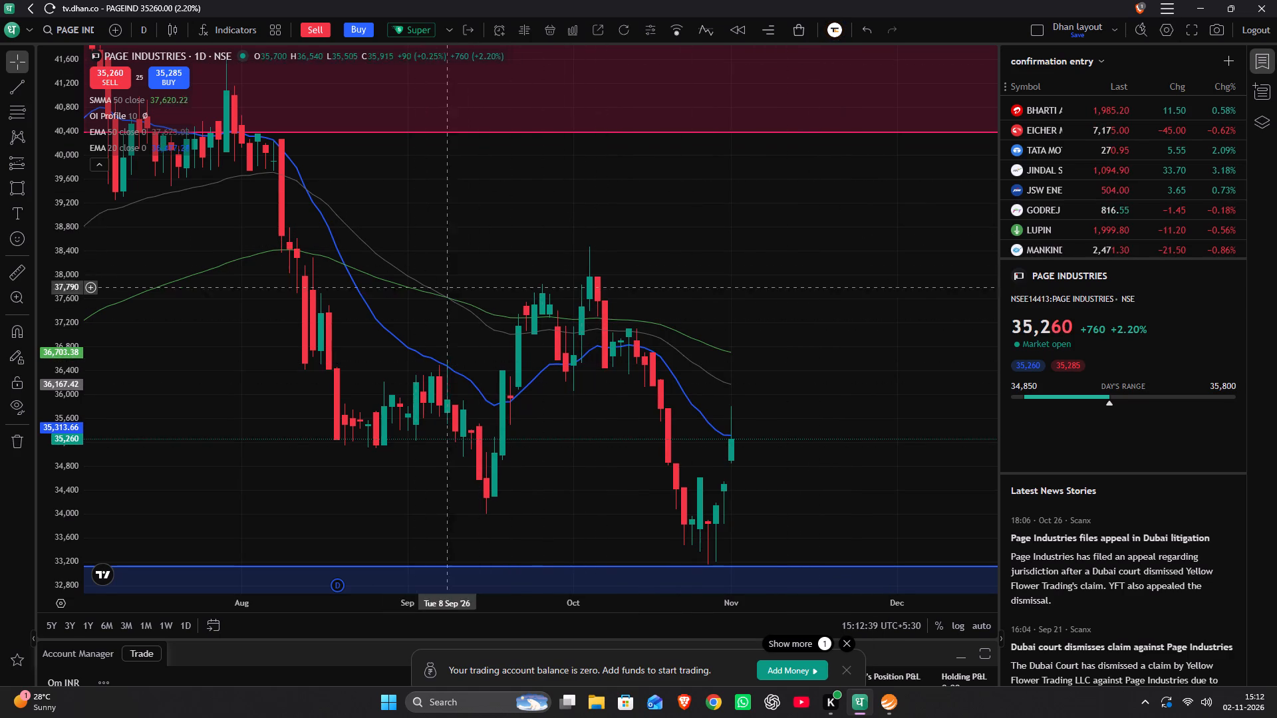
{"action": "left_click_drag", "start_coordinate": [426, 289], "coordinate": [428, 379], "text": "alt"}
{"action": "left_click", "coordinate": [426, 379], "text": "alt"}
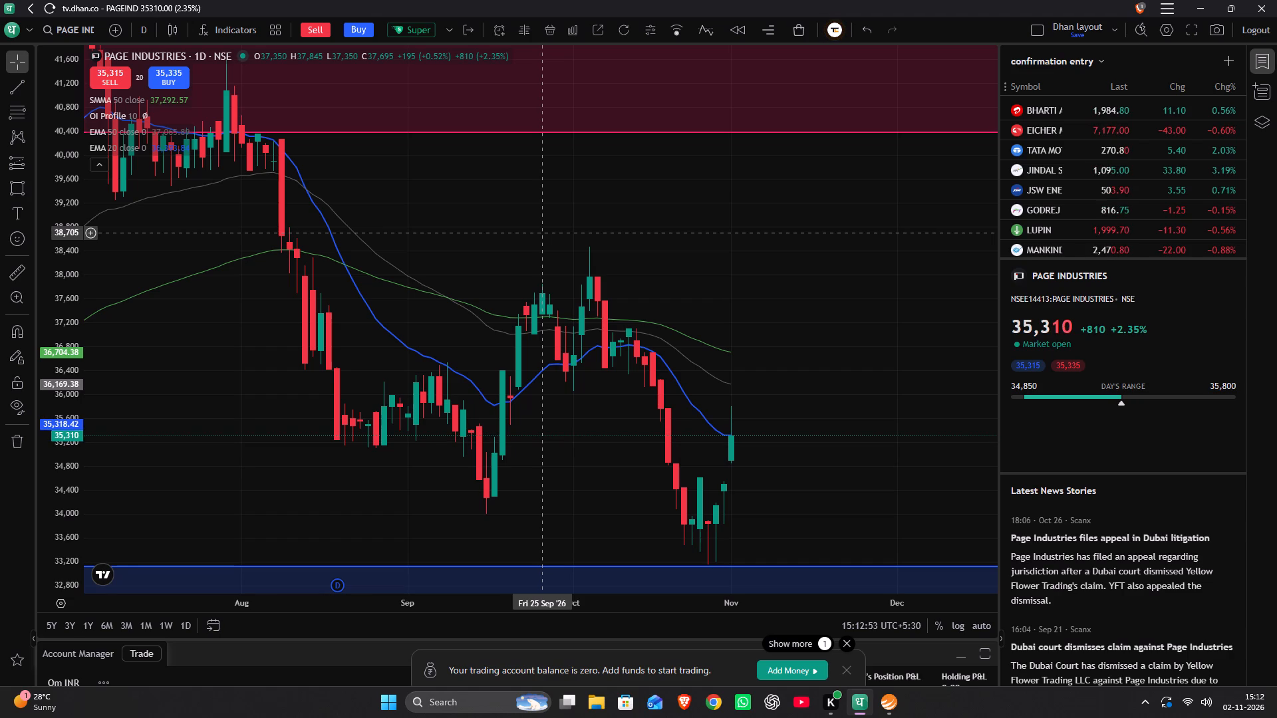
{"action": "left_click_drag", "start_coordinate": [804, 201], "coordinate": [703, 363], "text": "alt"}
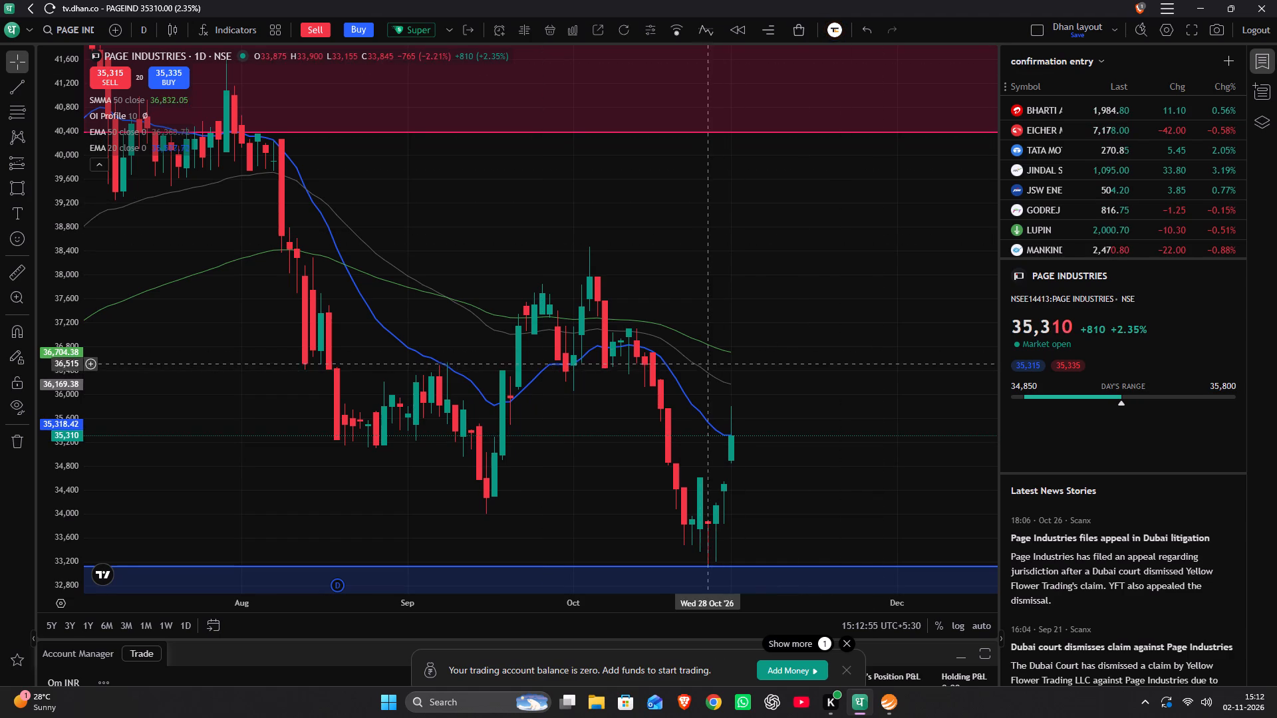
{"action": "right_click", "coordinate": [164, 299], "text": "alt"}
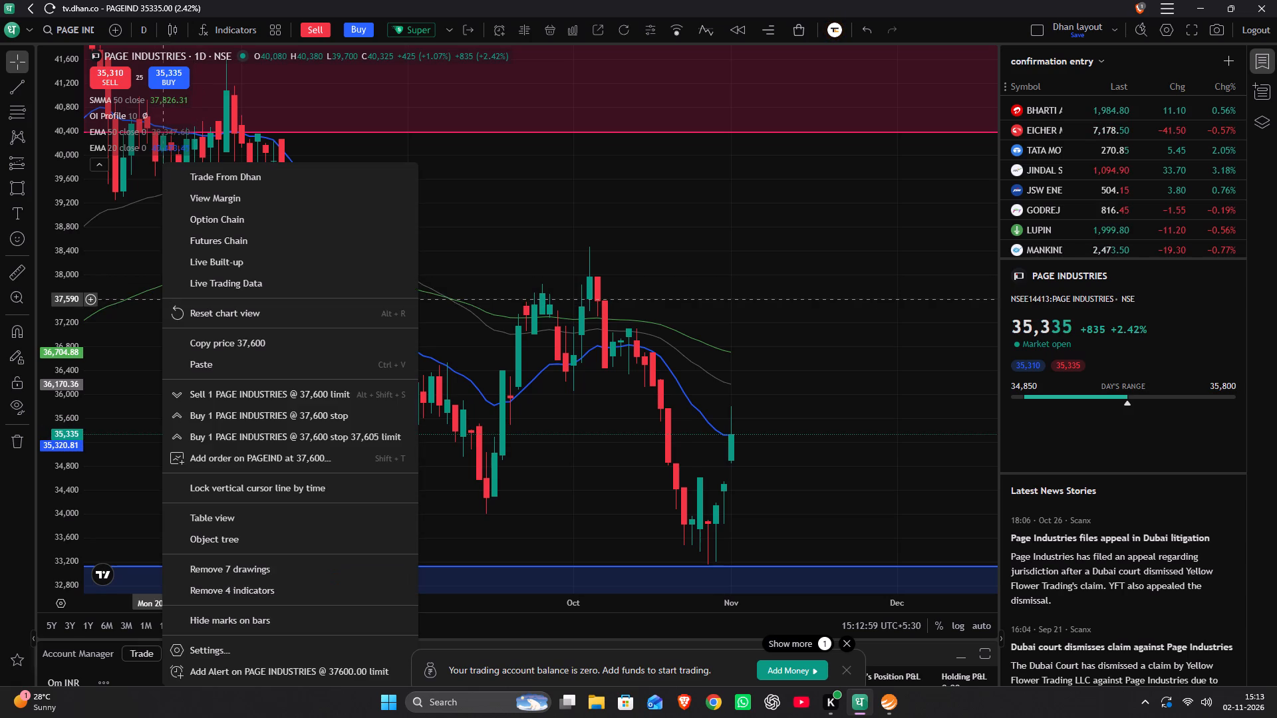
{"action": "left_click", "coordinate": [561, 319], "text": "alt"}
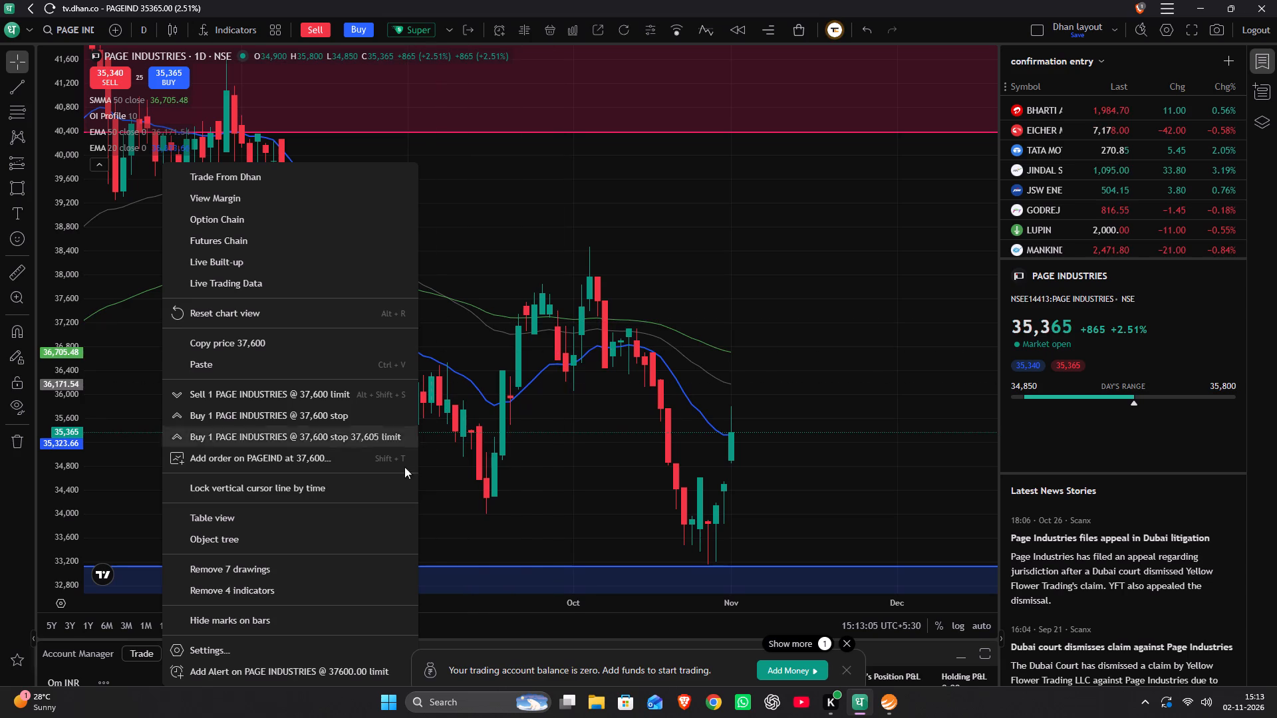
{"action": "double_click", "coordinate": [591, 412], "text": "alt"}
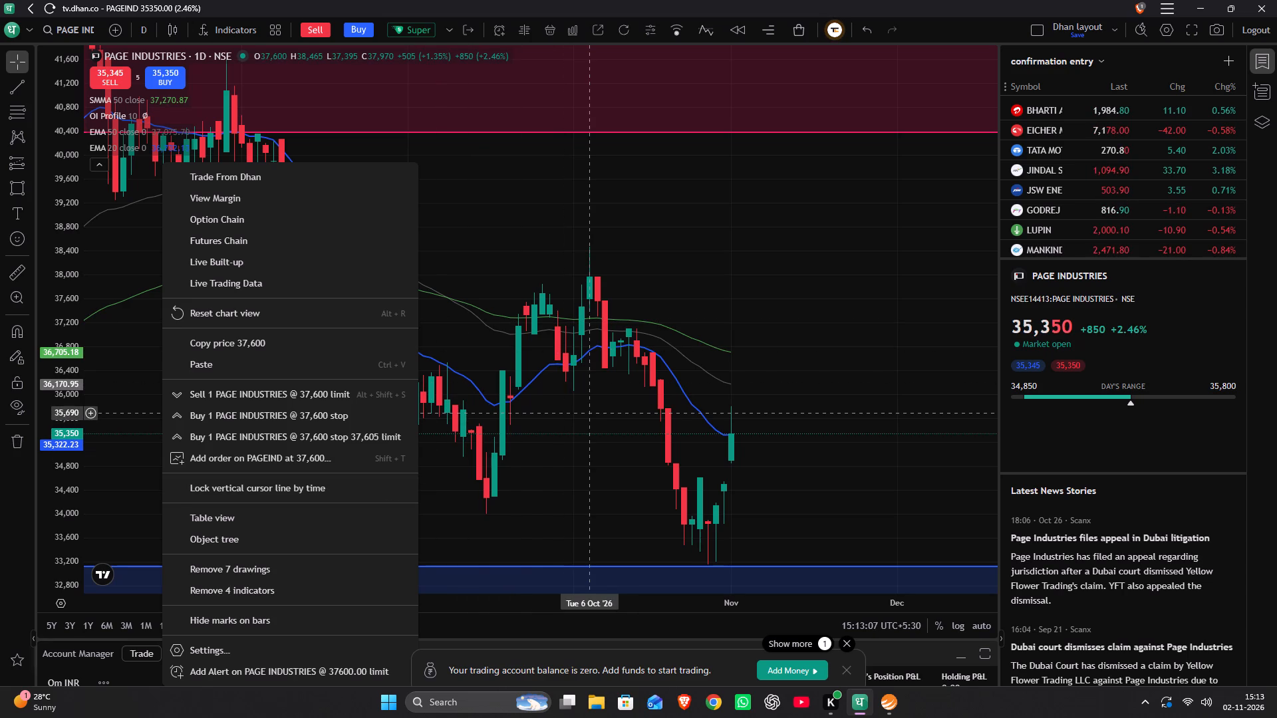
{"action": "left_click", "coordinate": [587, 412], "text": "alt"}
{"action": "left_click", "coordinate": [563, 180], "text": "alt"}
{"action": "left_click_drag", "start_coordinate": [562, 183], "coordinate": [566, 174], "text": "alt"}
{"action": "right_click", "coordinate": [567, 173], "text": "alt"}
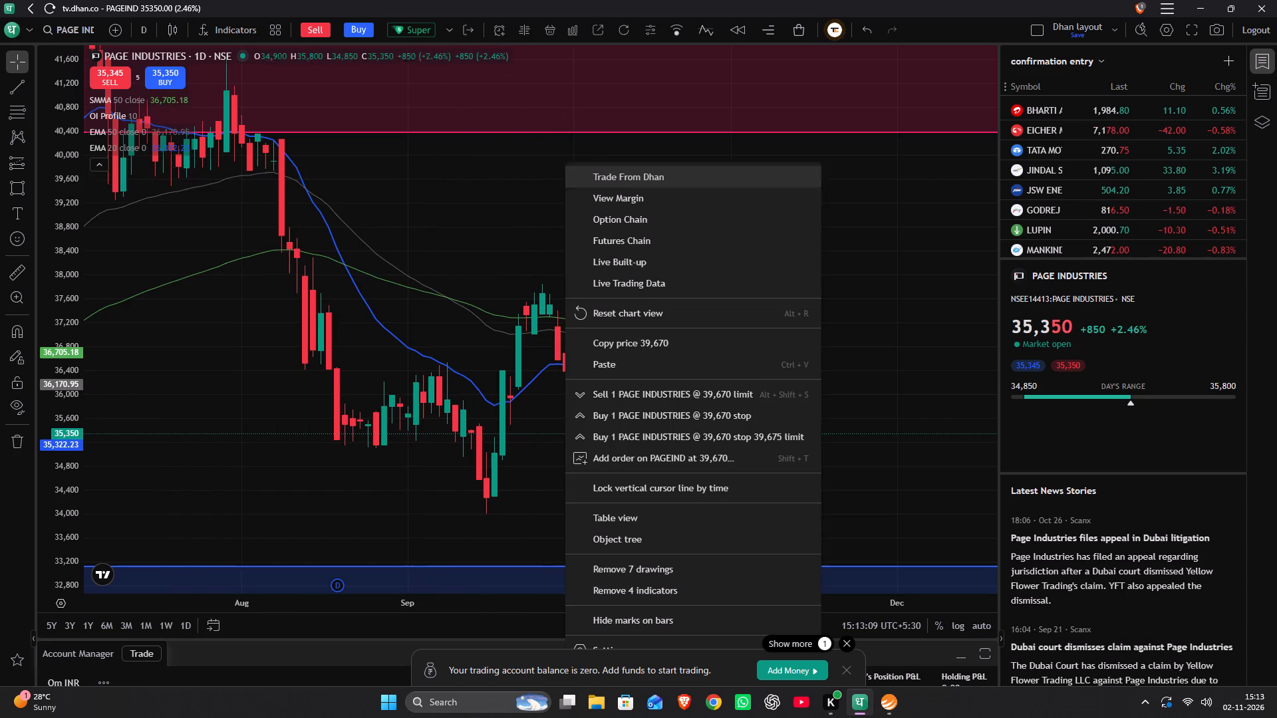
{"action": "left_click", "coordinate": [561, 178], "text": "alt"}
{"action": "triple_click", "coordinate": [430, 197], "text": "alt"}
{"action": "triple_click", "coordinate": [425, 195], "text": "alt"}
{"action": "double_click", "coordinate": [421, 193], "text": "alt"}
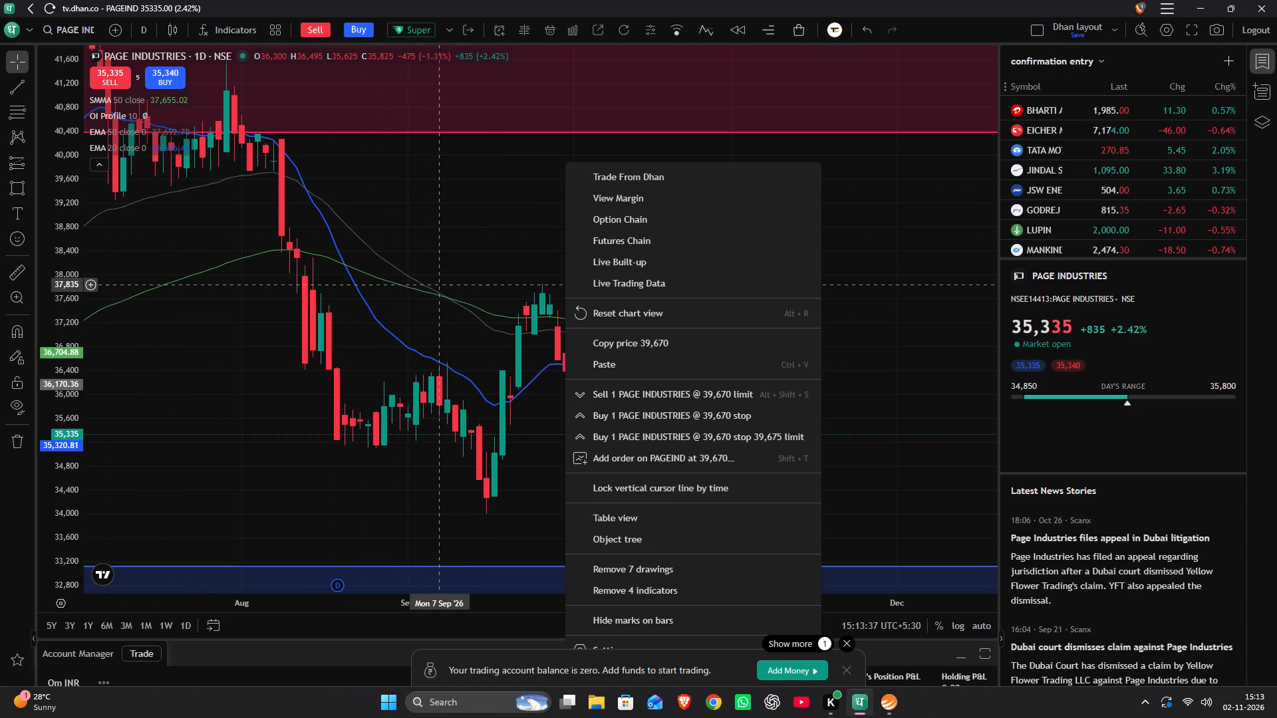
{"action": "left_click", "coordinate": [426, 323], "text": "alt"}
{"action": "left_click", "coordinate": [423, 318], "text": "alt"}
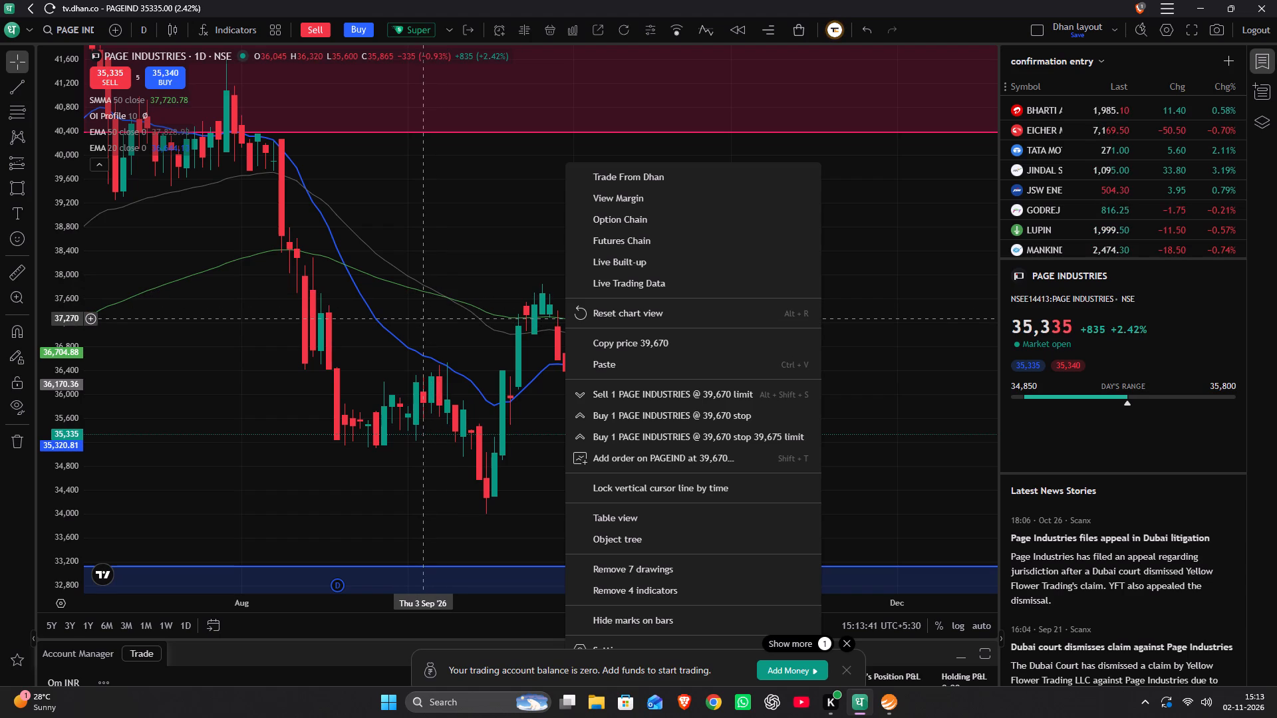
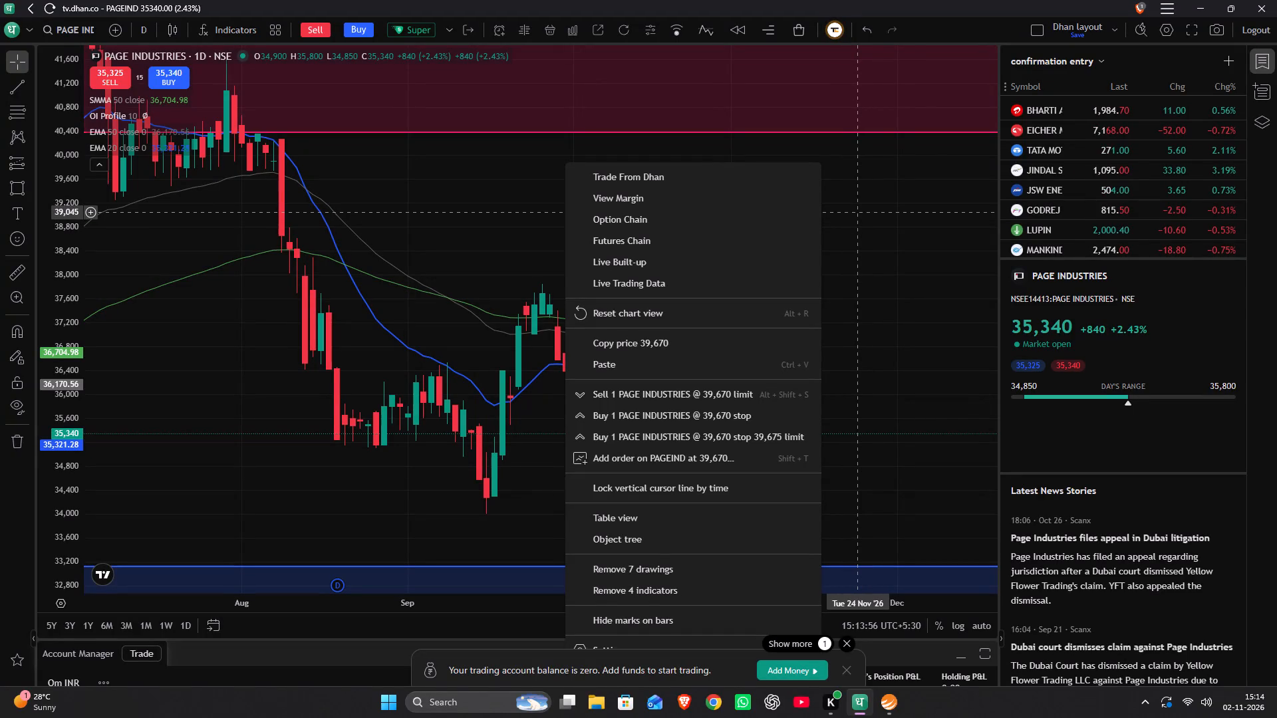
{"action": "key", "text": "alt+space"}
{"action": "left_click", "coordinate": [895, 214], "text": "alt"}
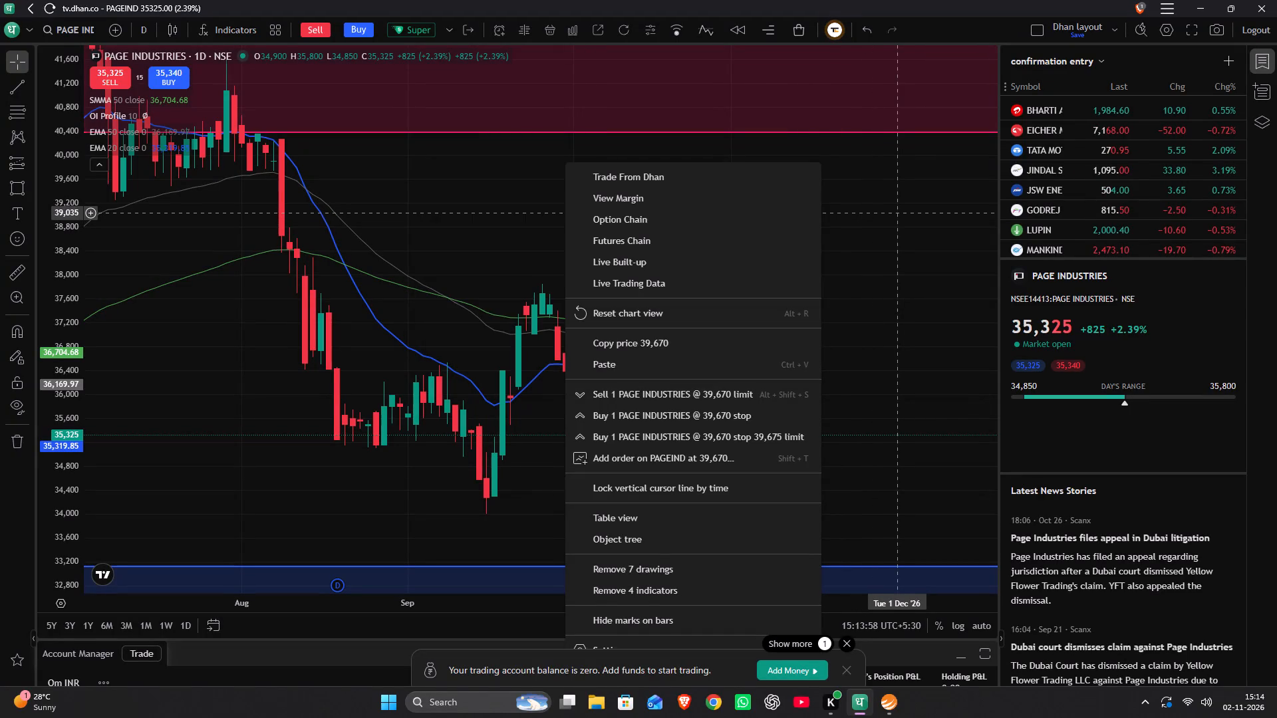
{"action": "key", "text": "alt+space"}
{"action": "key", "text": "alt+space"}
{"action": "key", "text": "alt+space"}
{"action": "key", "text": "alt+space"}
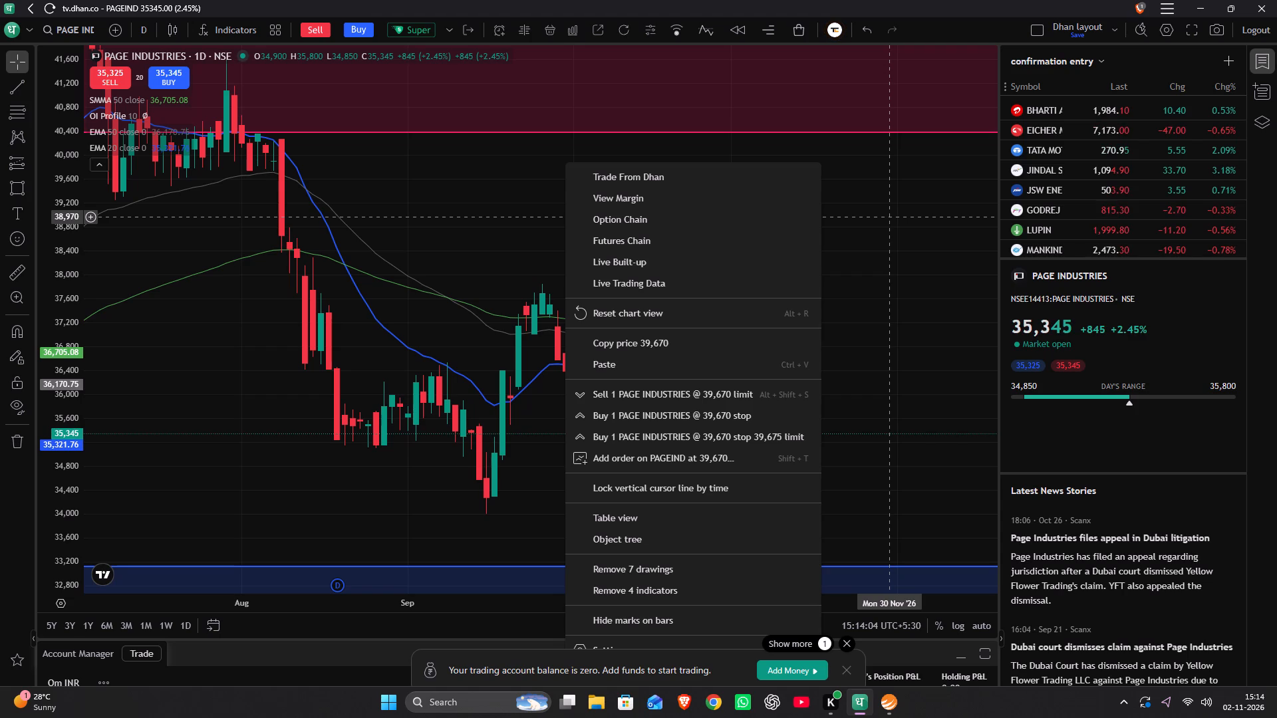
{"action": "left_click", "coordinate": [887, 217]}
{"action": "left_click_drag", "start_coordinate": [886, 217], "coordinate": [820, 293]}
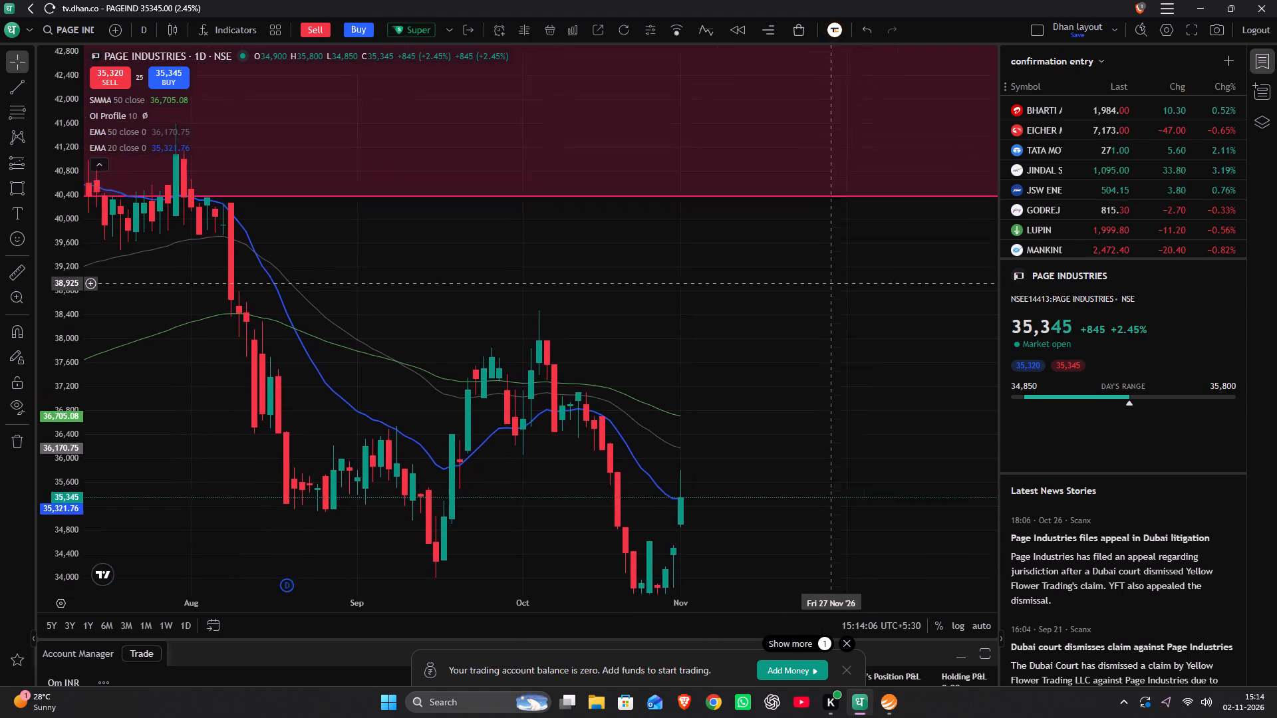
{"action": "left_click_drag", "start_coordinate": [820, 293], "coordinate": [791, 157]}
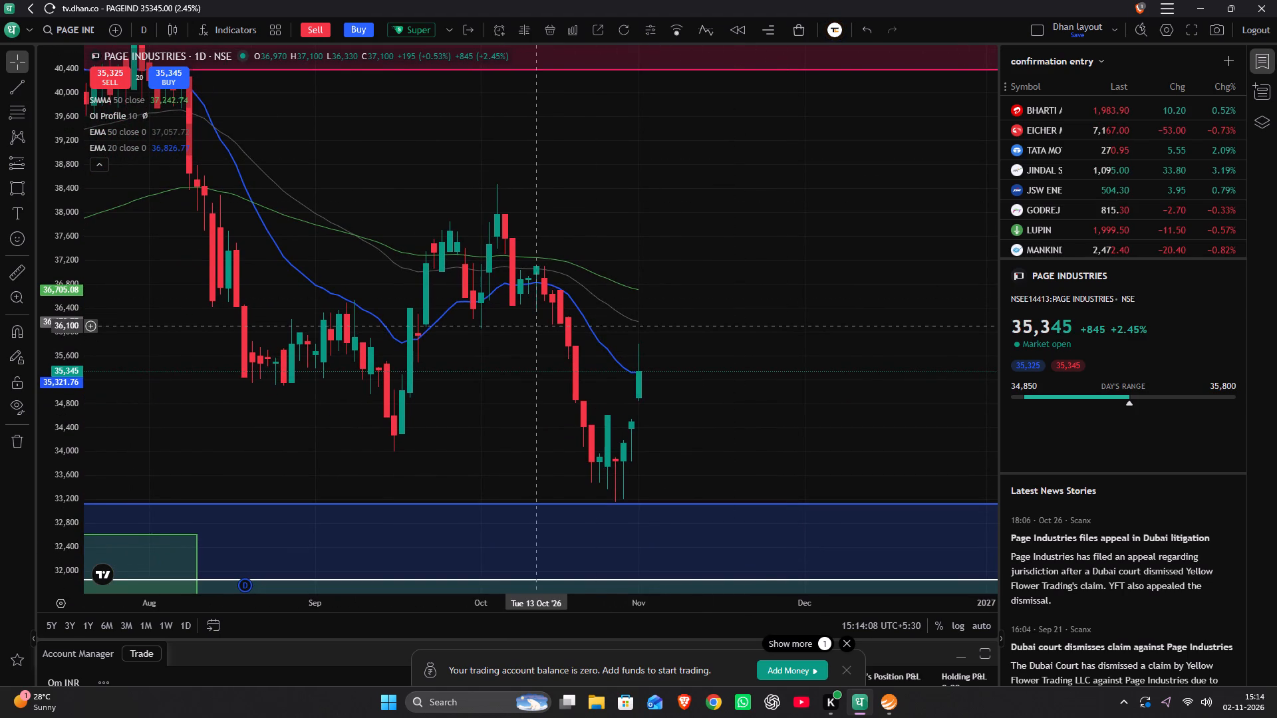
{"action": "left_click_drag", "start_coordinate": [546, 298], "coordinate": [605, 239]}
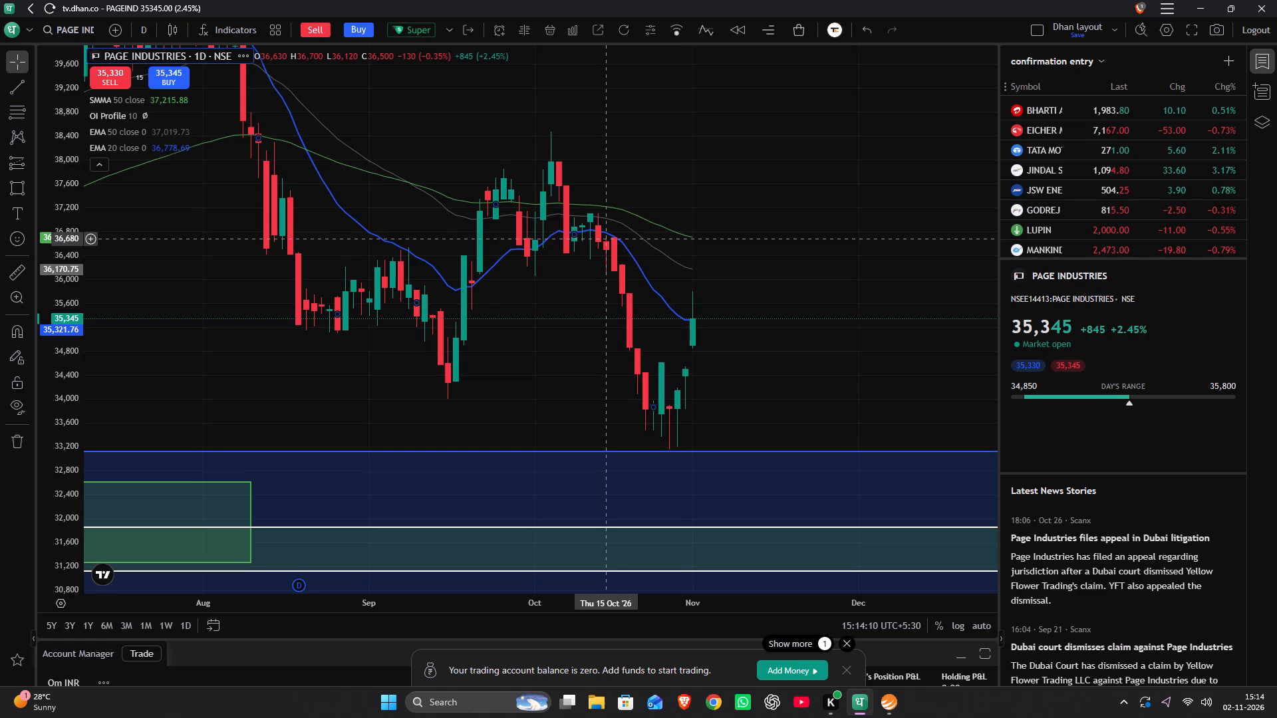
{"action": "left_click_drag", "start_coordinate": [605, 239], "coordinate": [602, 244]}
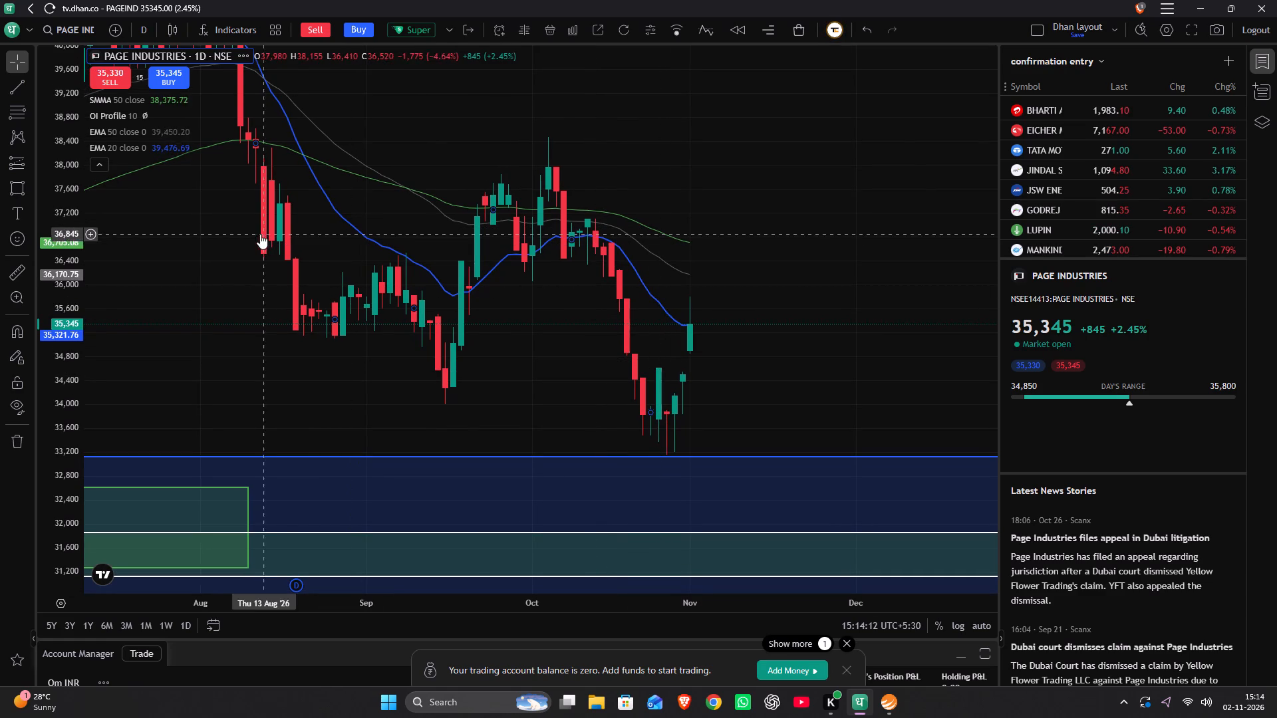
Search the symbols for "pata" and load the Patanjali Foods NSE equity chart.
{"action": "left_click", "coordinate": [67, 31]}
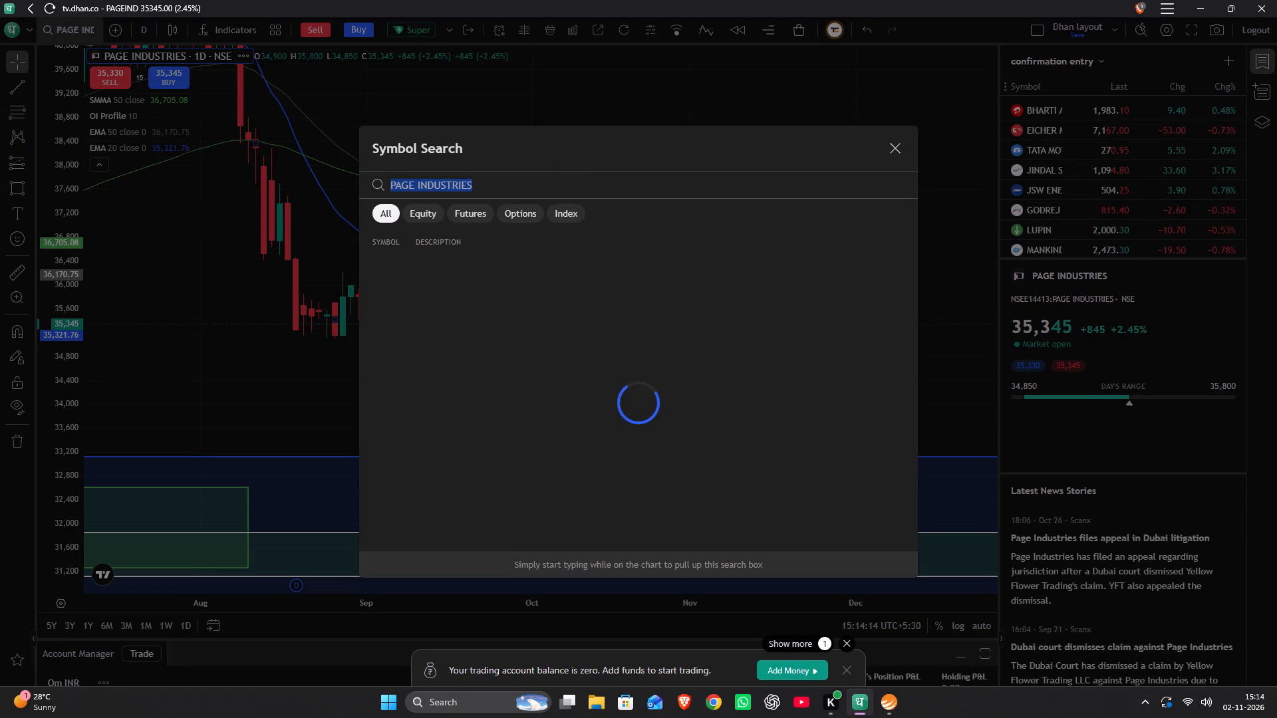
{"action": "key", "text": "BackSpace"}
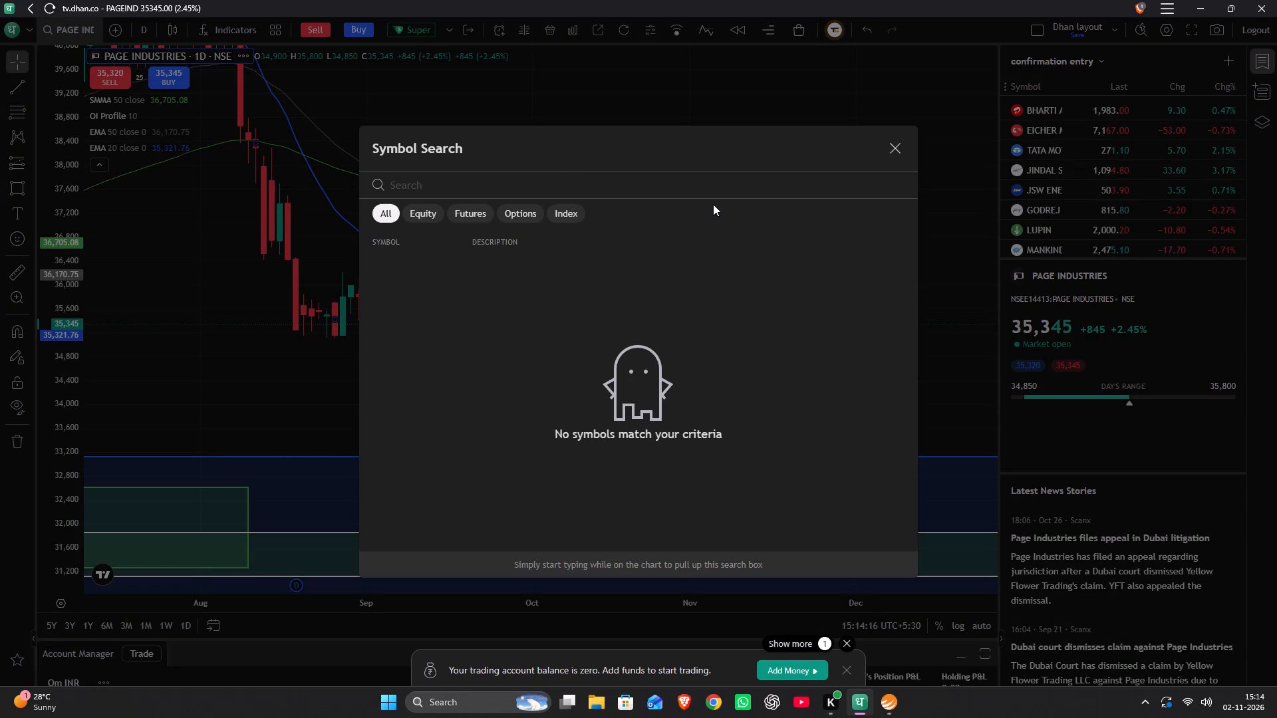
{"action": "type", "text": "pata"}
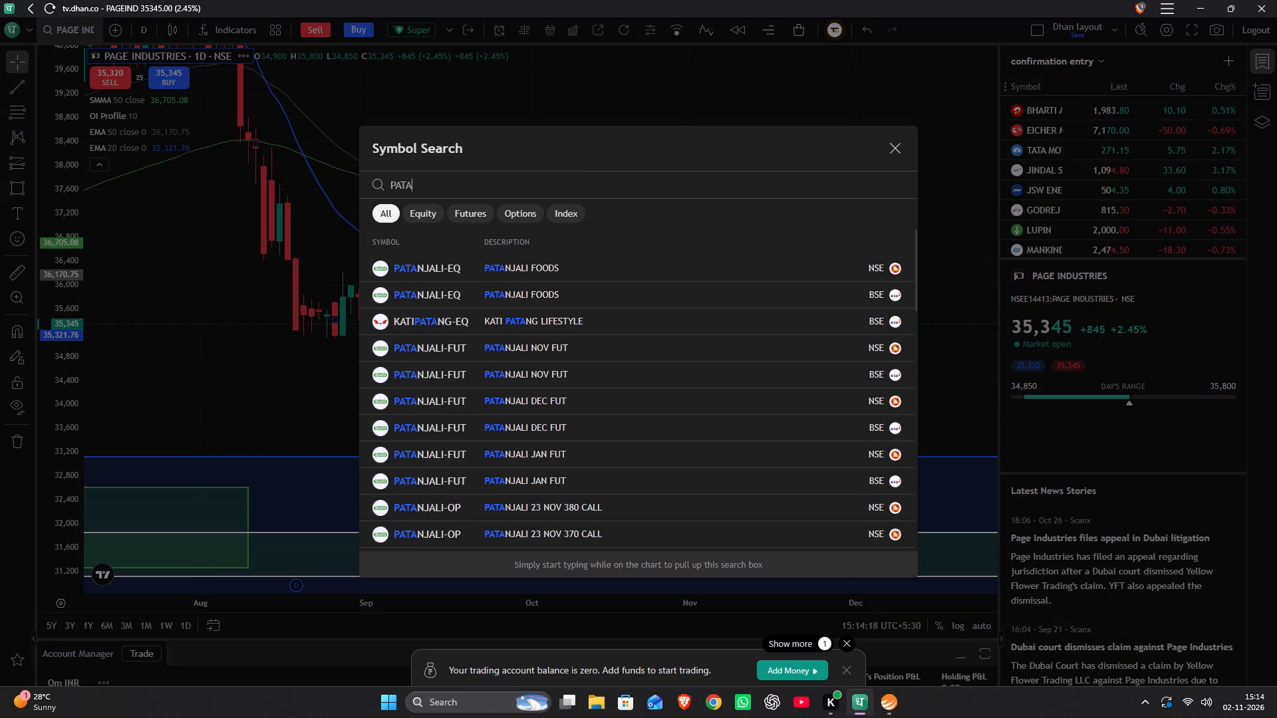
{"action": "left_click", "coordinate": [601, 281]}
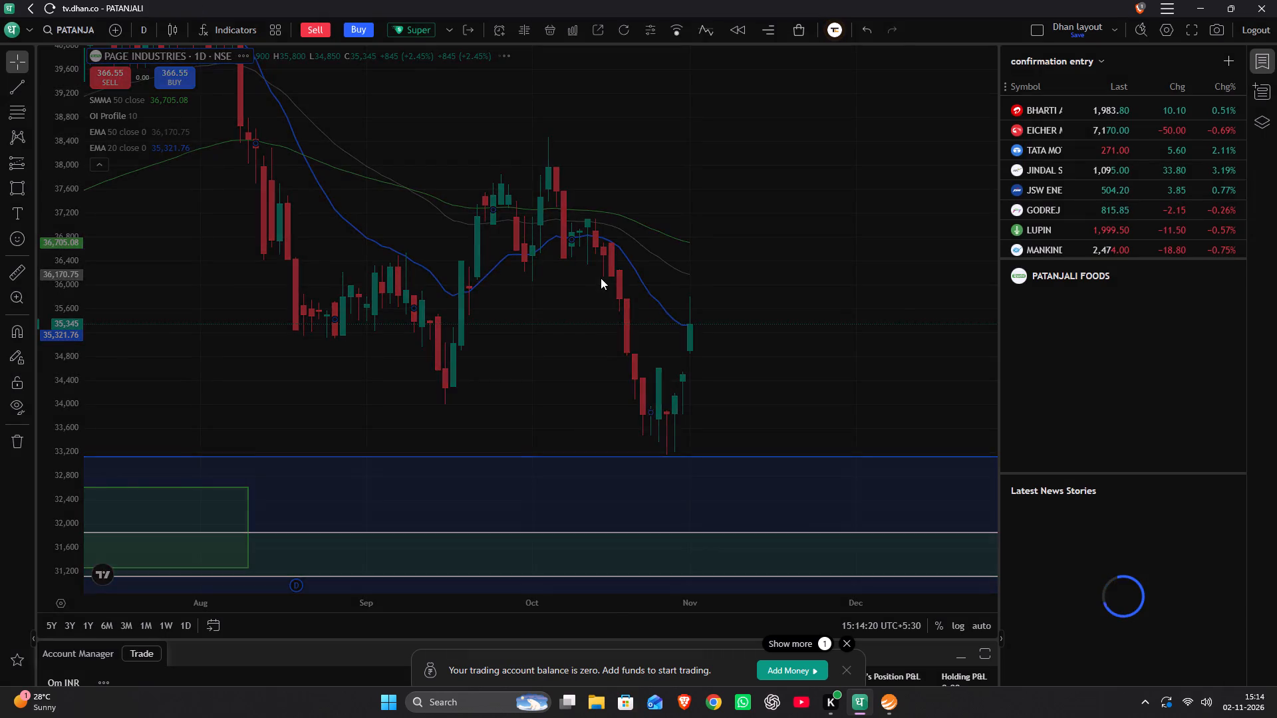
Switch the Patanjali Foods chart to the 1-month interval and examine the candles around the blue demand zone and the red supply zone.
{"action": "left_click_drag", "start_coordinate": [613, 306], "coordinate": [718, 156]}
{"action": "scroll", "coordinate": [718, 157], "scroll_direction": "down", "scroll_amount": 3}
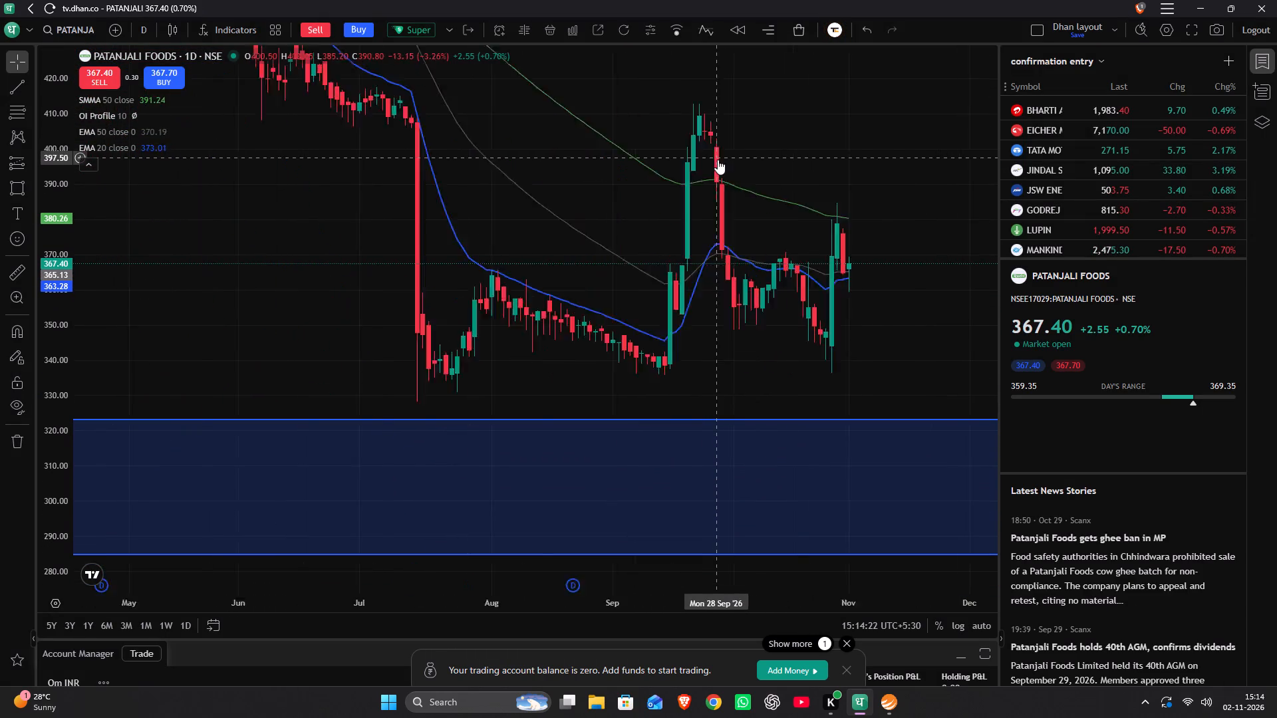
{"action": "scroll", "coordinate": [718, 160], "scroll_direction": "down", "scroll_amount": 2}
{"action": "key", "text": "1"}
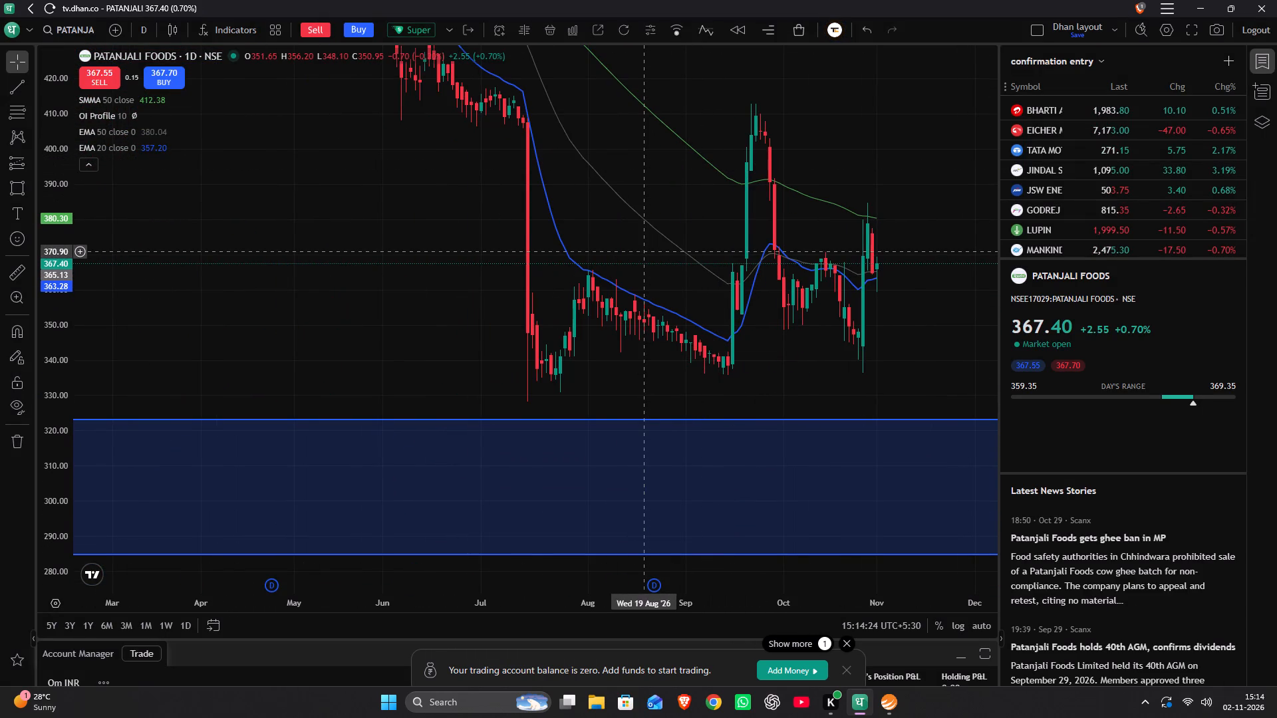
{"action": "key", "text": "m"}
{"action": "key", "text": "Return"}
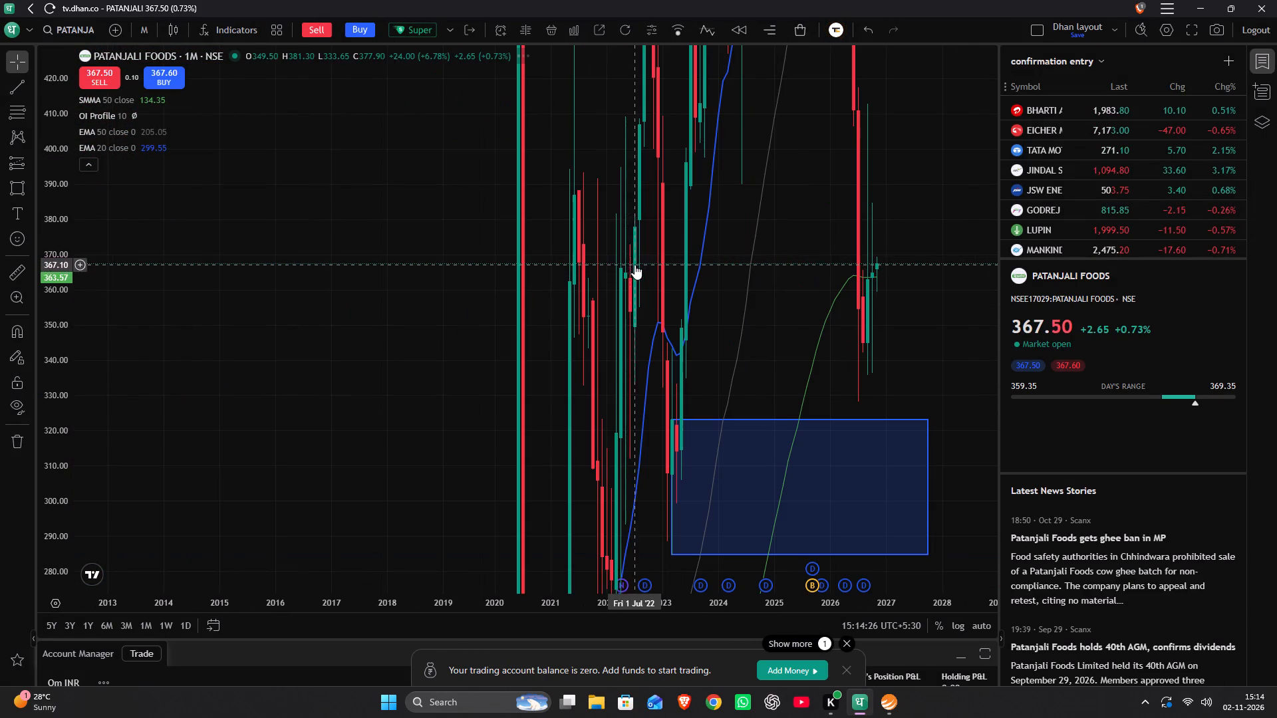
{"action": "scroll", "coordinate": [63, 174], "scroll_direction": "down", "scroll_amount": 13}
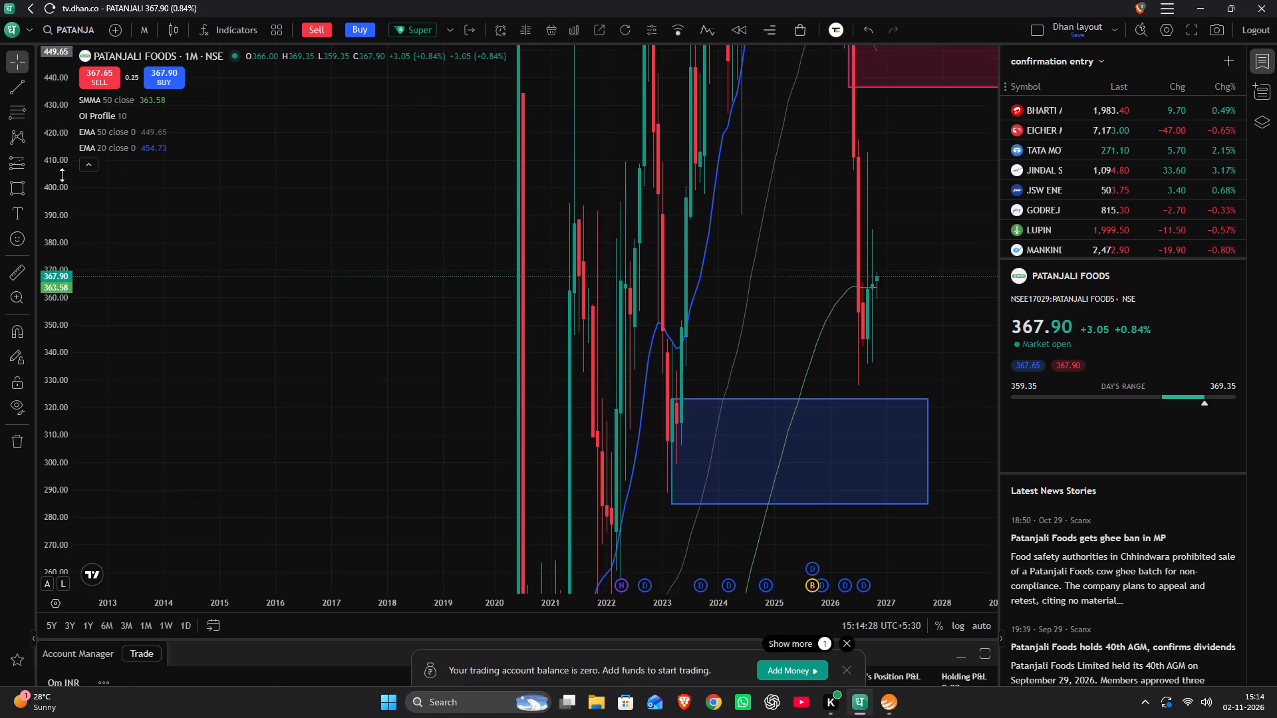
{"action": "scroll", "coordinate": [62, 175], "scroll_direction": "down", "scroll_amount": 20}
{"action": "scroll", "coordinate": [62, 175], "scroll_direction": "down", "scroll_amount": 11}
{"action": "scroll", "coordinate": [402, 296], "scroll_direction": "up", "scroll_amount": 2}
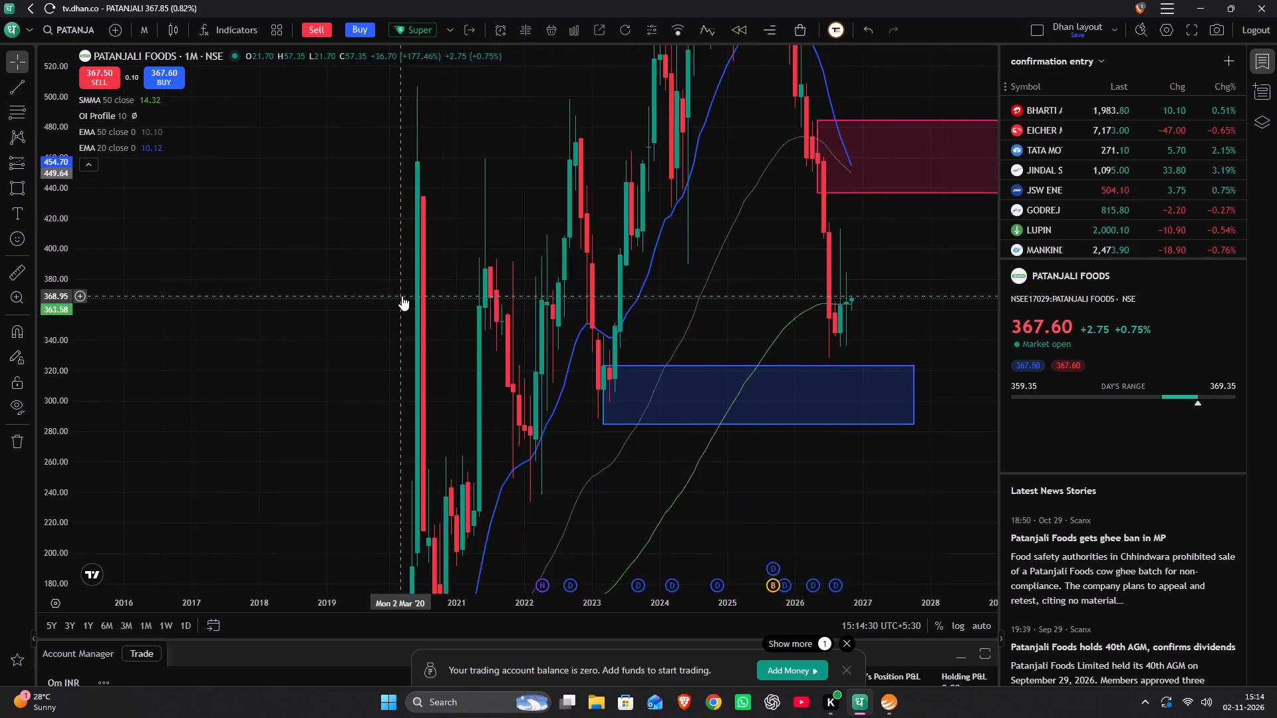
{"action": "scroll", "coordinate": [402, 296], "scroll_direction": "up", "scroll_amount": 7}
{"action": "left_click_drag", "start_coordinate": [380, 278], "coordinate": [565, 221]}
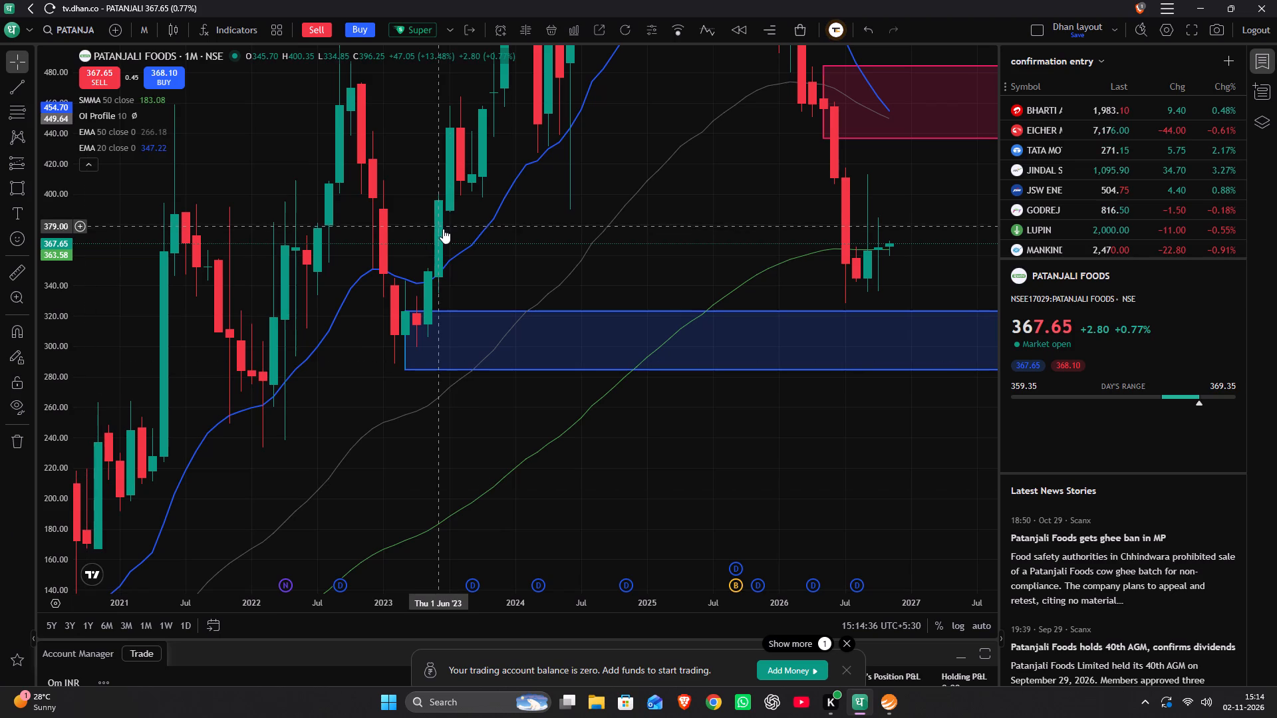
{"action": "left_click_drag", "start_coordinate": [543, 235], "coordinate": [461, 364]}
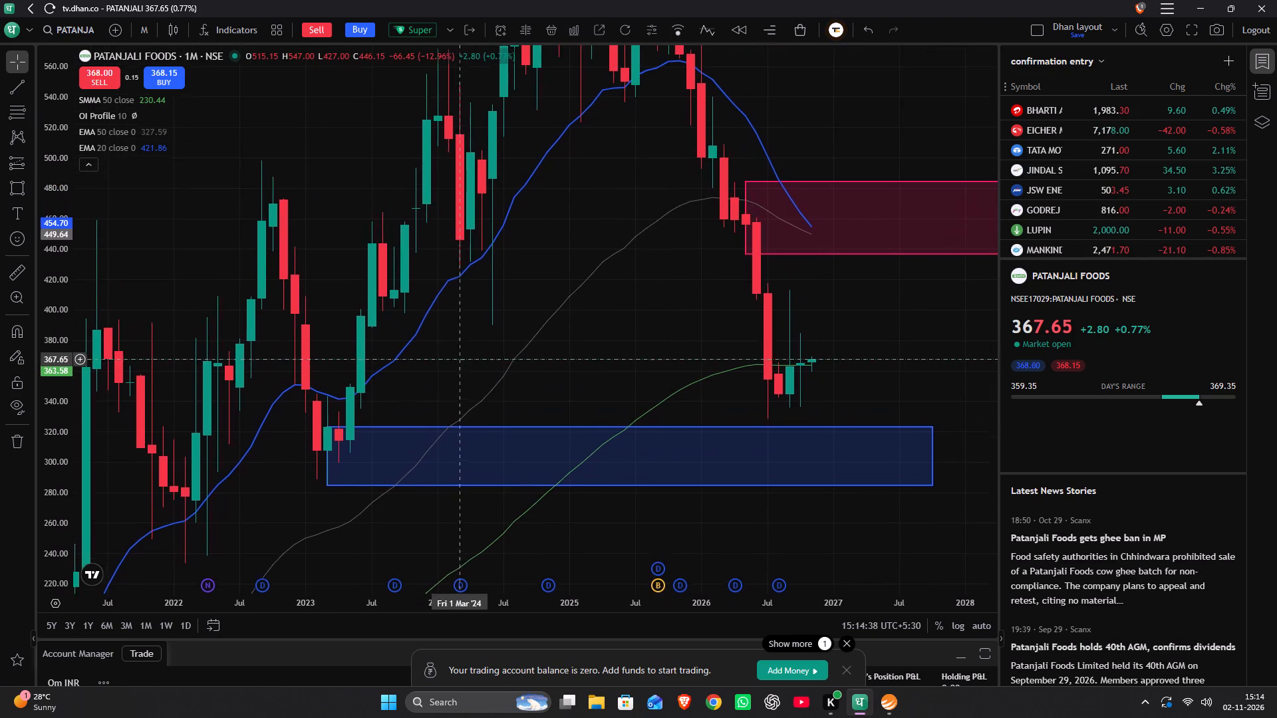
{"action": "left_click_drag", "start_coordinate": [461, 364], "coordinate": [465, 366]}
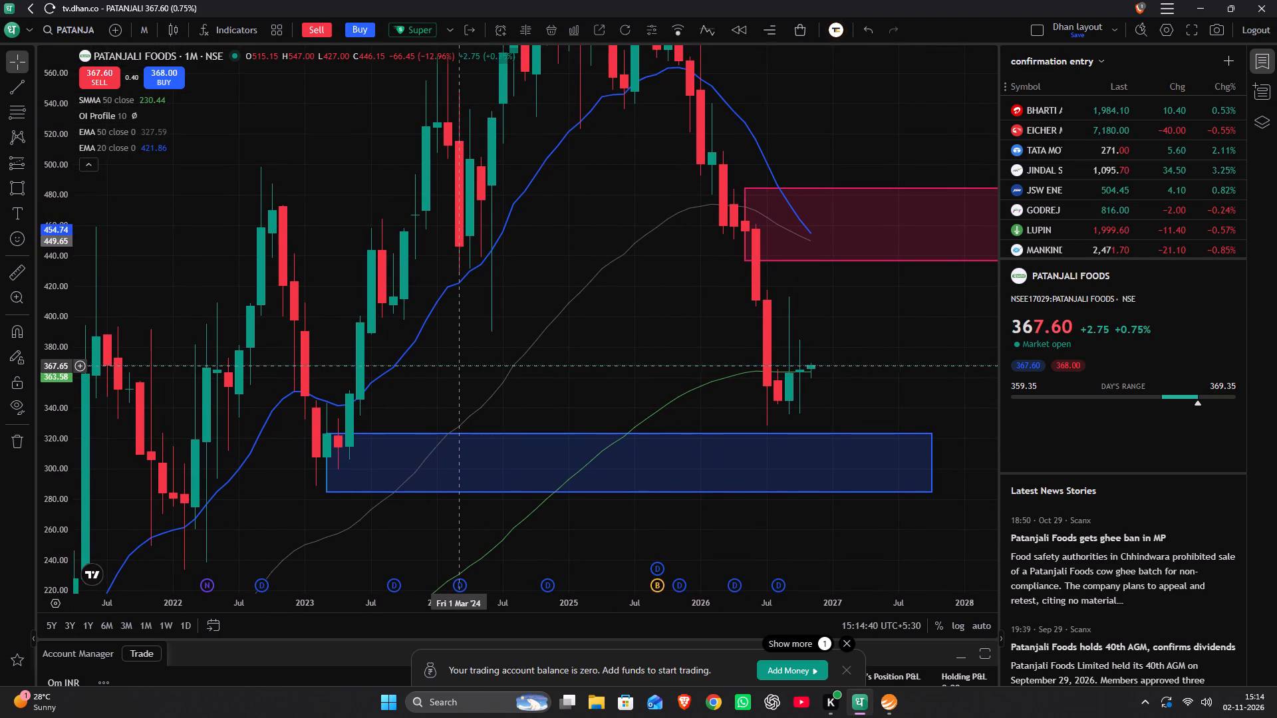
{"action": "left_click_drag", "start_coordinate": [465, 366], "coordinate": [466, 366]}
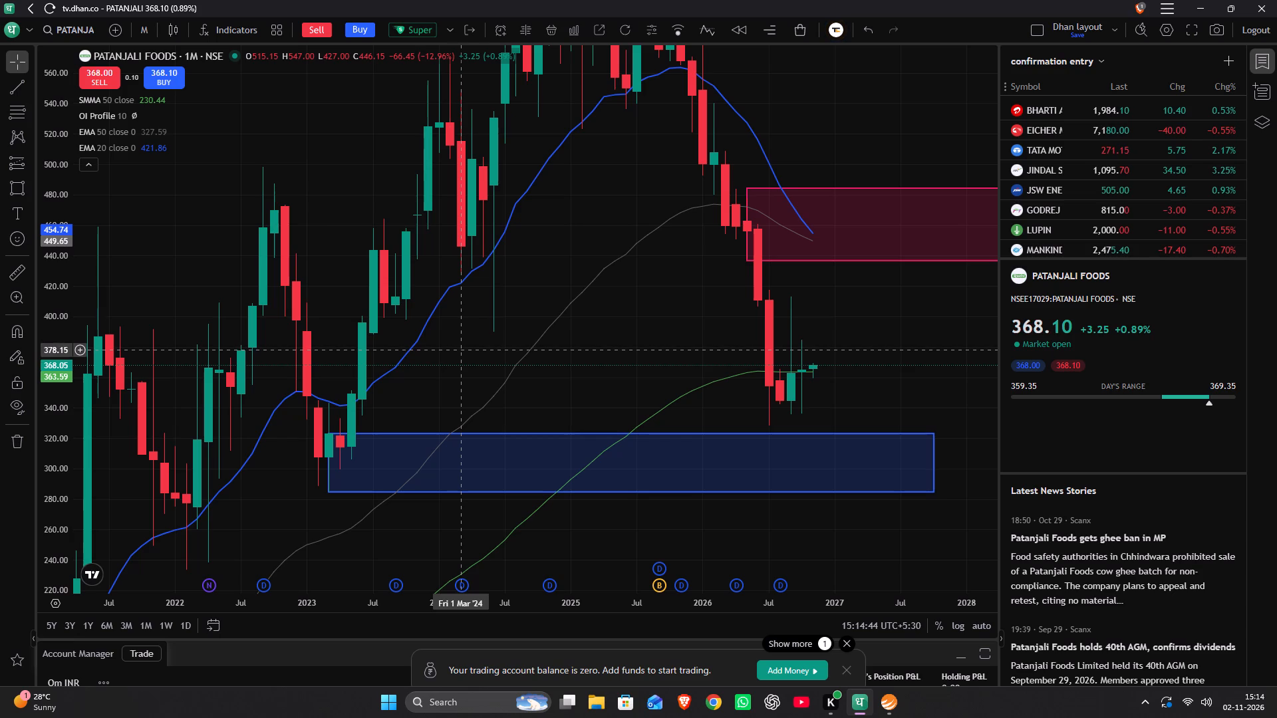
{"action": "left_click_drag", "start_coordinate": [454, 357], "coordinate": [379, 495]}
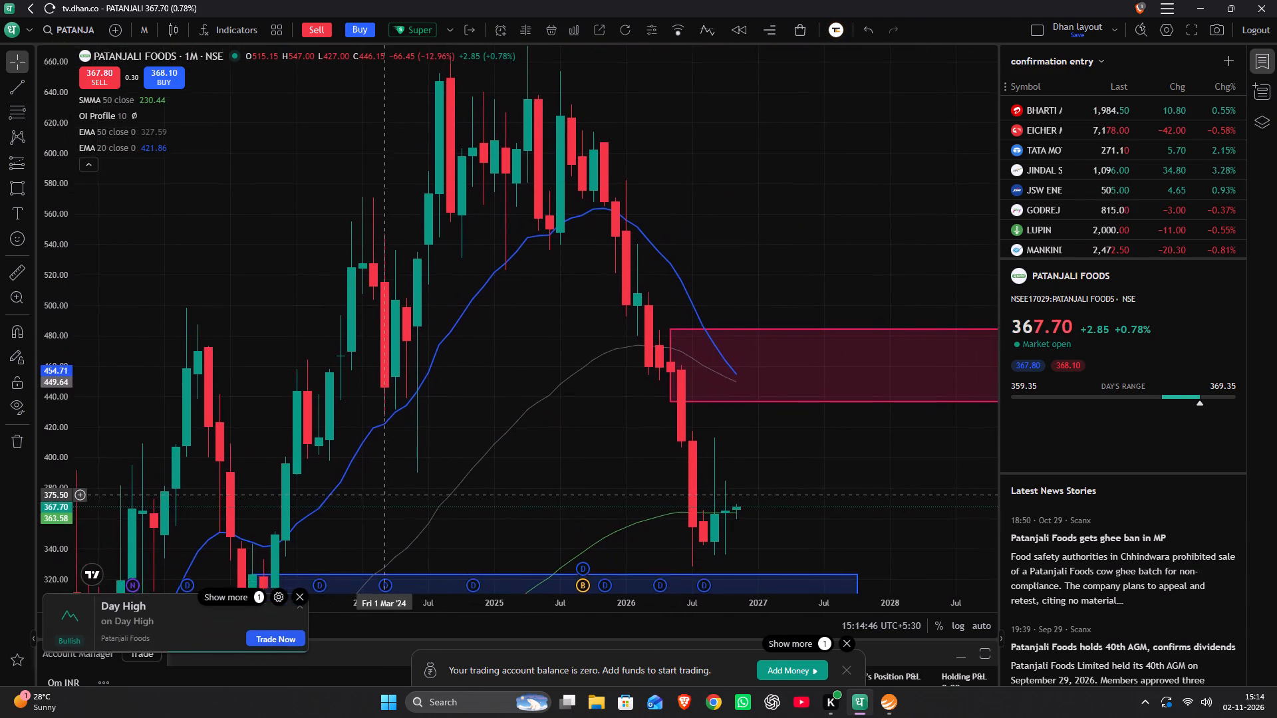
{"action": "left_click_drag", "start_coordinate": [379, 495], "coordinate": [380, 489]}
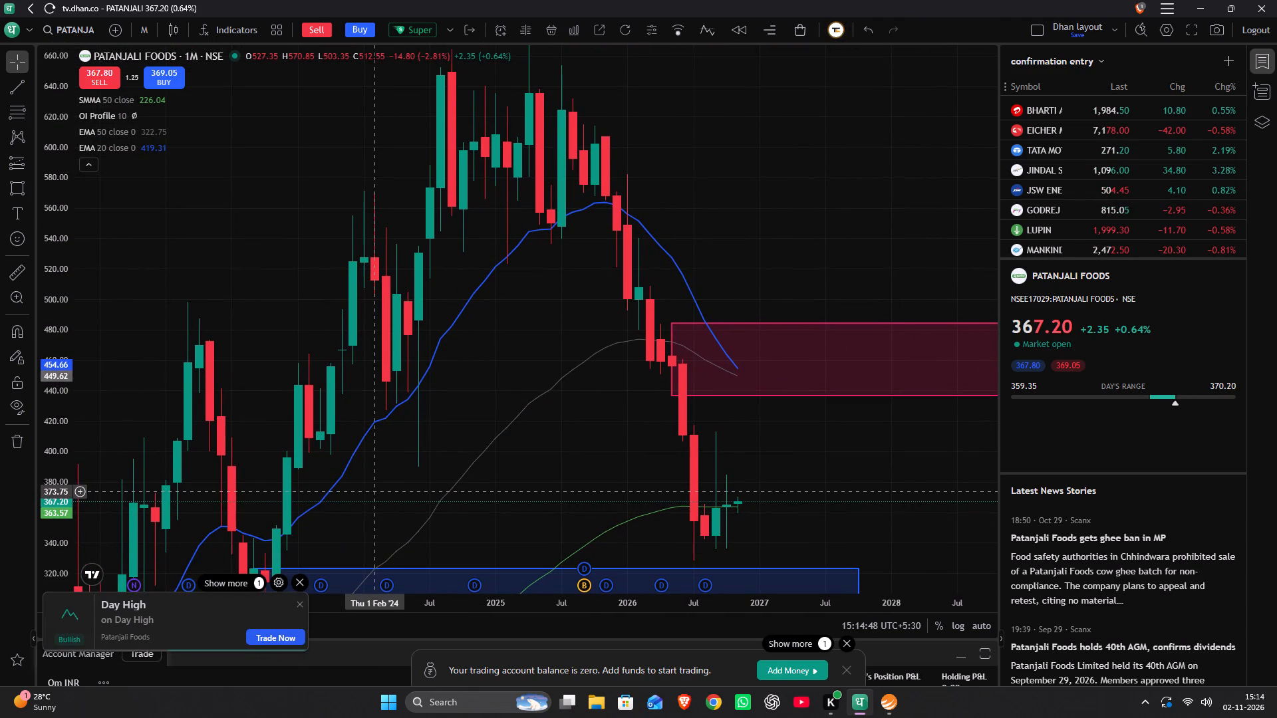
Switch the Patanjali Foods chart to the 3-month interval and examine price between the blue and red zones.
{"action": "key", "text": "3"}
{"action": "key", "text": "m"}
{"action": "key", "text": "Return"}
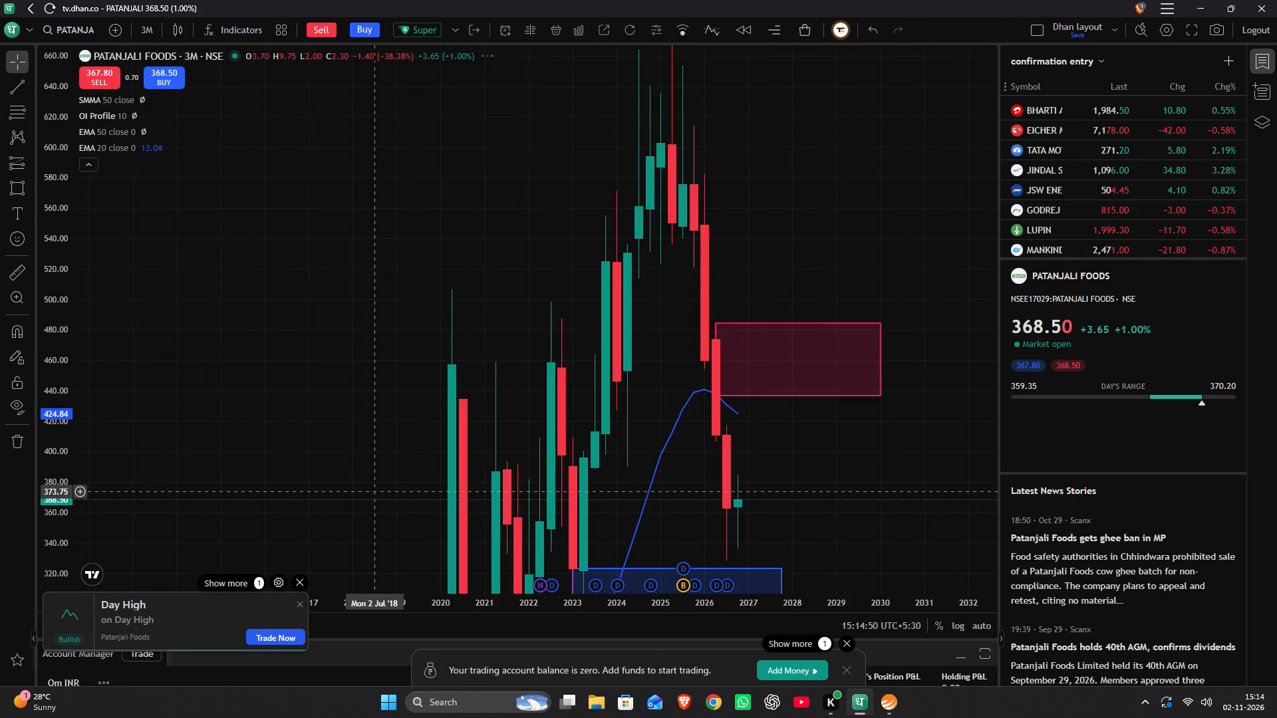
{"action": "left_click_drag", "start_coordinate": [535, 452], "coordinate": [625, 210]}
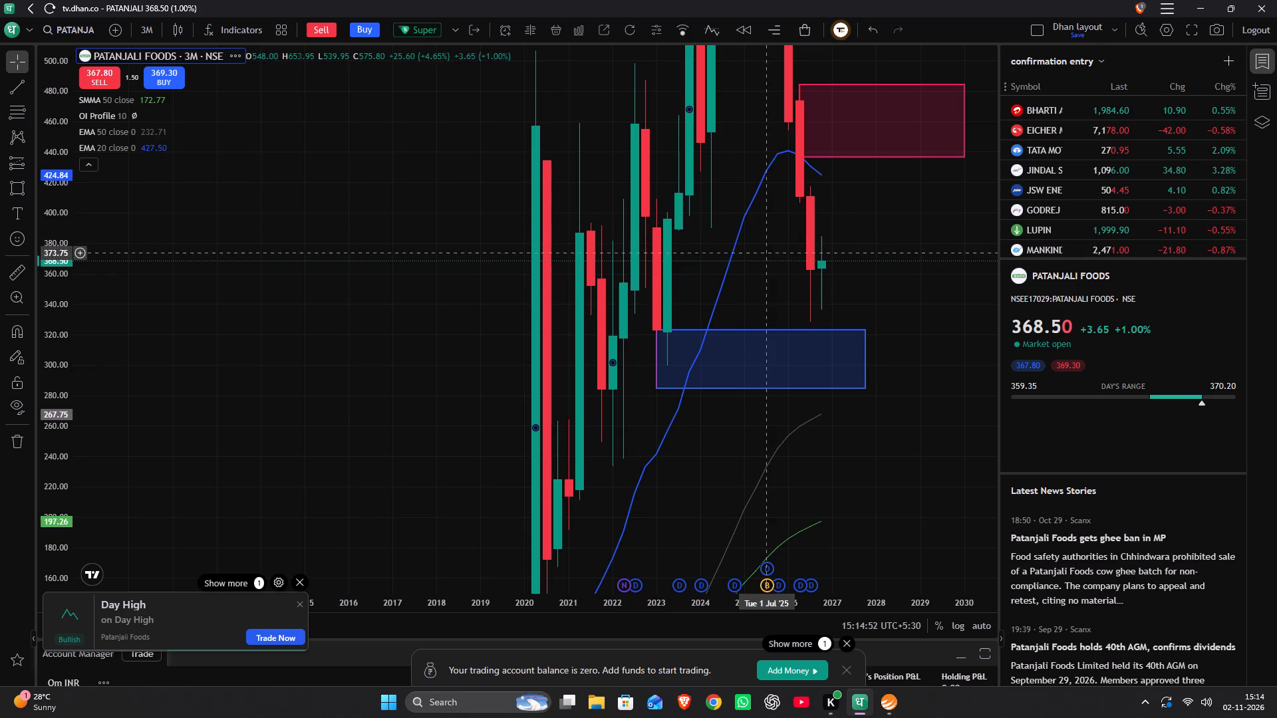
{"action": "left_click_drag", "start_coordinate": [745, 269], "coordinate": [694, 449]}
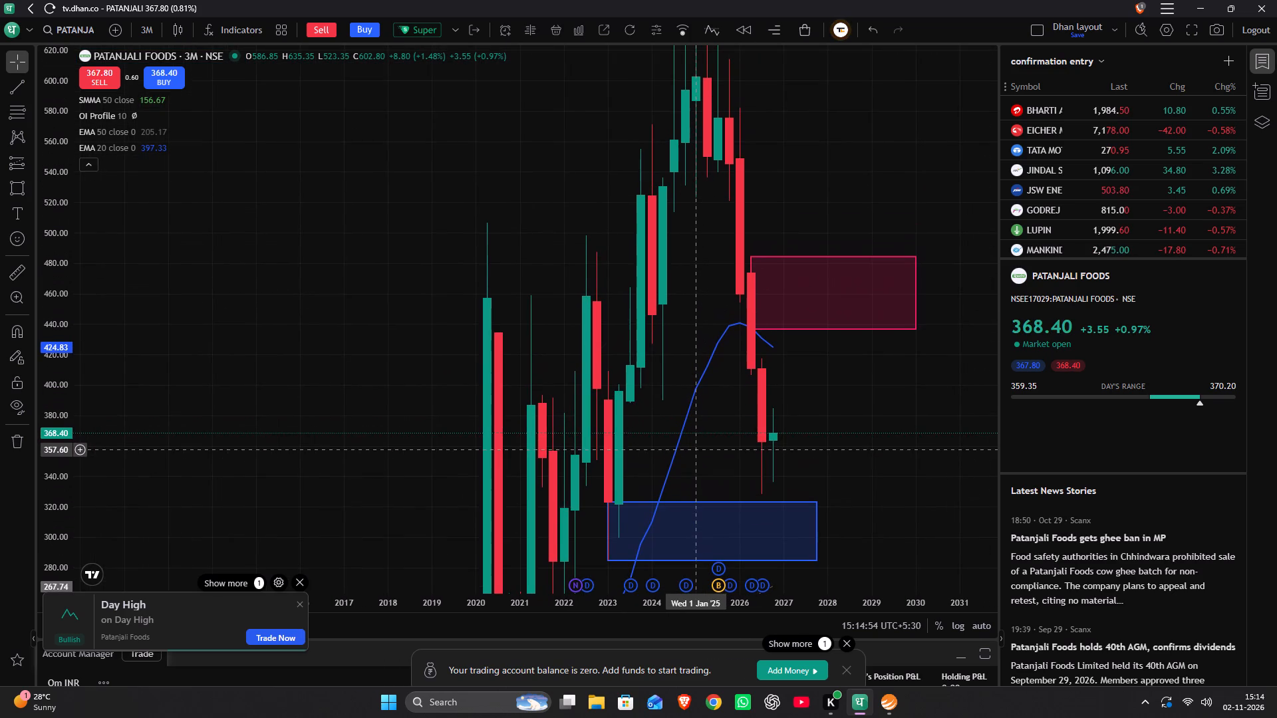
{"action": "left_click_drag", "start_coordinate": [694, 449], "coordinate": [744, 455]}
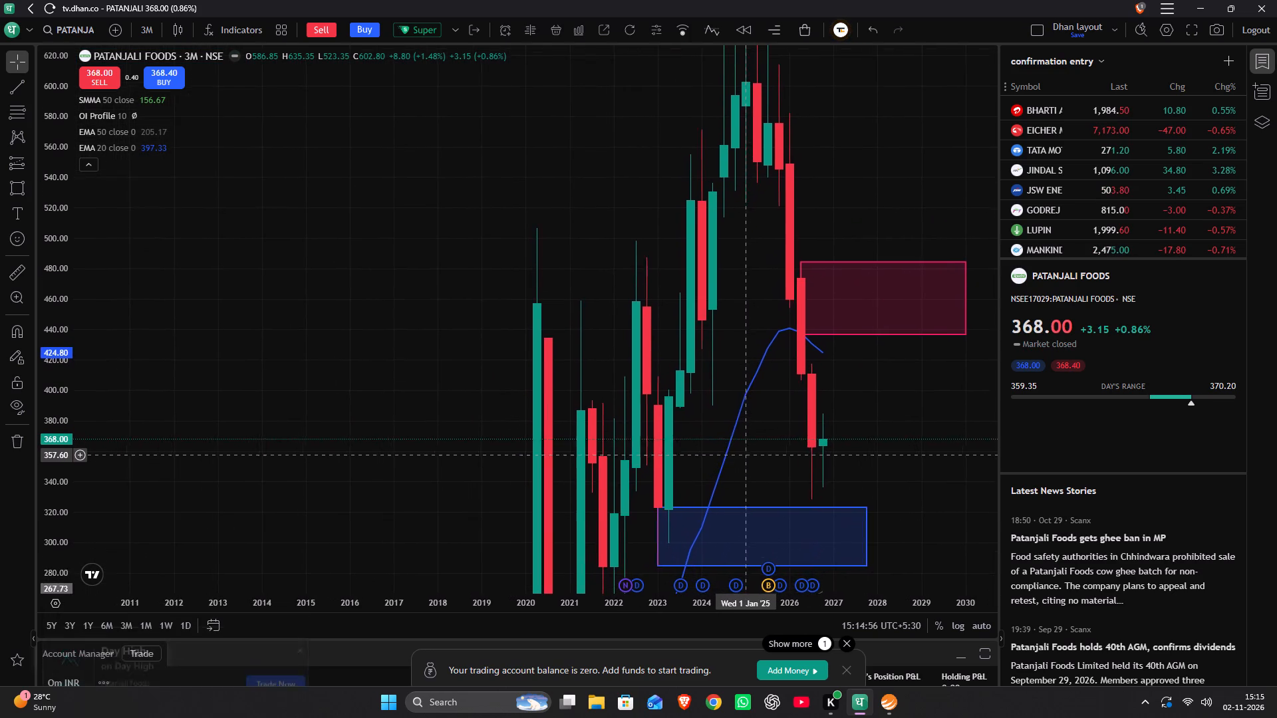
{"action": "left_click_drag", "start_coordinate": [744, 455], "coordinate": [686, 407]}
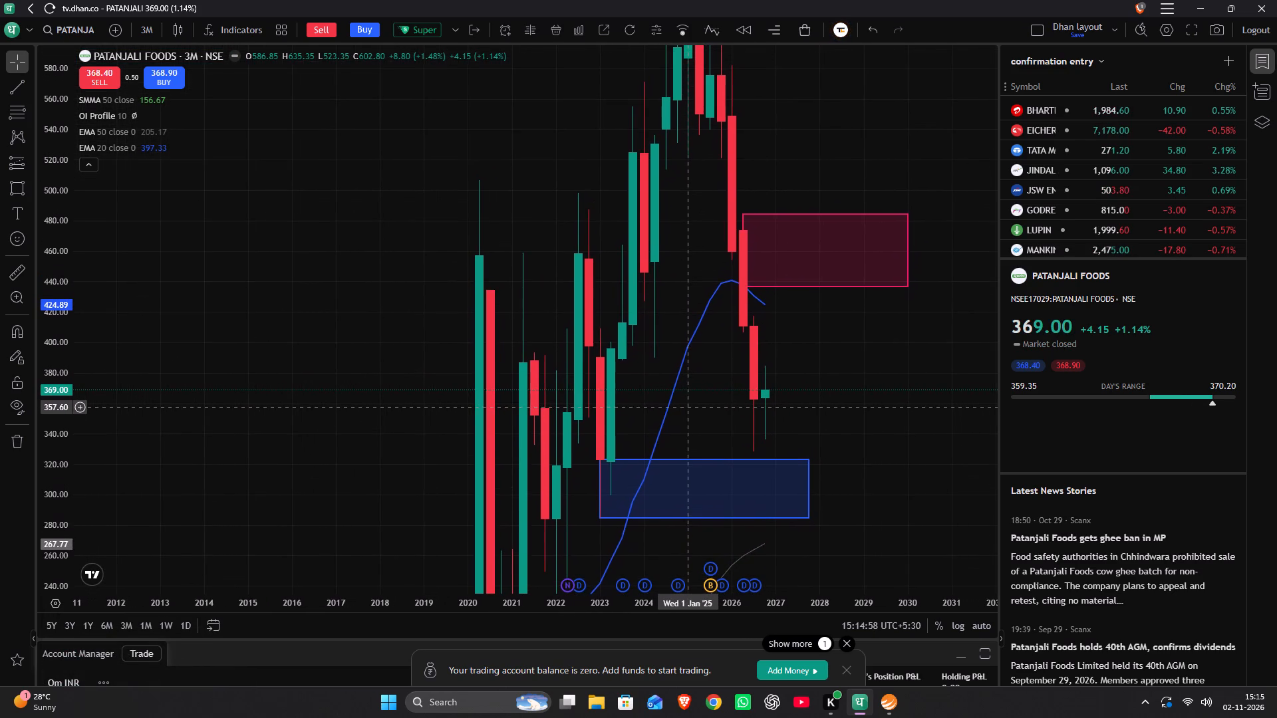
{"action": "left_click_drag", "start_coordinate": [686, 407], "coordinate": [698, 382]}
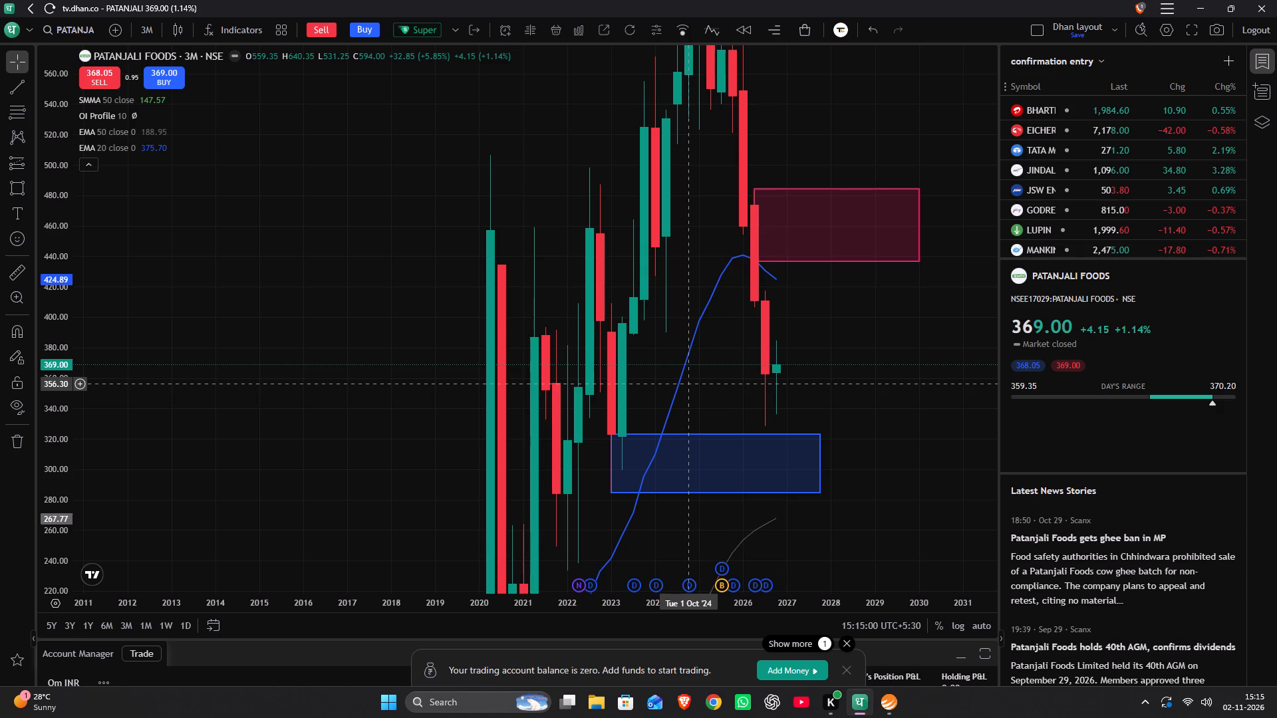
Switch the Patanjali Foods chart to the 6-month interval and examine its candles against both marked zones.
{"action": "type", "text": "6m"}
{"action": "key", "text": "Return"}
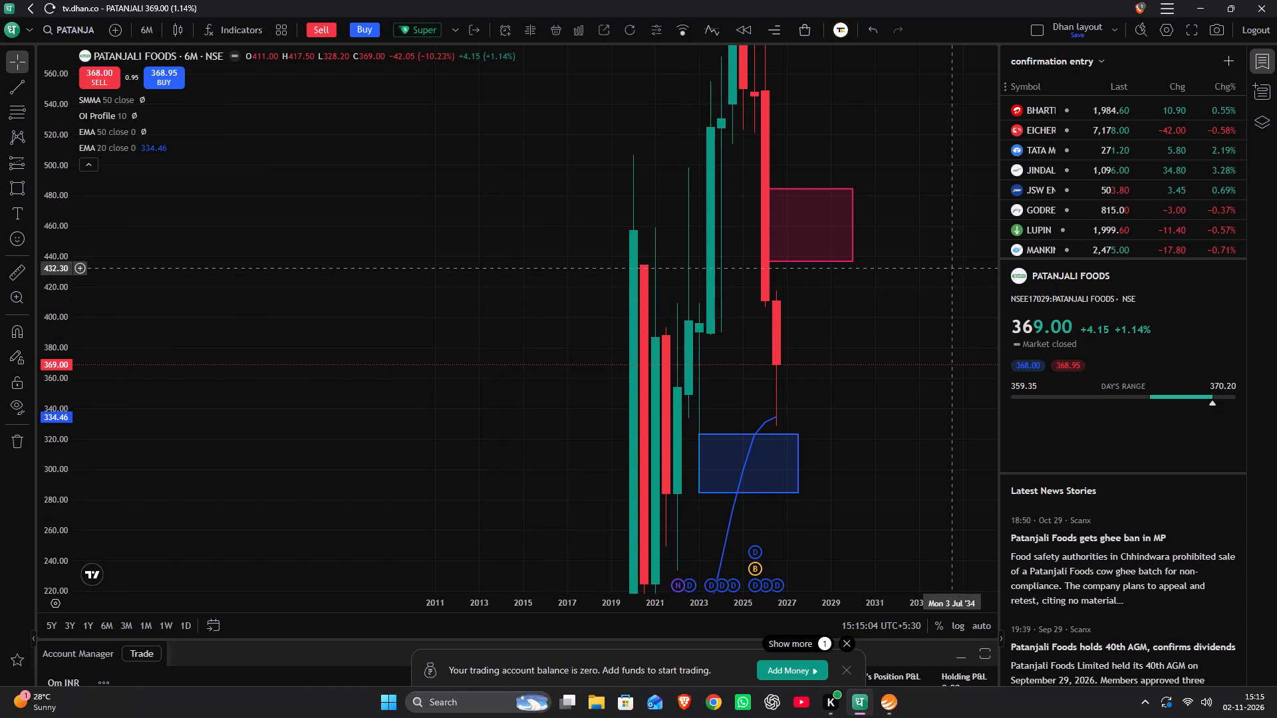
{"action": "left_click_drag", "start_coordinate": [873, 348], "coordinate": [799, 258]}
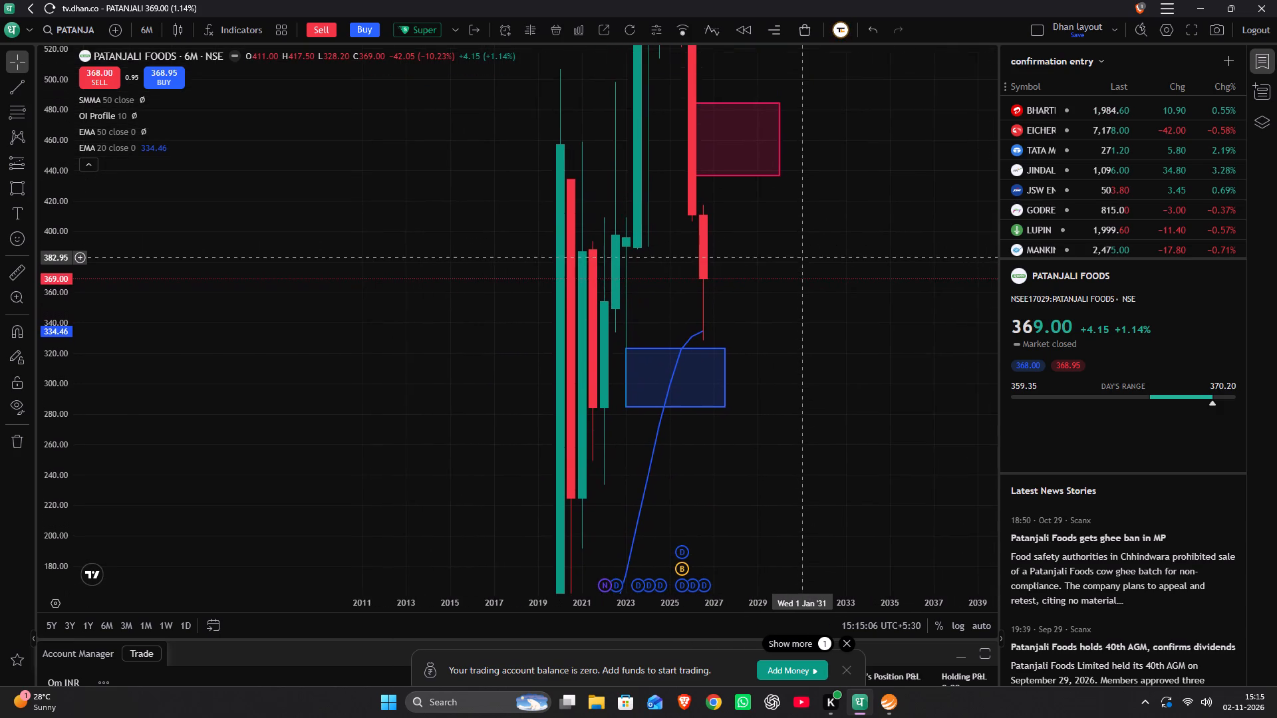
{"action": "left_click_drag", "start_coordinate": [799, 258], "coordinate": [724, 388]}
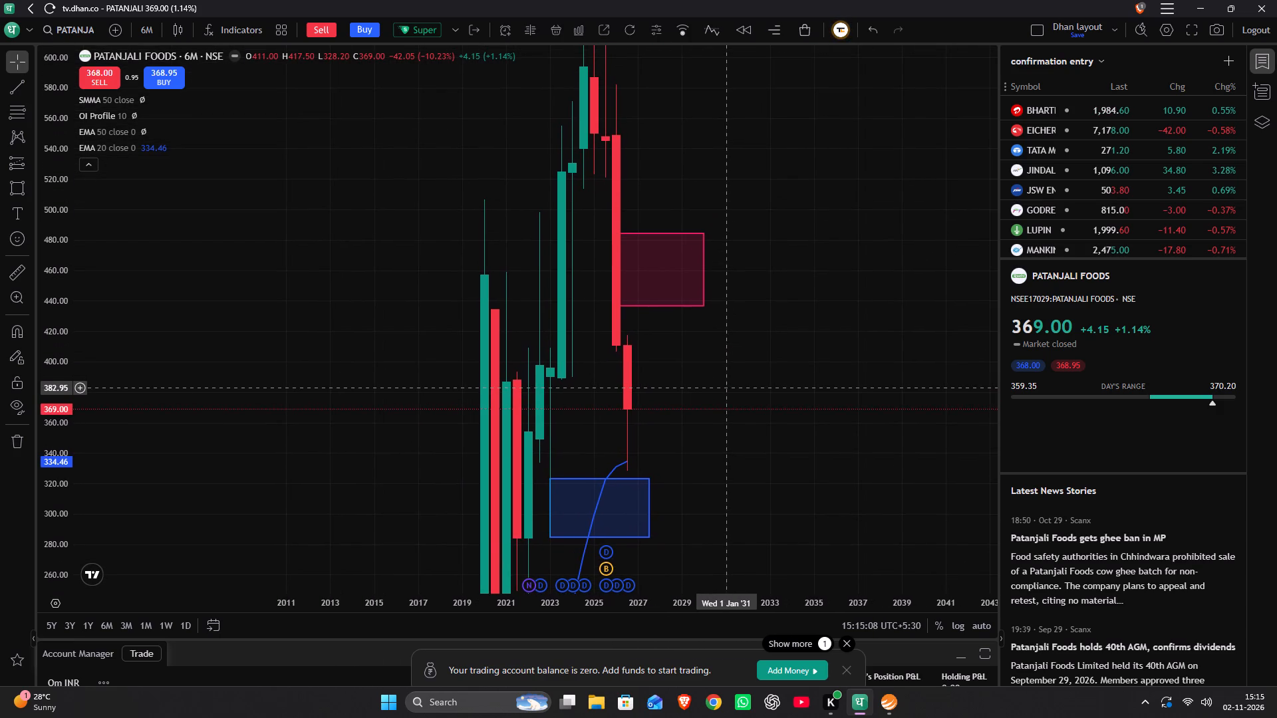
{"action": "left_click_drag", "start_coordinate": [724, 388], "coordinate": [726, 384]}
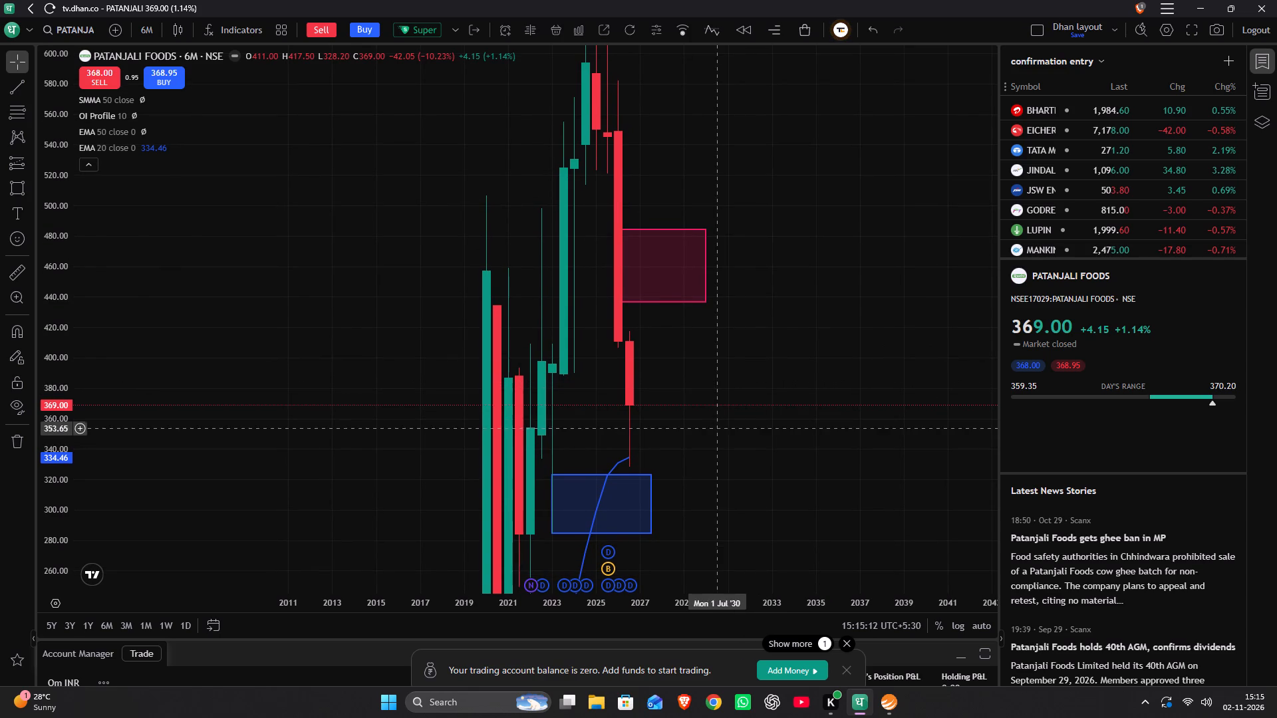
{"action": "scroll", "coordinate": [69, 312], "scroll_direction": "down", "scroll_amount": 20}
{"action": "scroll", "coordinate": [69, 312], "scroll_direction": "down", "scroll_amount": 2}
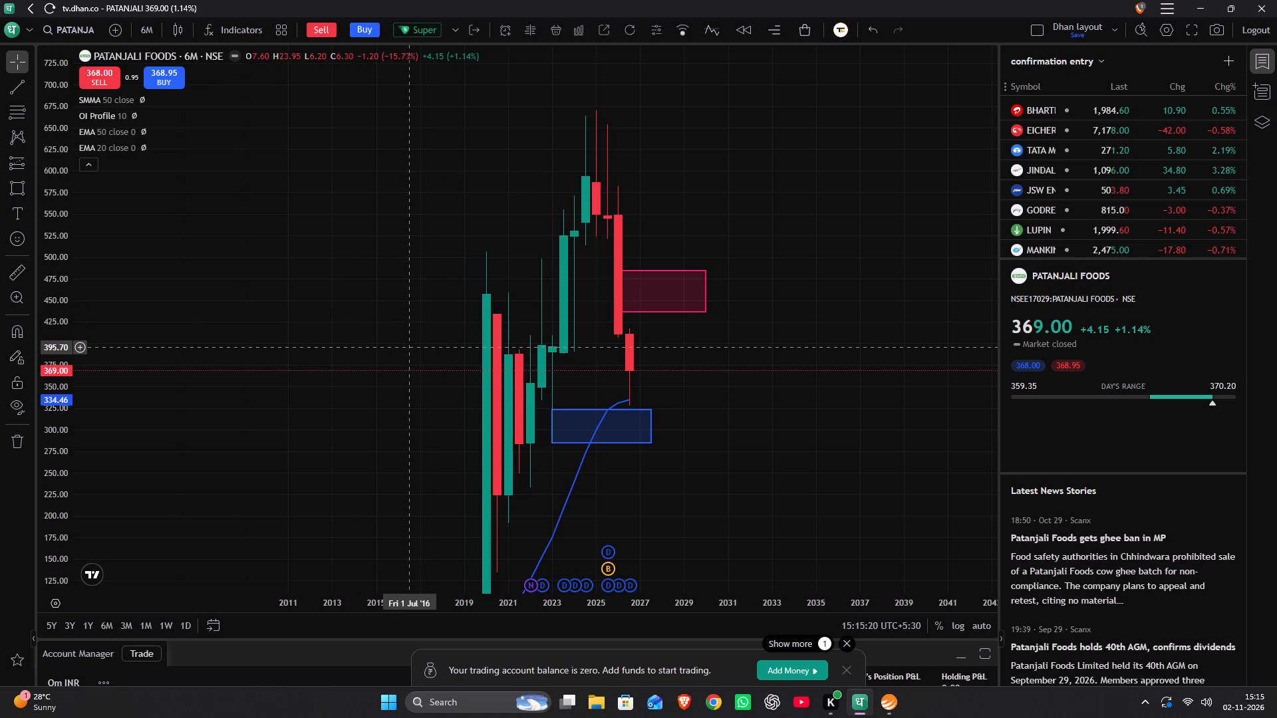
Switch the Patanjali Foods chart to the 12-month interval to check the yearly candles against the marked zones.
{"action": "type", "text": "12"}
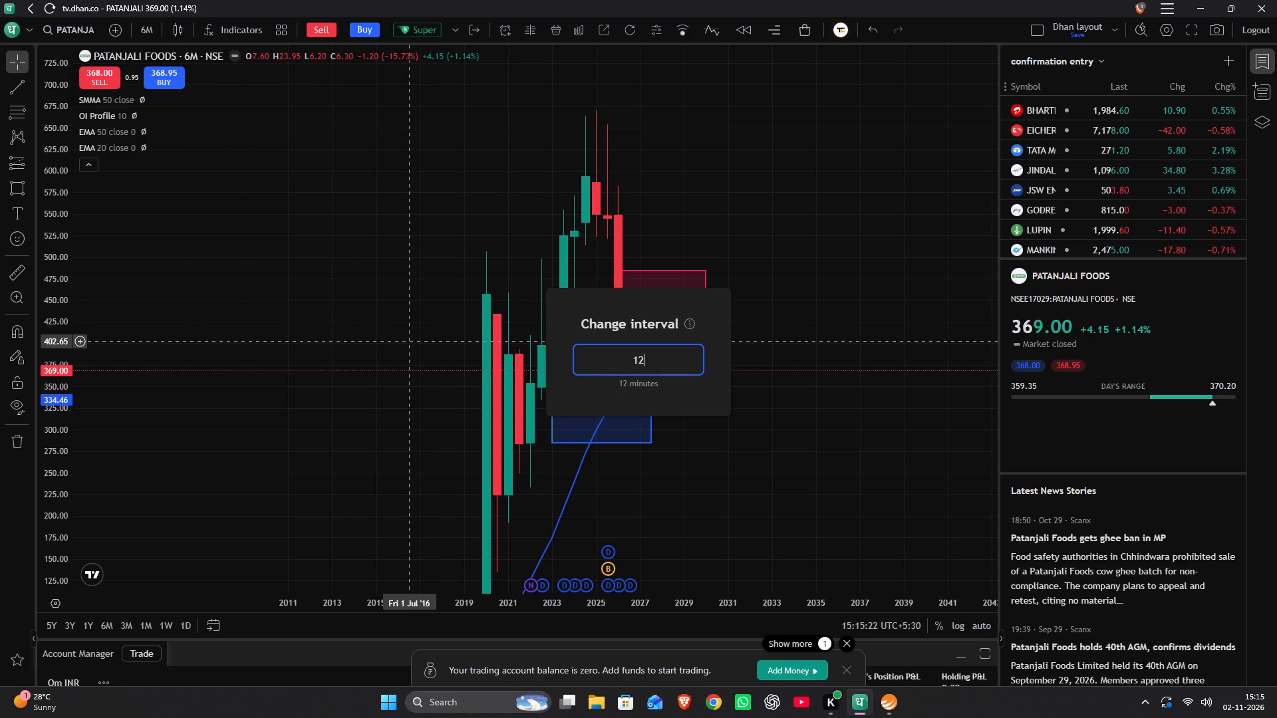
{"action": "key", "text": "m"}
{"action": "key", "text": "Return"}
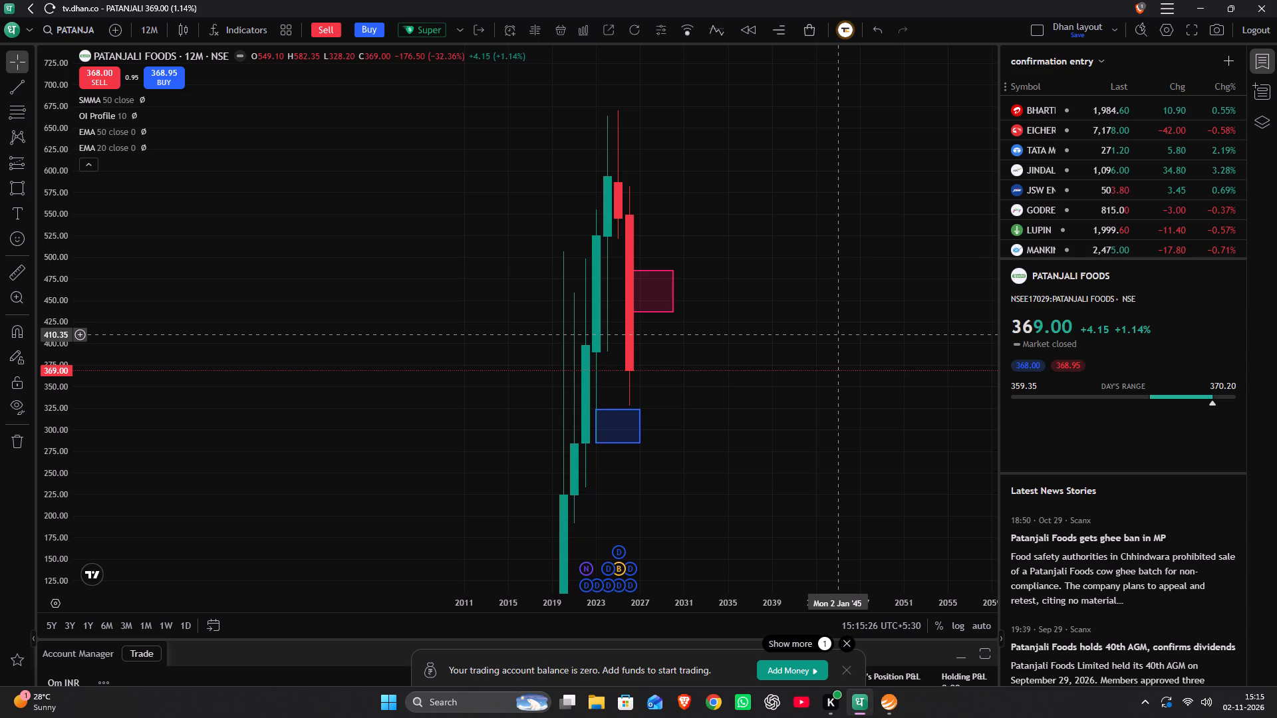
Return the Patanjali Foods chart to the 1-day interval, with both marked zones in view.
{"action": "key", "text": "1"}
{"action": "key", "text": "d"}
{"action": "key", "text": "Return"}
{"action": "scroll", "coordinate": [637, 376], "scroll_direction": "down", "scroll_amount": 4}
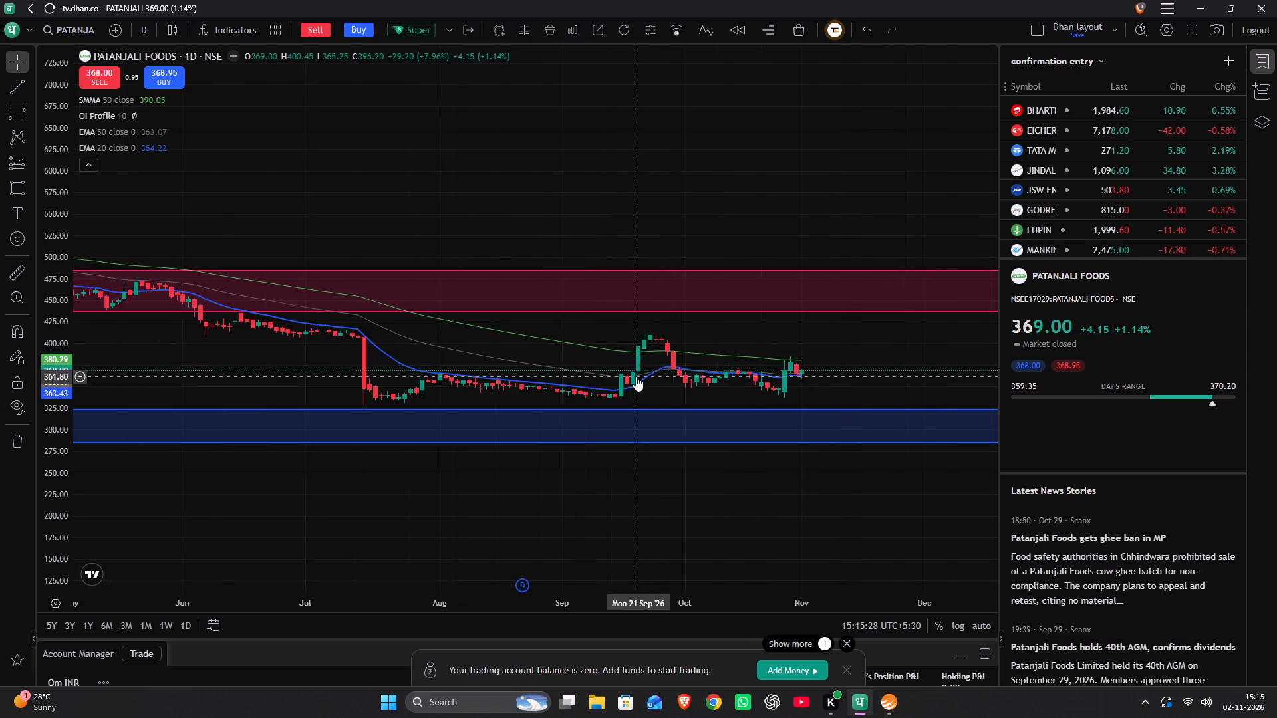
Examine the recent Patanjali Foods daily candles between the red zone and the blue demand zone.
{"action": "scroll", "coordinate": [636, 376], "scroll_direction": "down", "scroll_amount": 9}
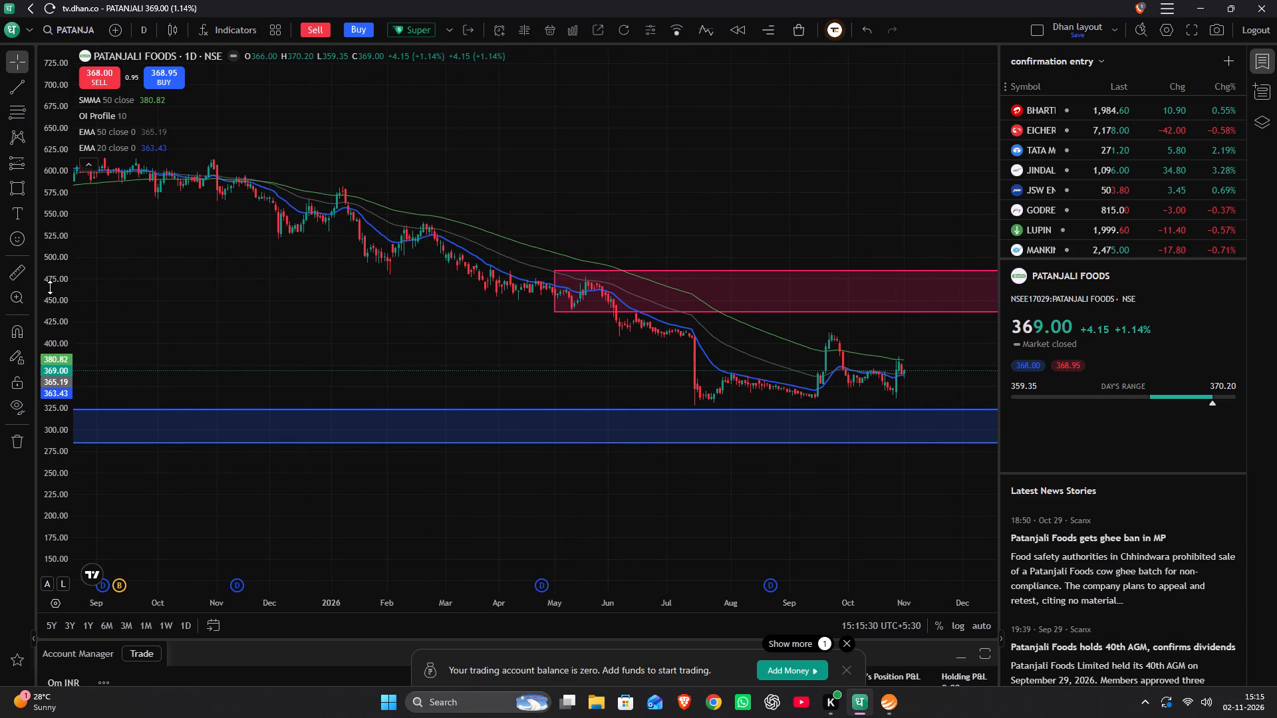
{"action": "scroll", "coordinate": [50, 287], "scroll_direction": "up", "scroll_amount": 20}
{"action": "scroll", "coordinate": [50, 287], "scroll_direction": "up", "scroll_amount": 15}
{"action": "scroll", "coordinate": [49, 287], "scroll_direction": "up", "scroll_amount": 7}
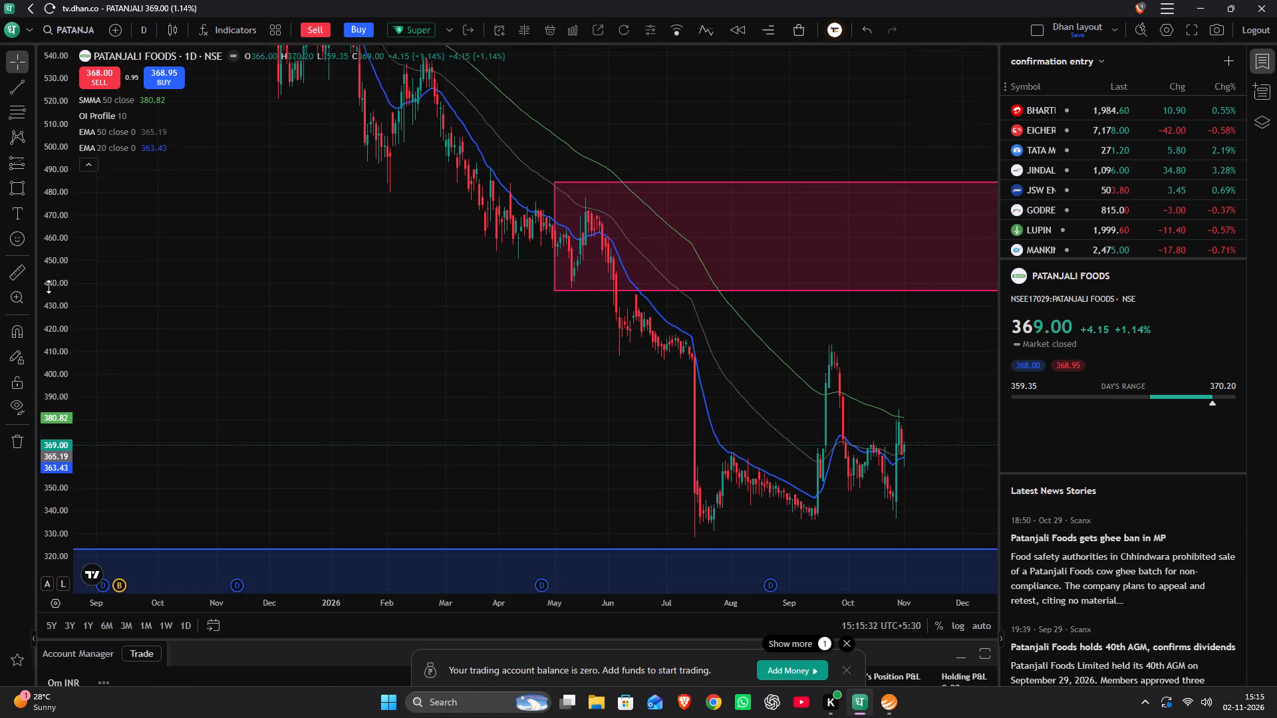
{"action": "scroll", "coordinate": [49, 287], "scroll_direction": "up", "scroll_amount": 5}
{"action": "scroll", "coordinate": [400, 300], "scroll_direction": "up", "scroll_amount": 10}
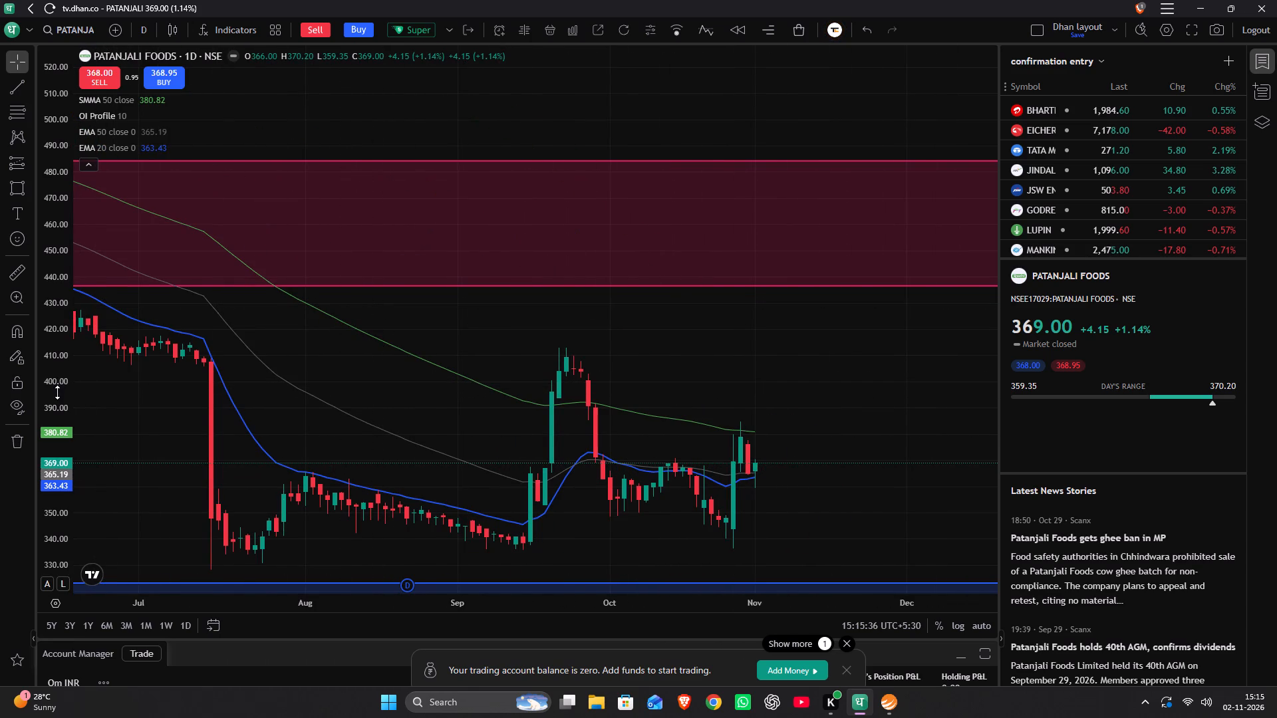
{"action": "scroll", "coordinate": [57, 391], "scroll_direction": "up", "scroll_amount": 12}
{"action": "left_click_drag", "start_coordinate": [356, 513], "coordinate": [634, 251]}
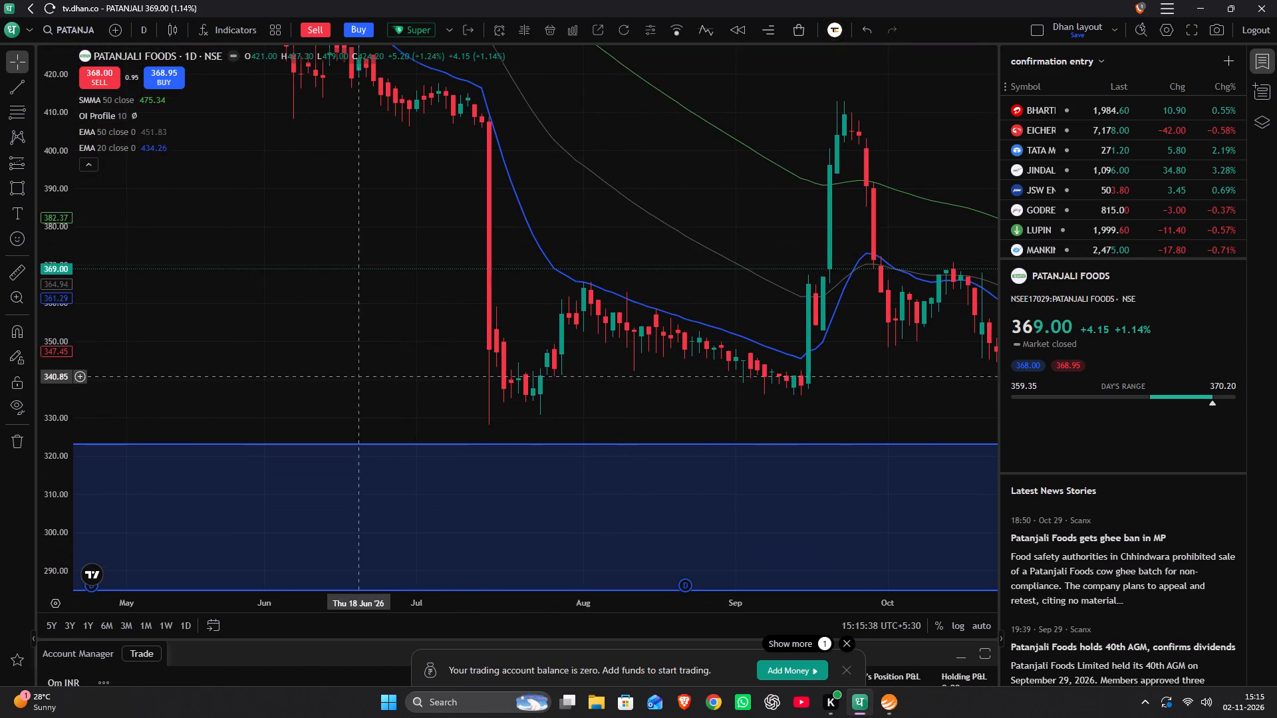
Trace the blue demand zone back to its early-2023 origin candles, then forward to the current price.
{"action": "scroll", "coordinate": [117, 368], "scroll_direction": "down", "scroll_amount": 14}
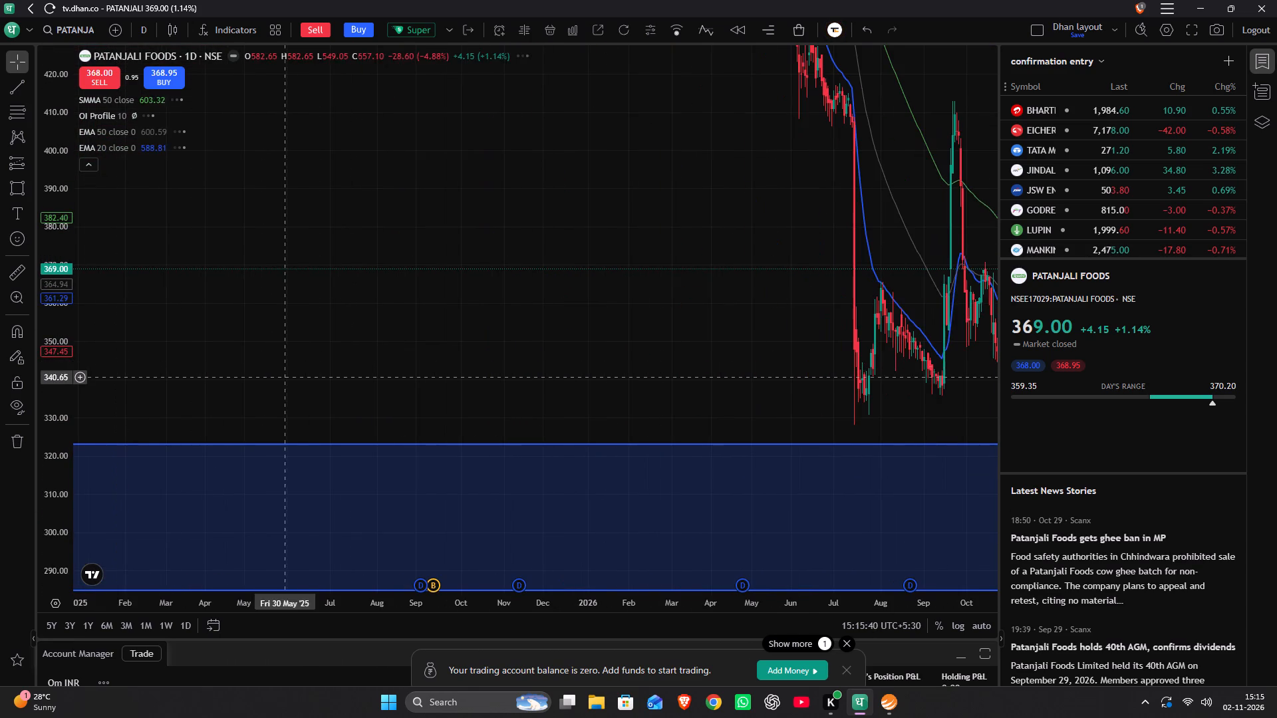
{"action": "left_click_drag", "start_coordinate": [281, 376], "coordinate": [898, 374]}
{"action": "left_click_drag", "start_coordinate": [307, 326], "coordinate": [792, 346]}
{"action": "left_click_drag", "start_coordinate": [494, 351], "coordinate": [694, 394]}
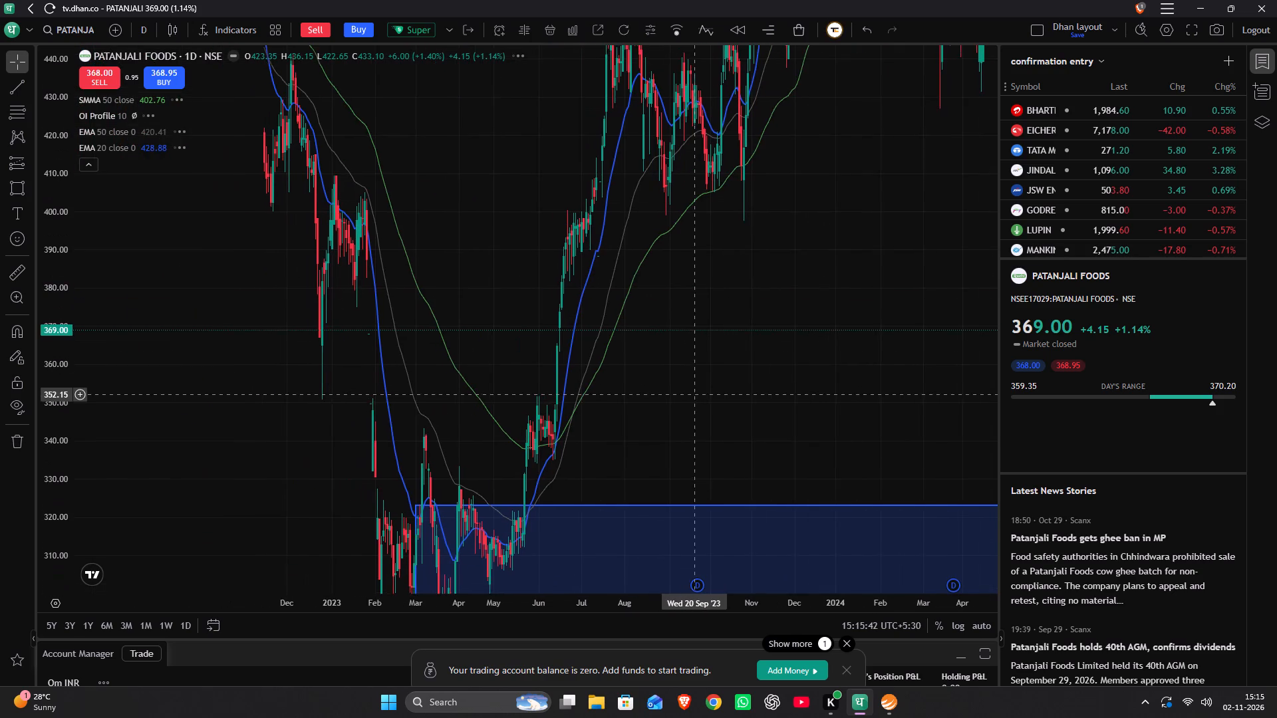
{"action": "left_click_drag", "start_coordinate": [694, 394], "coordinate": [662, 283]}
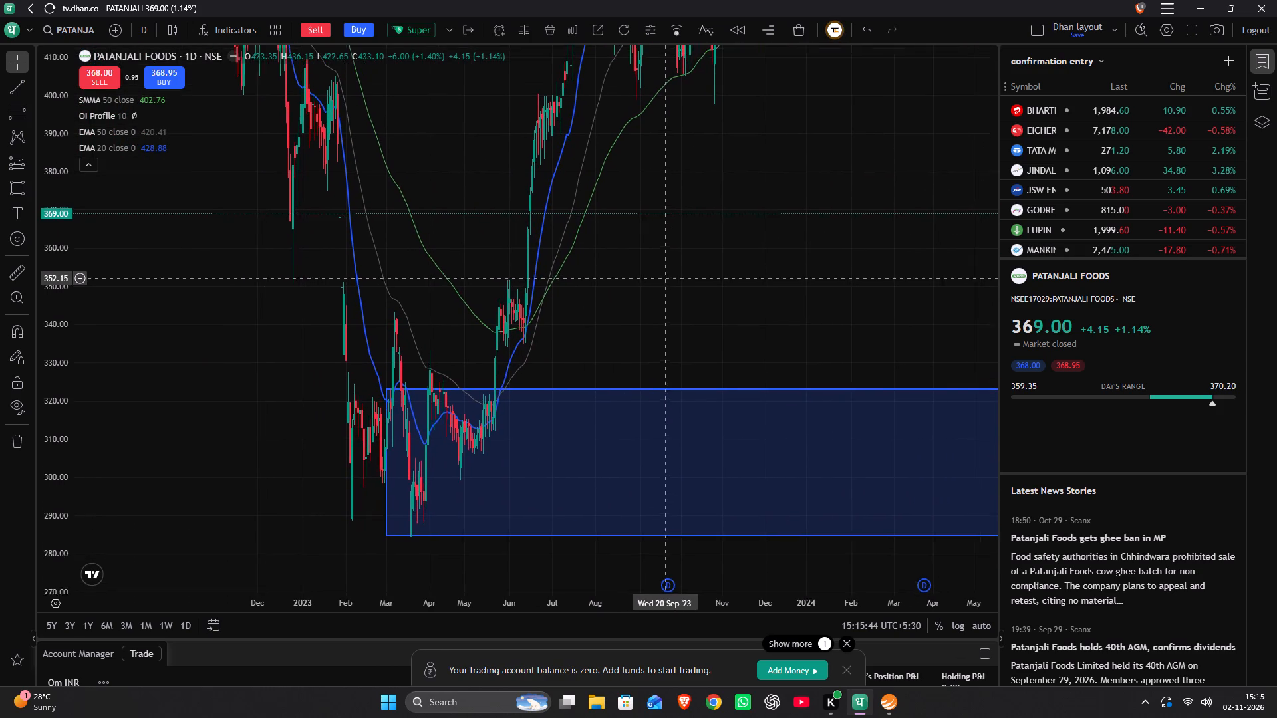
{"action": "left_click_drag", "start_coordinate": [662, 283], "coordinate": [622, 339]}
{"action": "scroll", "coordinate": [53, 271], "scroll_direction": "down", "scroll_amount": 15}
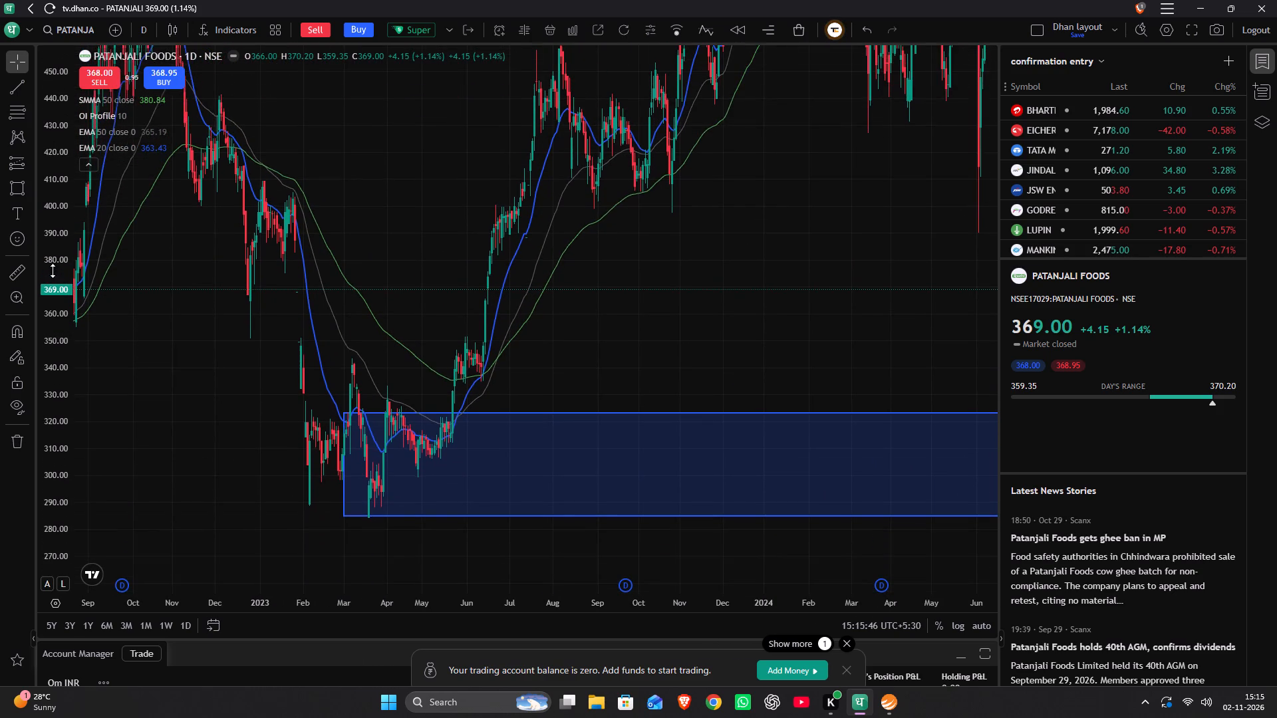
{"action": "scroll", "coordinate": [53, 271], "scroll_direction": "down", "scroll_amount": 15}
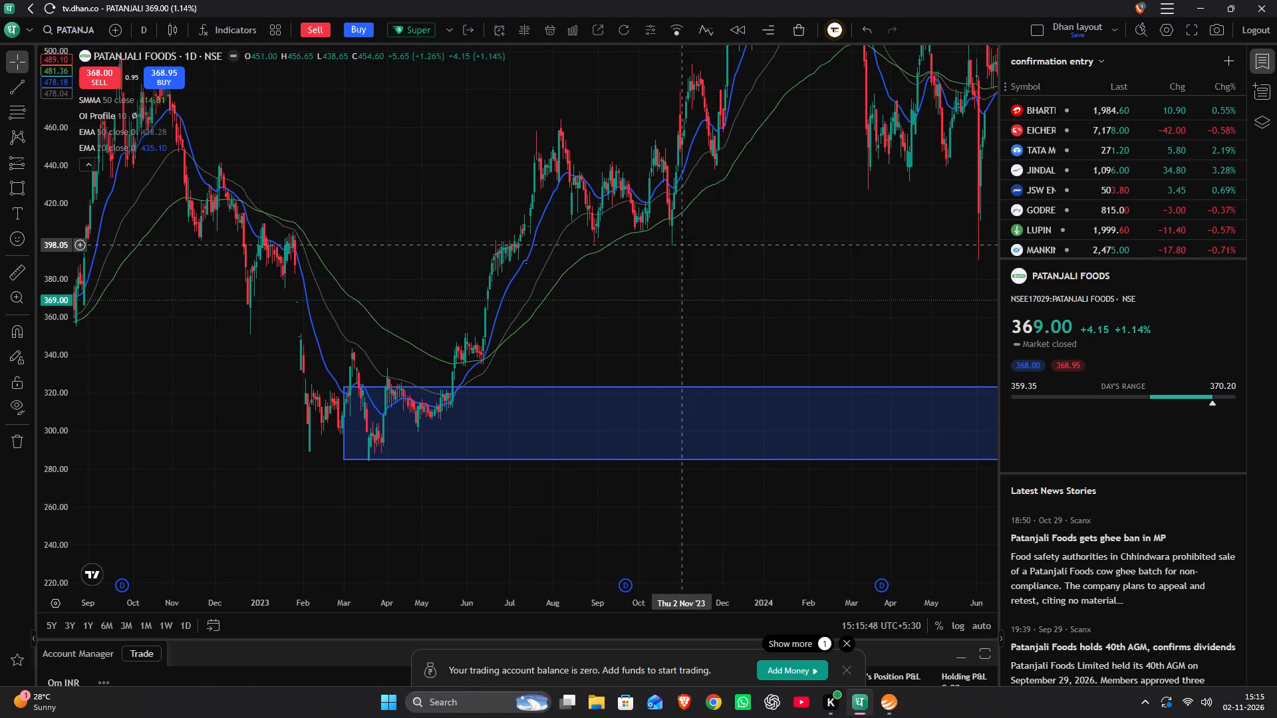
{"action": "left_click_drag", "start_coordinate": [677, 243], "coordinate": [0, 352]}
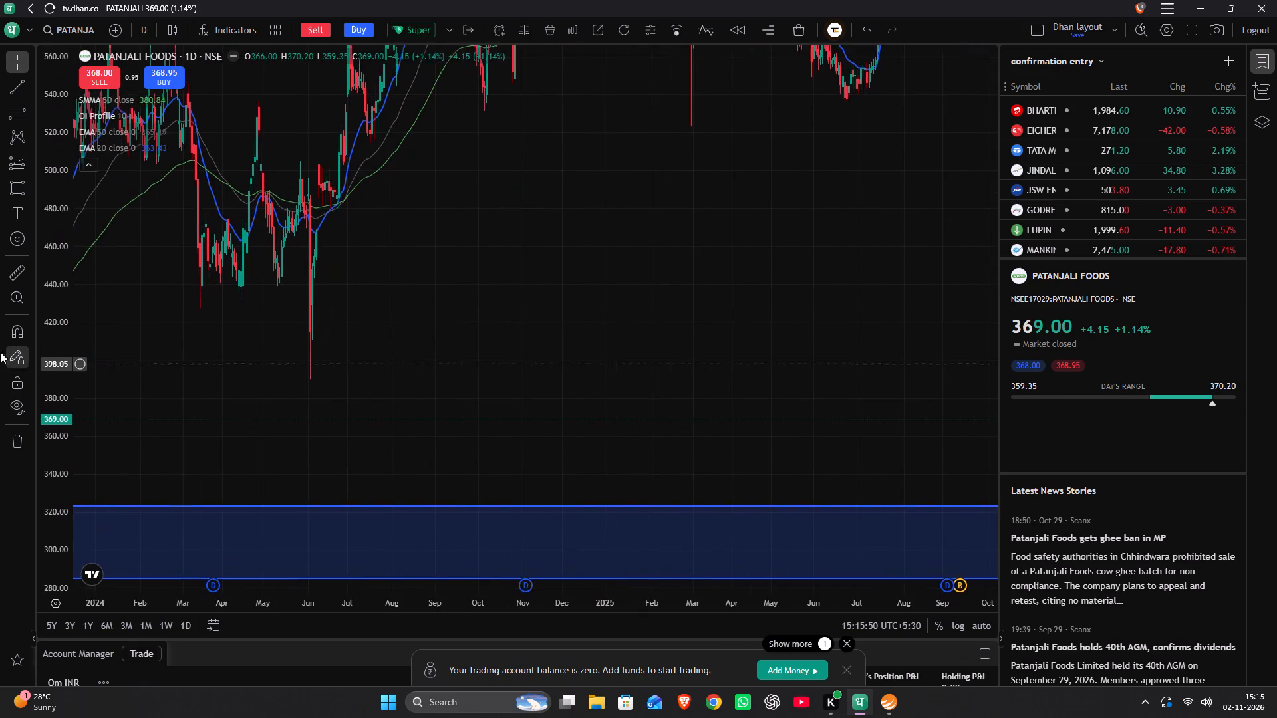
{"action": "left_click_drag", "start_coordinate": [0, 352], "coordinate": [0, 349]}
{"action": "left_click_drag", "start_coordinate": [728, 373], "coordinate": [5, 301]}
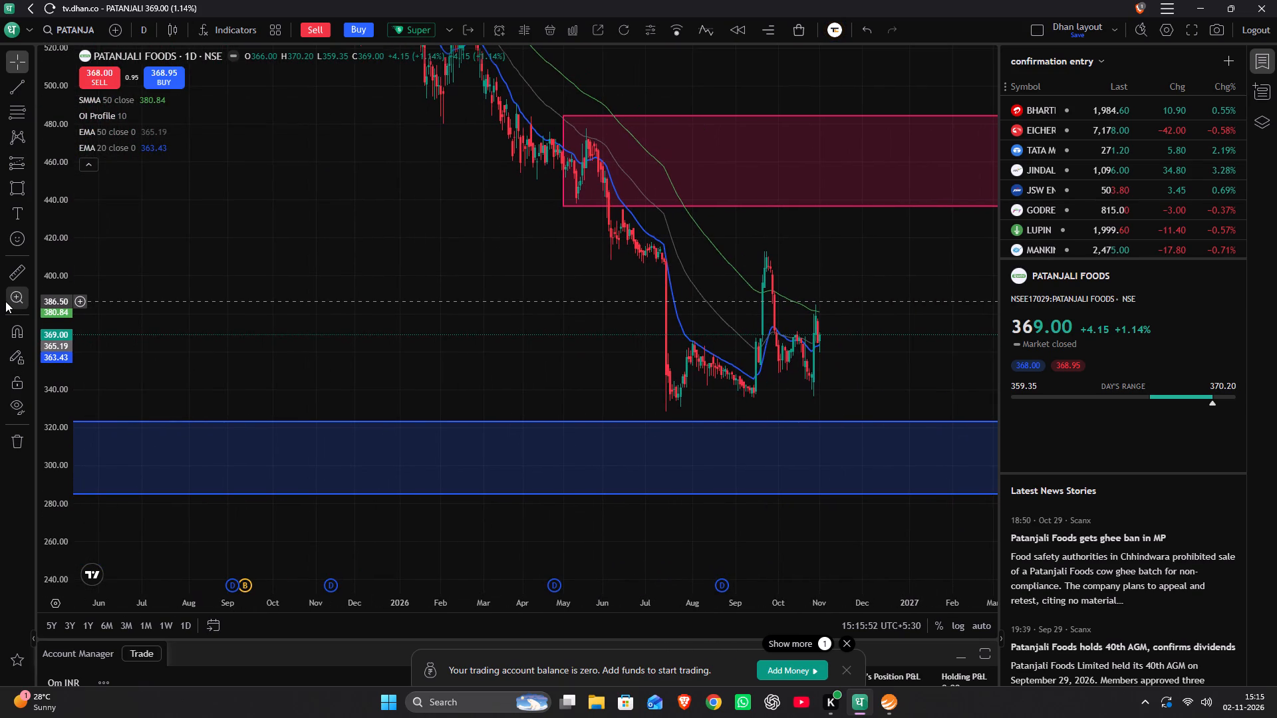
{"action": "left_click_drag", "start_coordinate": [5, 301], "coordinate": [81, 306]}
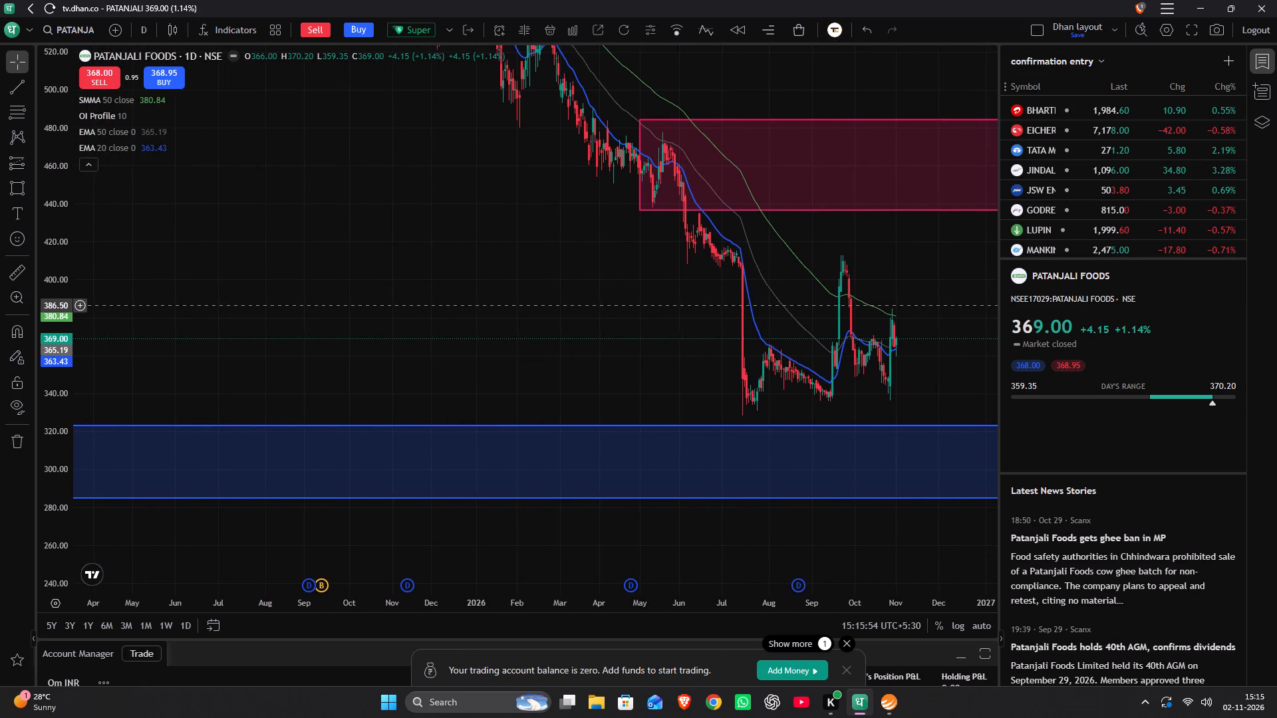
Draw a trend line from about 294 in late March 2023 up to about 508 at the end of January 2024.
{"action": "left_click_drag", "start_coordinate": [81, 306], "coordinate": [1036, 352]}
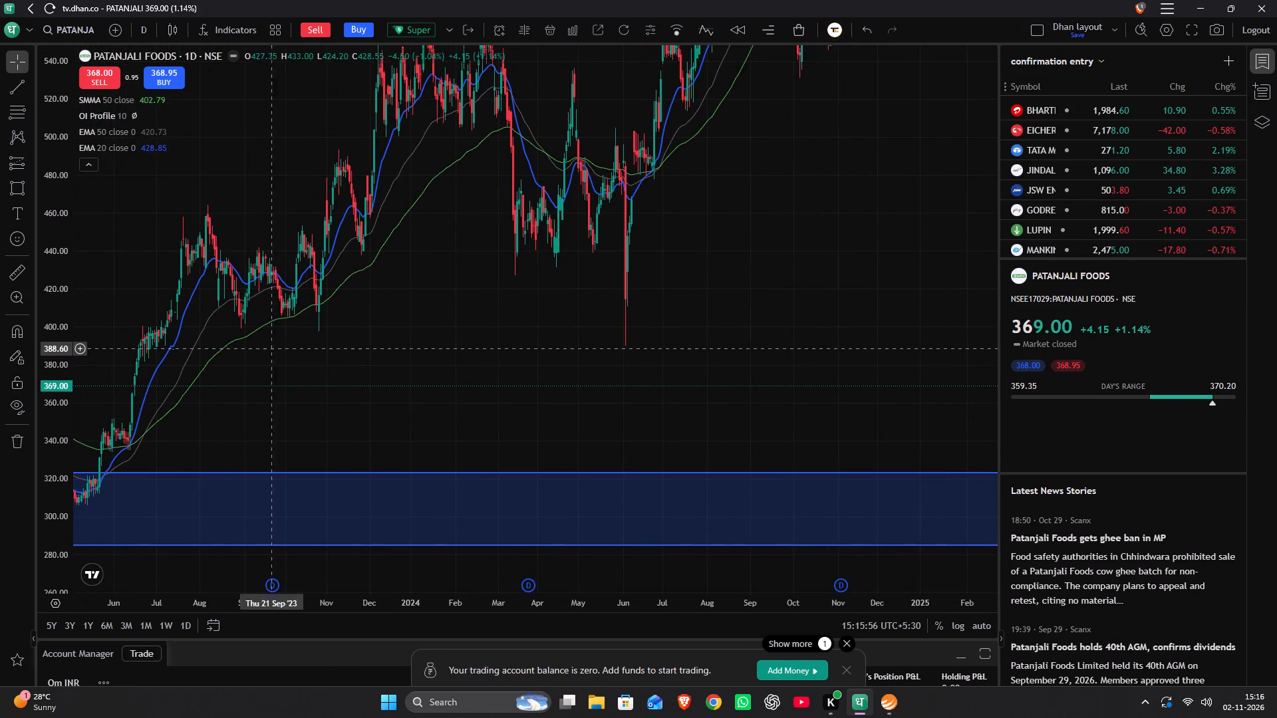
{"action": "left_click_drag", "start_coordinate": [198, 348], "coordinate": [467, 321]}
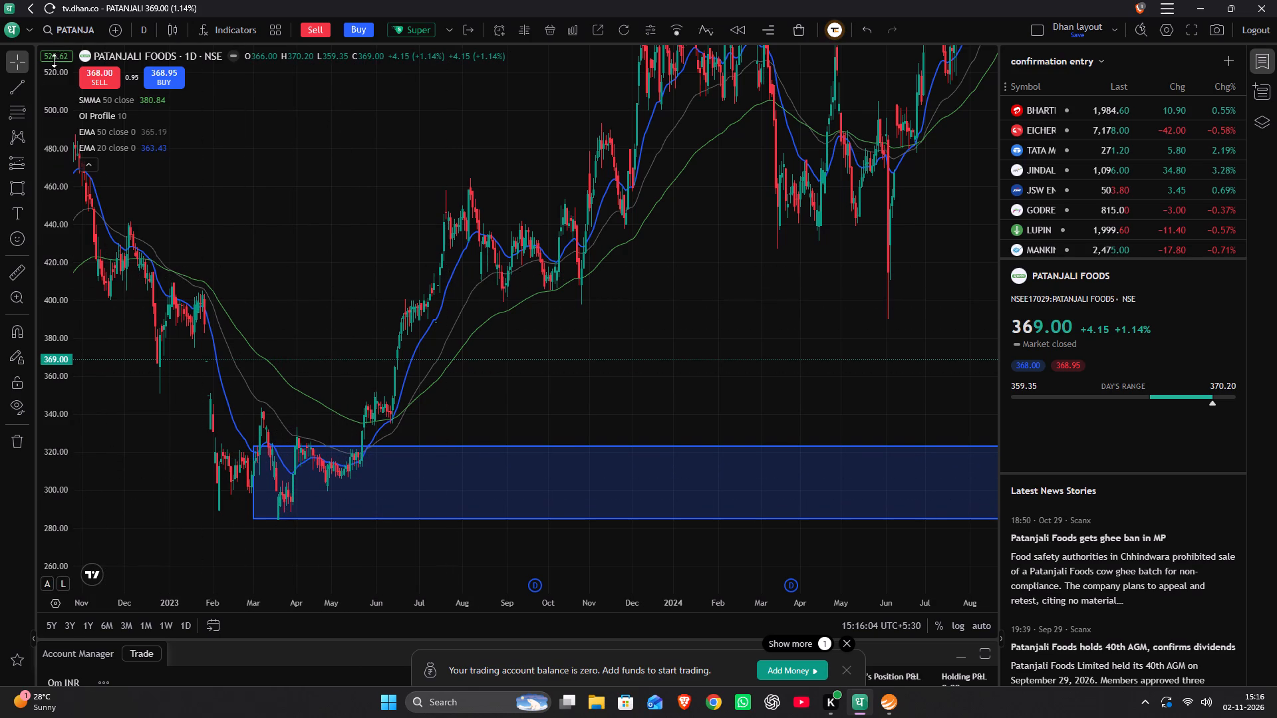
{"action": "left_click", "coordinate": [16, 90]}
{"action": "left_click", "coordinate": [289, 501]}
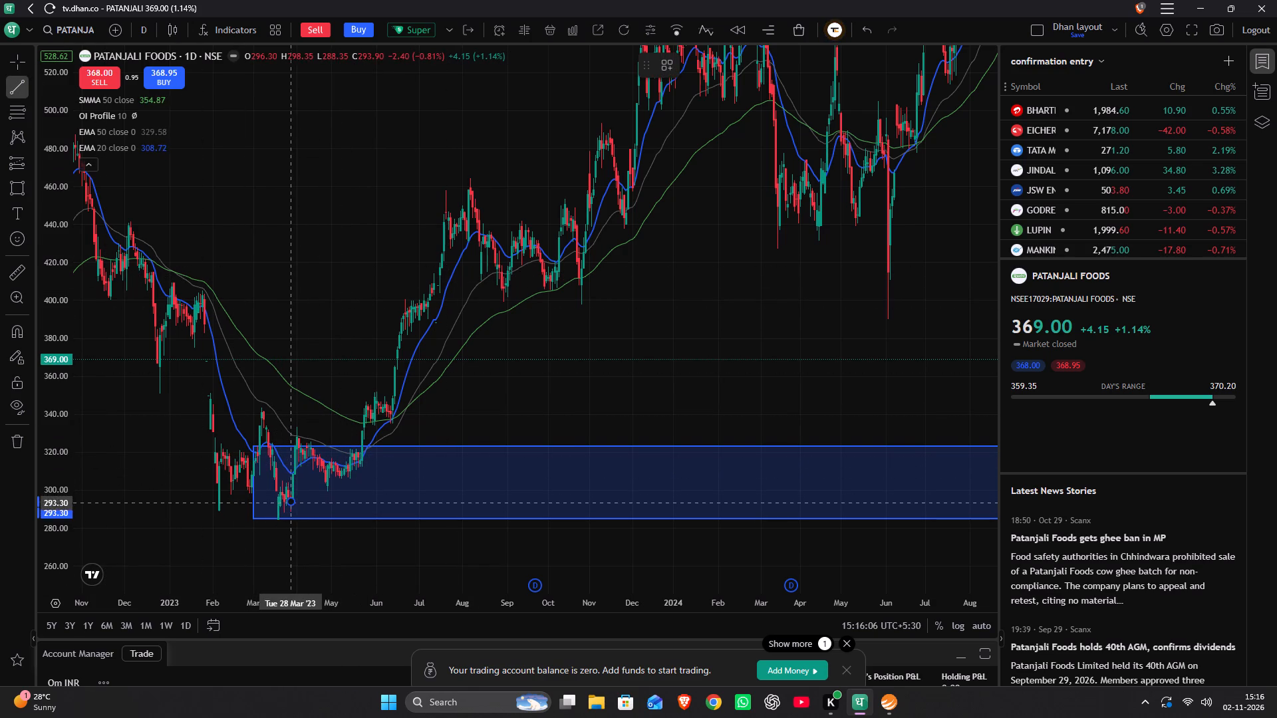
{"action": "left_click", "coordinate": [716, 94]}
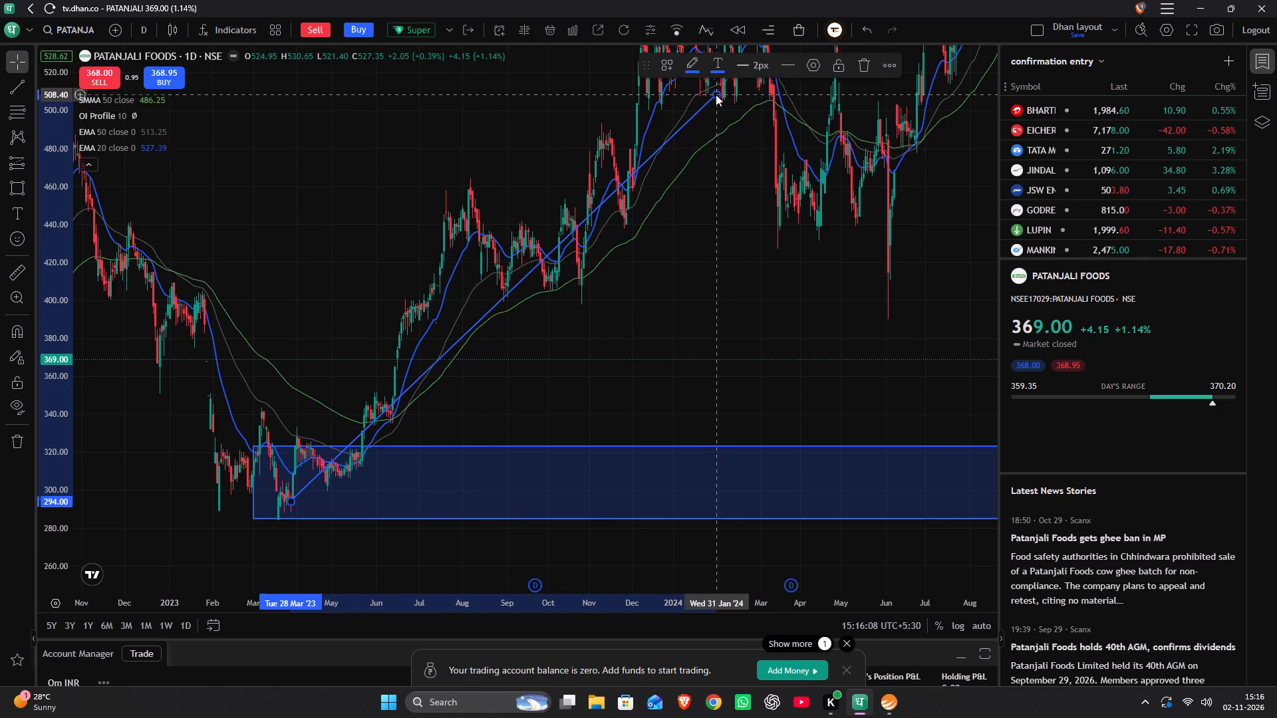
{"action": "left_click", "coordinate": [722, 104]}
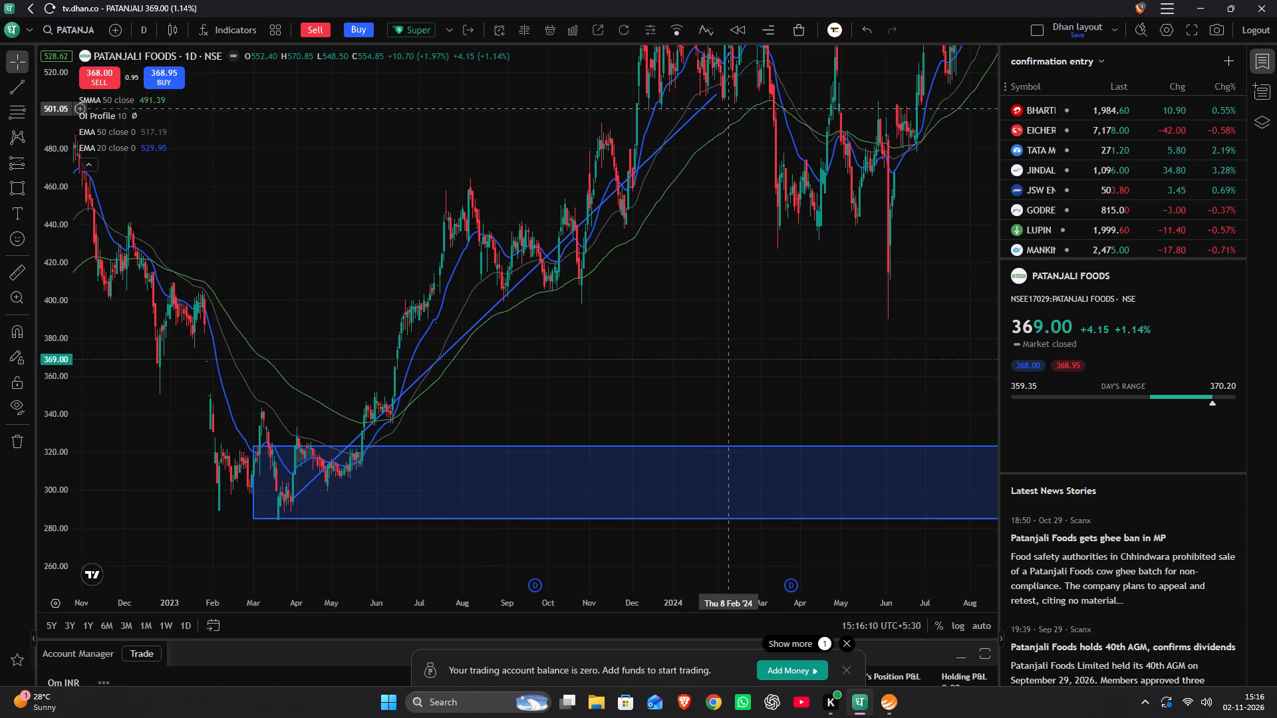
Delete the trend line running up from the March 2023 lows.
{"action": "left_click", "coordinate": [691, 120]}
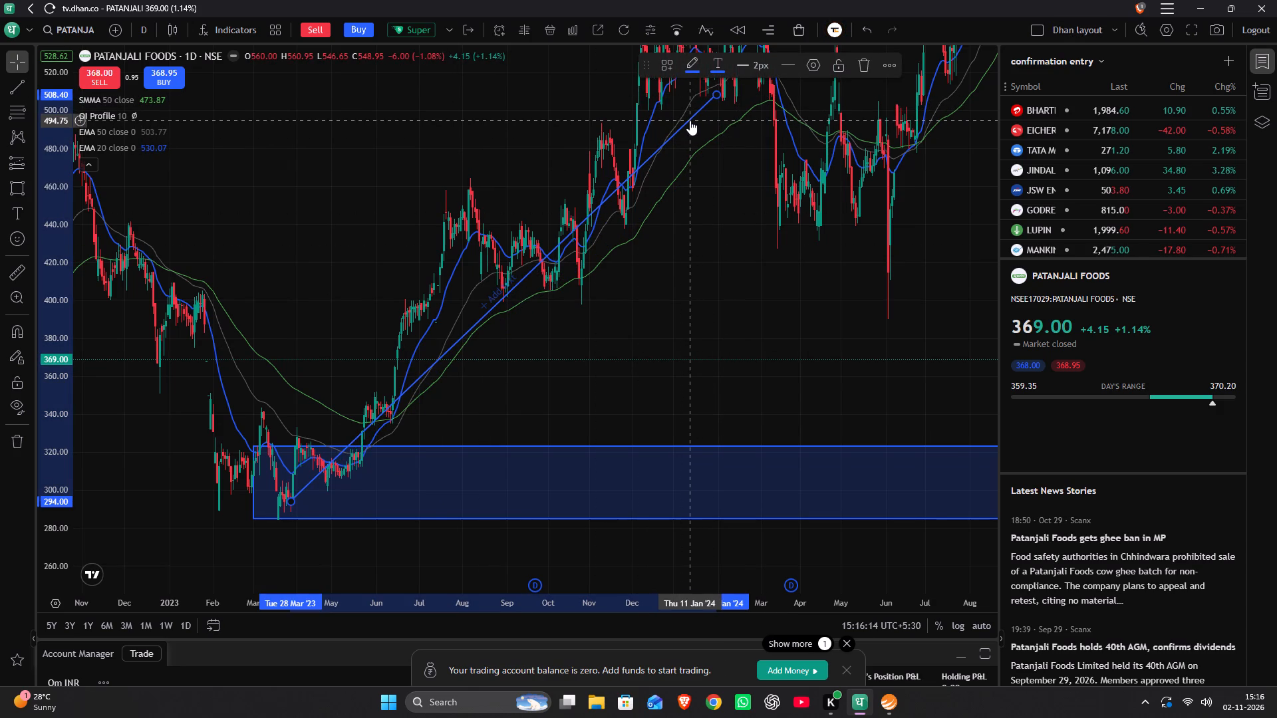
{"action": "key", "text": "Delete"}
Examine the February to June 2023 daily candles that formed the blue demand zone and the rally out of it.
{"action": "left_click_drag", "start_coordinate": [391, 197], "coordinate": [700, 257]}
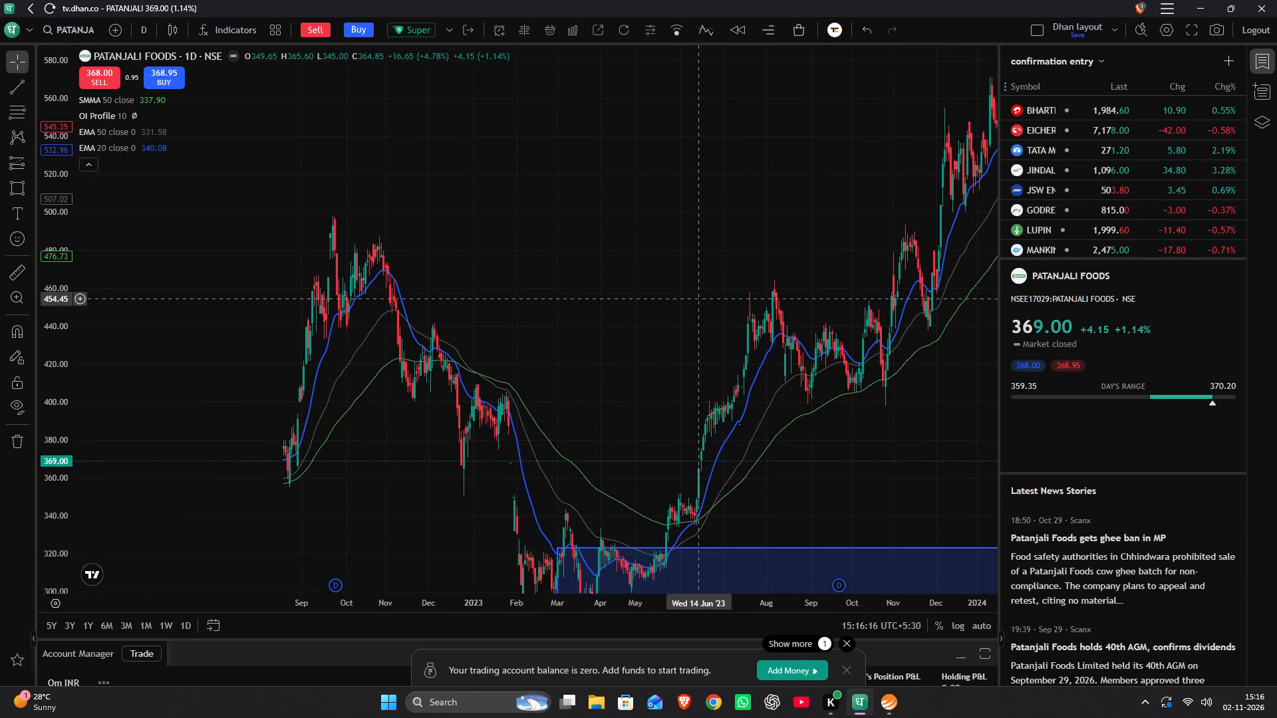
{"action": "left_click_drag", "start_coordinate": [700, 257], "coordinate": [612, 193]}
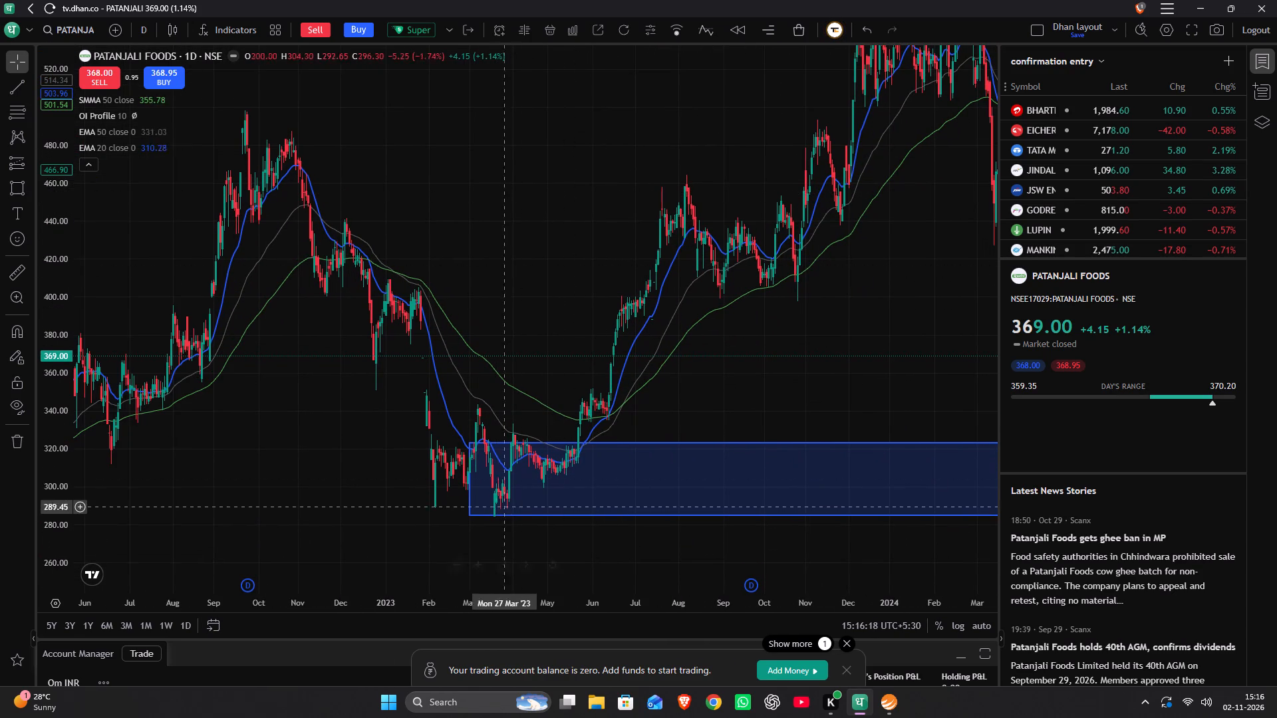
{"action": "scroll", "coordinate": [485, 491], "scroll_direction": "up", "scroll_amount": 6}
{"action": "left_click_drag", "start_coordinate": [96, 233], "coordinate": [414, 144]}
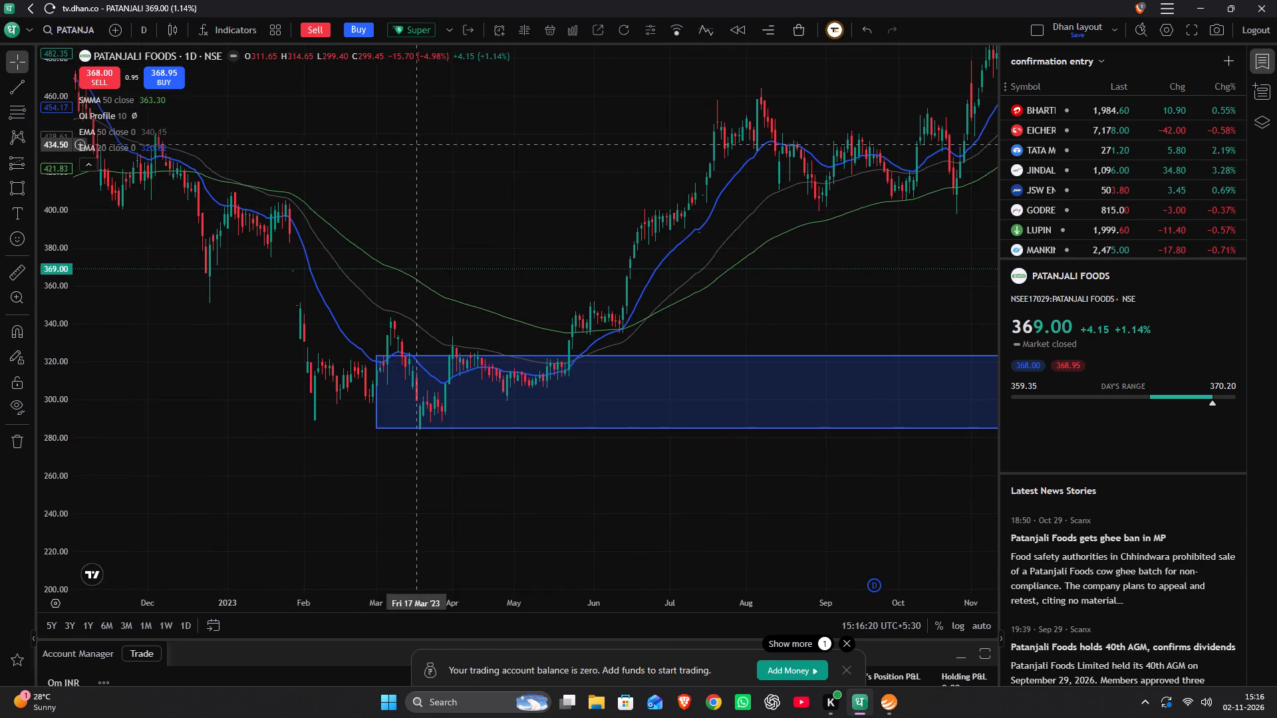
{"action": "scroll", "coordinate": [51, 282], "scroll_direction": "up", "scroll_amount": 17}
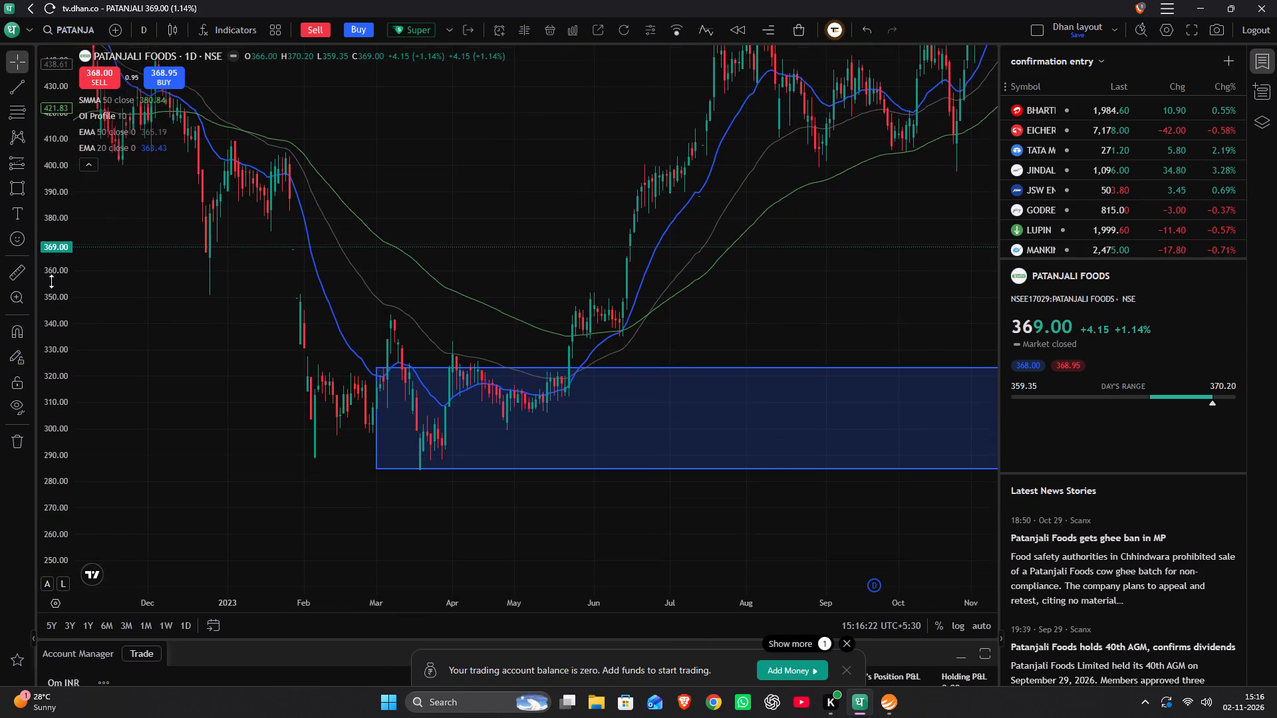
{"action": "scroll", "coordinate": [51, 281], "scroll_direction": "up", "scroll_amount": 4}
{"action": "scroll", "coordinate": [301, 327], "scroll_direction": "up", "scroll_amount": 4}
{"action": "left_click_drag", "start_coordinate": [200, 263], "coordinate": [559, 194]}
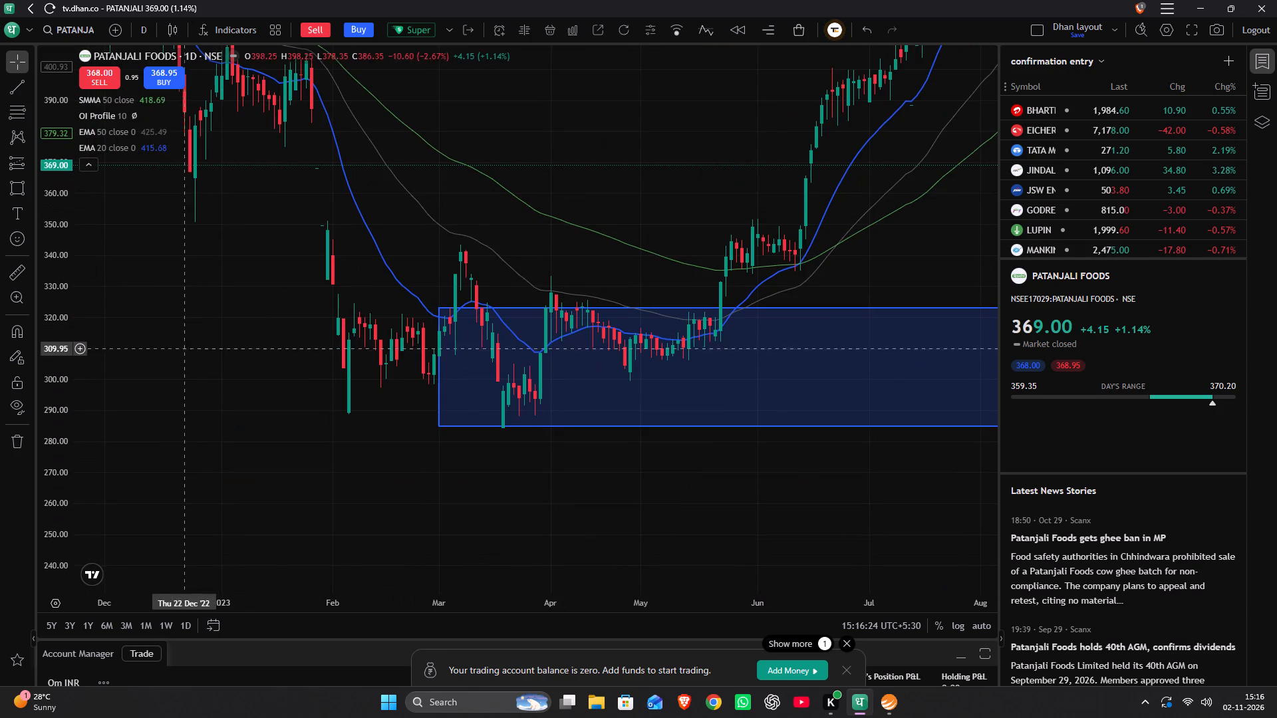
{"action": "scroll", "coordinate": [60, 361], "scroll_direction": "up", "scroll_amount": 10}
{"action": "scroll", "coordinate": [162, 359], "scroll_direction": "up", "scroll_amount": 2}
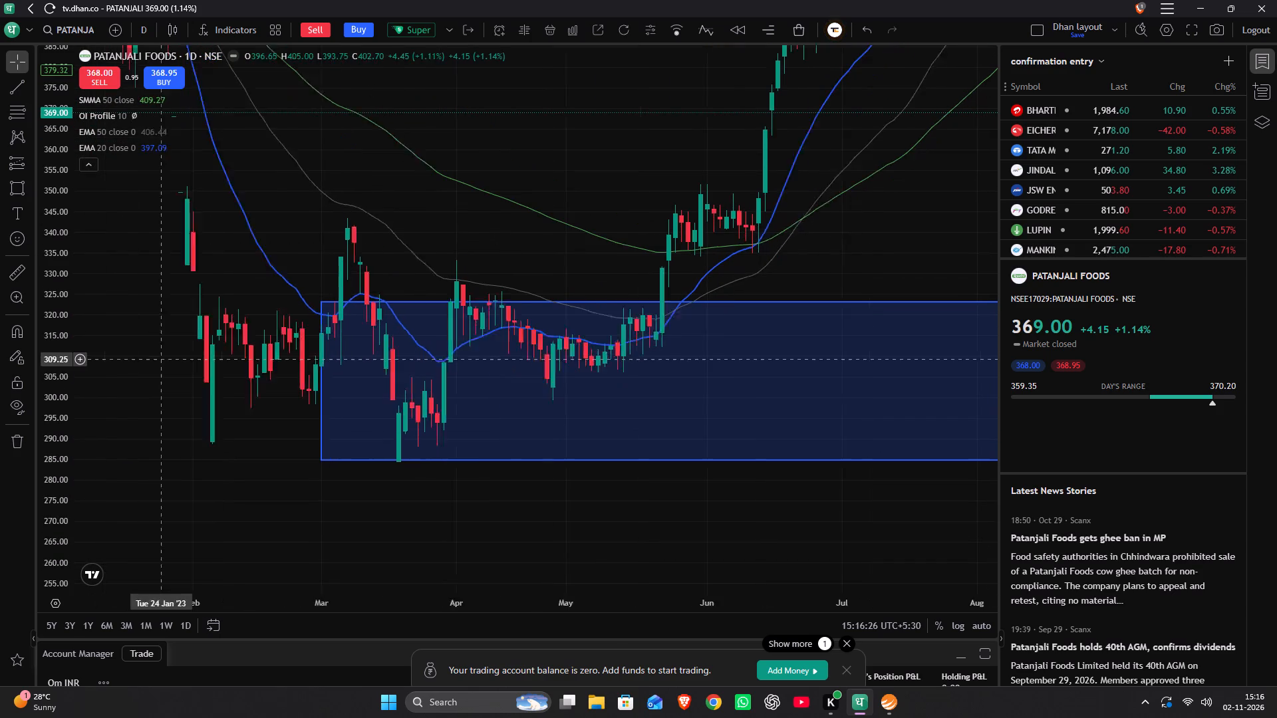
{"action": "scroll", "coordinate": [162, 359], "scroll_direction": "up", "scroll_amount": 2}
{"action": "left_click_drag", "start_coordinate": [384, 237], "coordinate": [581, 205]}
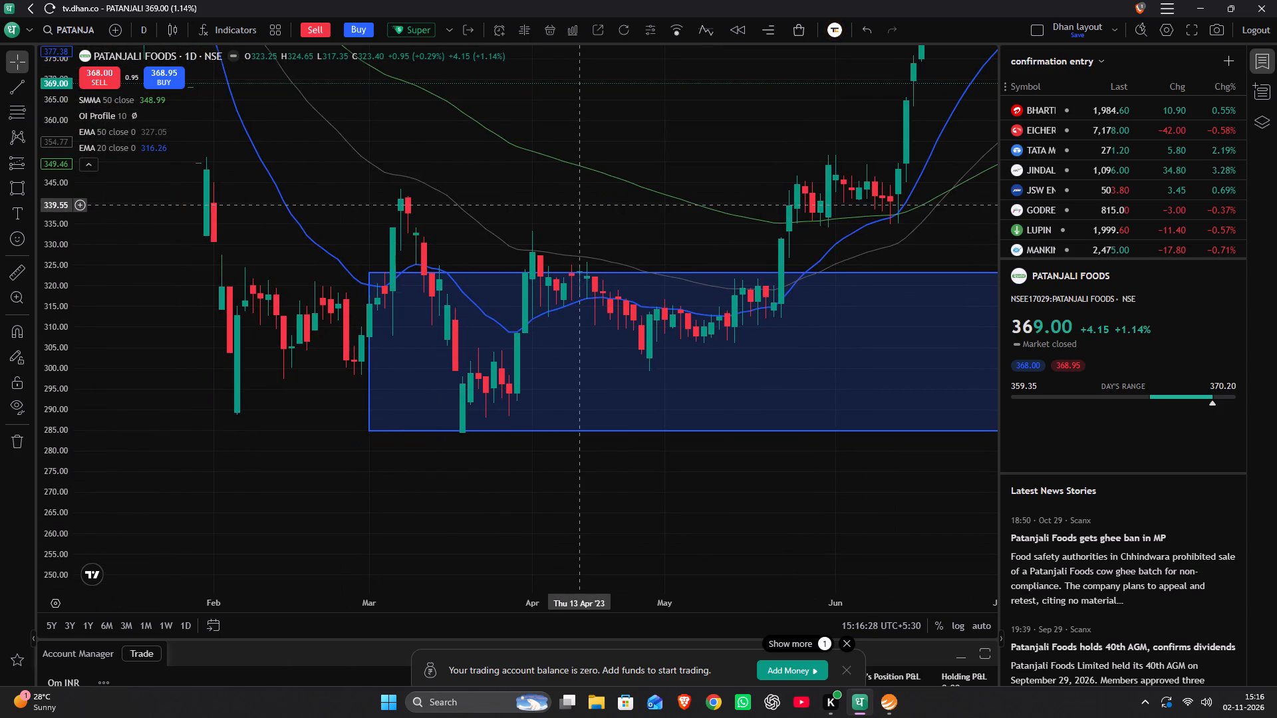
{"action": "scroll", "coordinate": [566, 212], "scroll_direction": "up", "scroll_amount": 2}
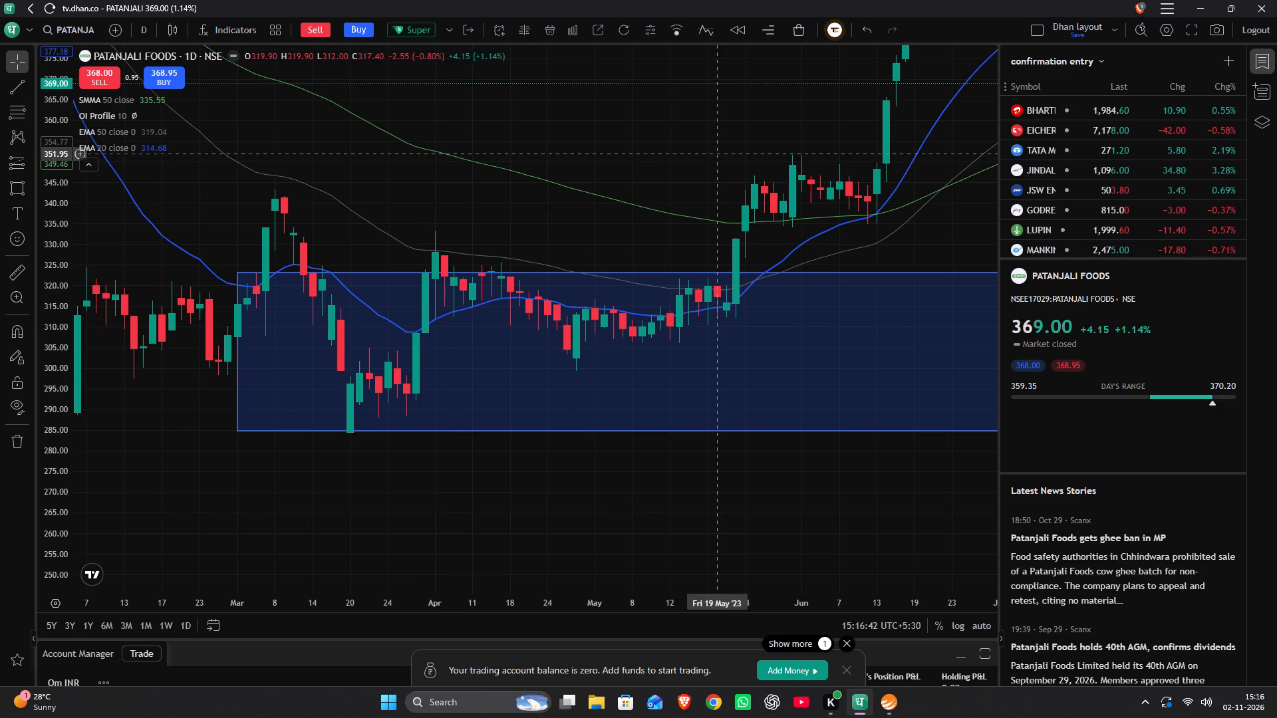
Follow the blue demand zone from its 2023 base to the latest candles and examine how price sits above it.
{"action": "scroll", "coordinate": [780, 172], "scroll_direction": "down", "scroll_amount": 9}
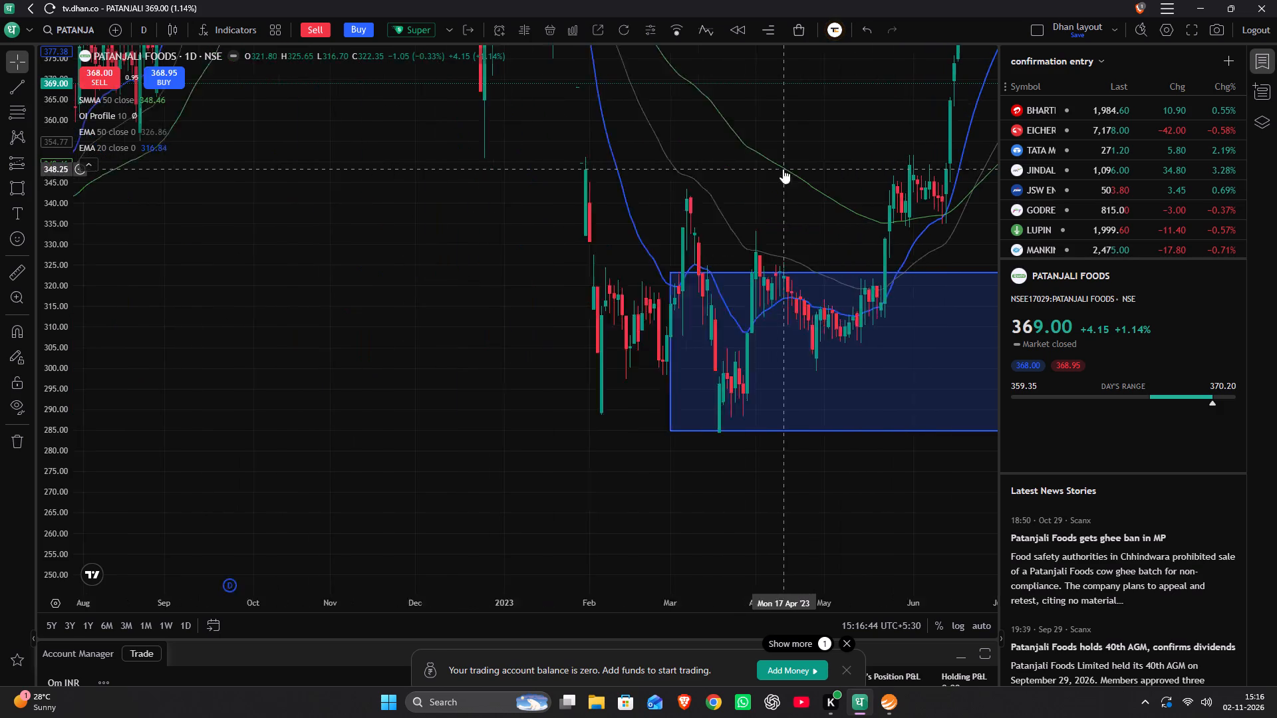
{"action": "scroll", "coordinate": [783, 169], "scroll_direction": "down", "scroll_amount": 1}
{"action": "left_click_drag", "start_coordinate": [786, 161], "coordinate": [238, 308]}
{"action": "left_click_drag", "start_coordinate": [668, 249], "coordinate": [257, 326]}
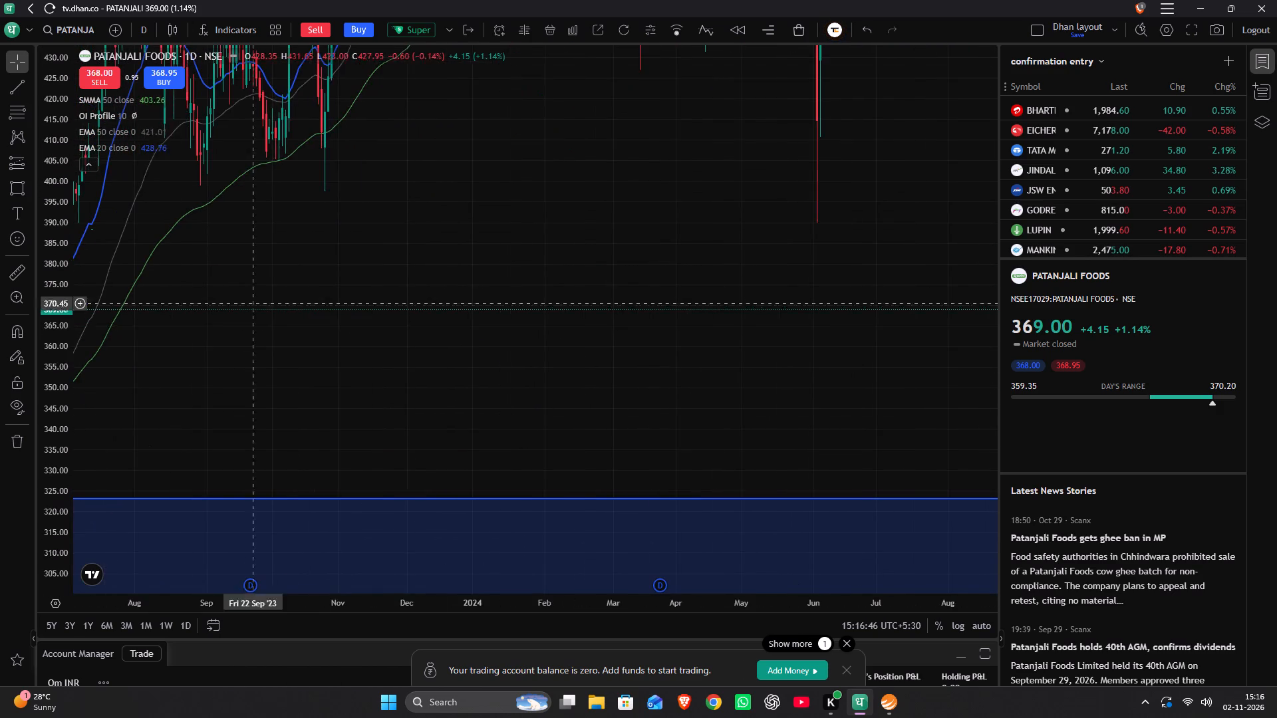
{"action": "scroll", "coordinate": [608, 321], "scroll_direction": "down", "scroll_amount": 7}
{"action": "left_click_drag", "start_coordinate": [714, 289], "coordinate": [239, 281]}
{"action": "left_click_drag", "start_coordinate": [623, 310], "coordinate": [50, 358]}
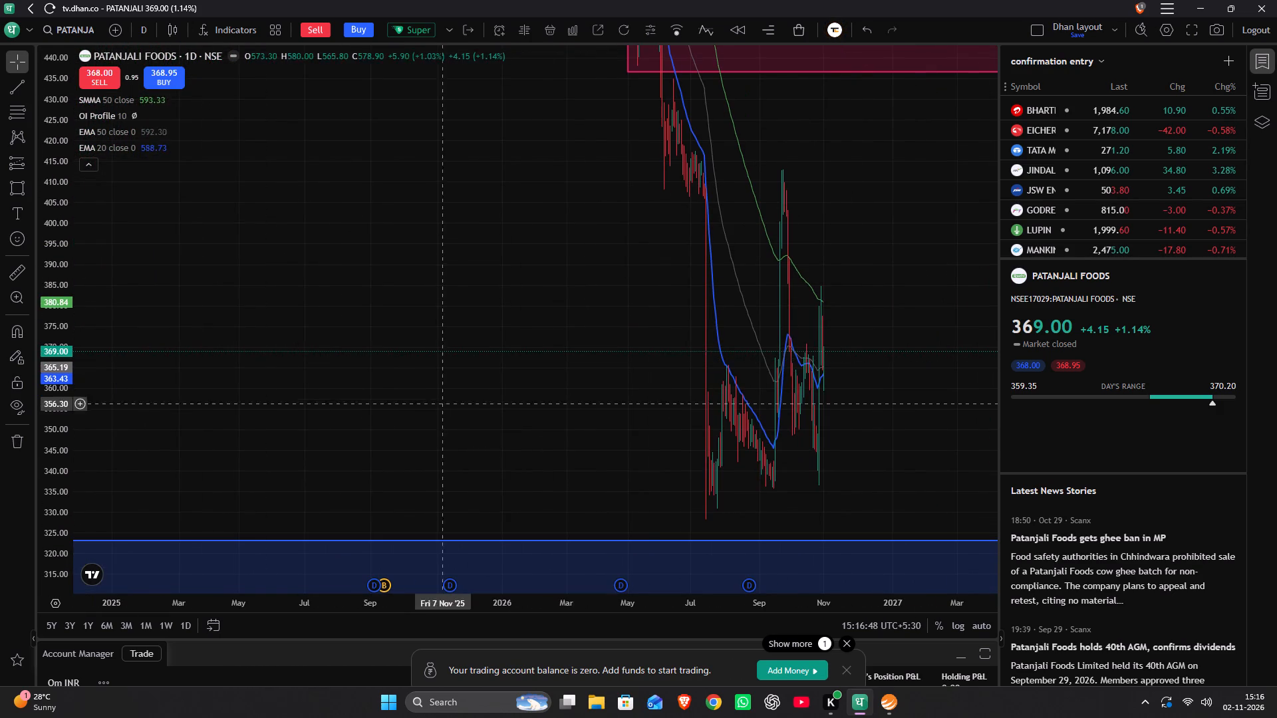
{"action": "left_click_drag", "start_coordinate": [652, 427], "coordinate": [547, 338]}
{"action": "scroll", "coordinate": [547, 338], "scroll_direction": "up", "scroll_amount": 11}
{"action": "left_click_drag", "start_coordinate": [244, 357], "coordinate": [291, 357]}
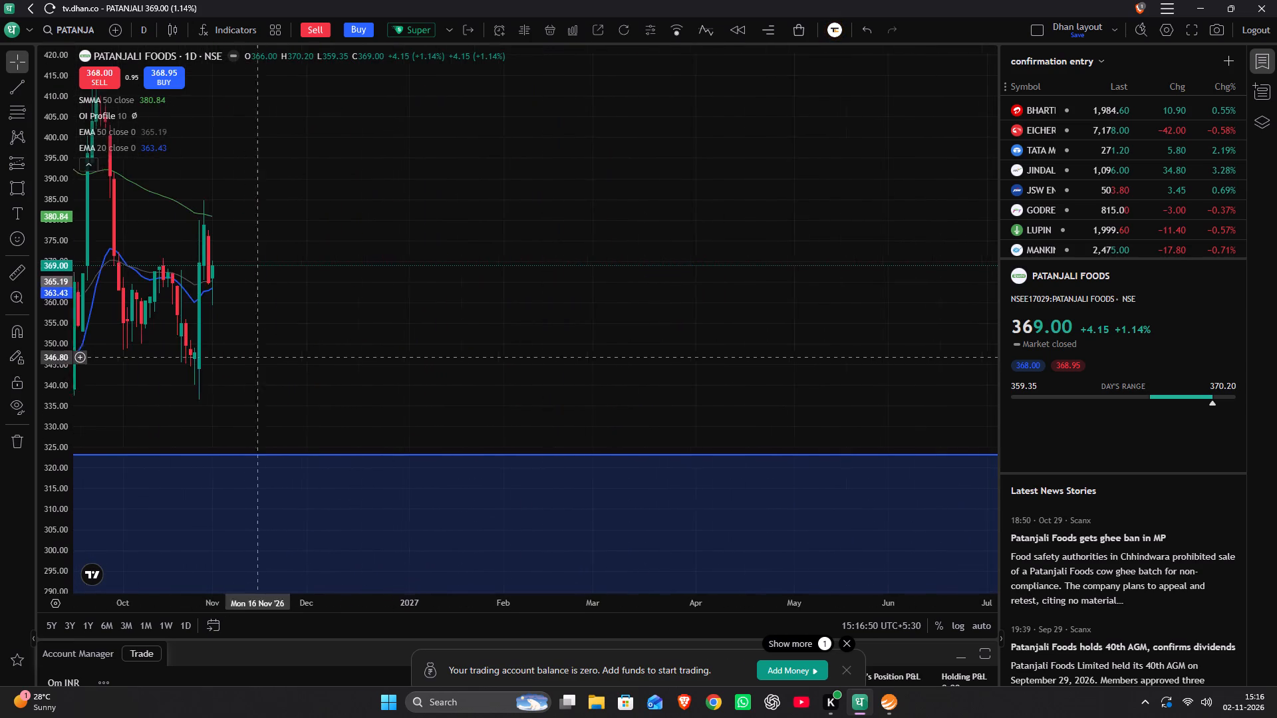
{"action": "left_click_drag", "start_coordinate": [291, 357], "coordinate": [686, 303]}
{"action": "scroll", "coordinate": [684, 305], "scroll_direction": "up", "scroll_amount": 6}
{"action": "left_click_drag", "start_coordinate": [307, 317], "coordinate": [720, 284]}
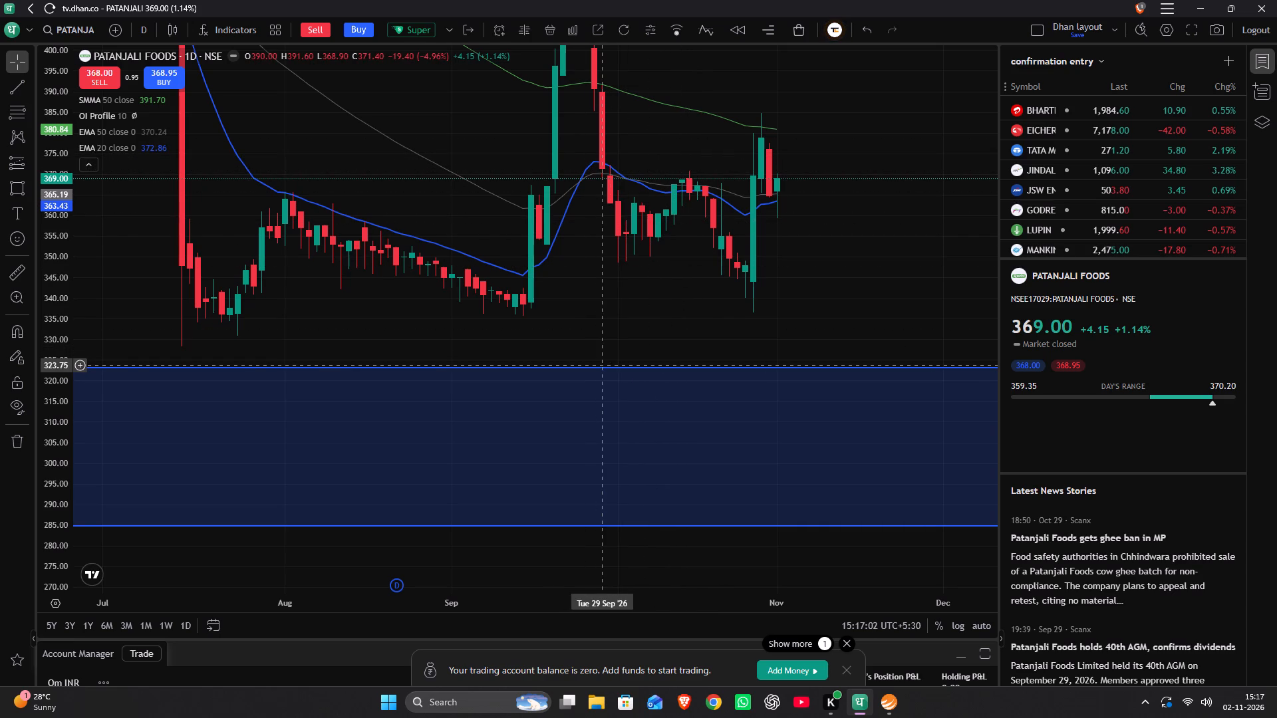
Examine the June to November 2026 daily price swings between the red zone and the blue zone's upper edge.
{"action": "scroll", "coordinate": [603, 247], "scroll_direction": "down", "scroll_amount": 3}
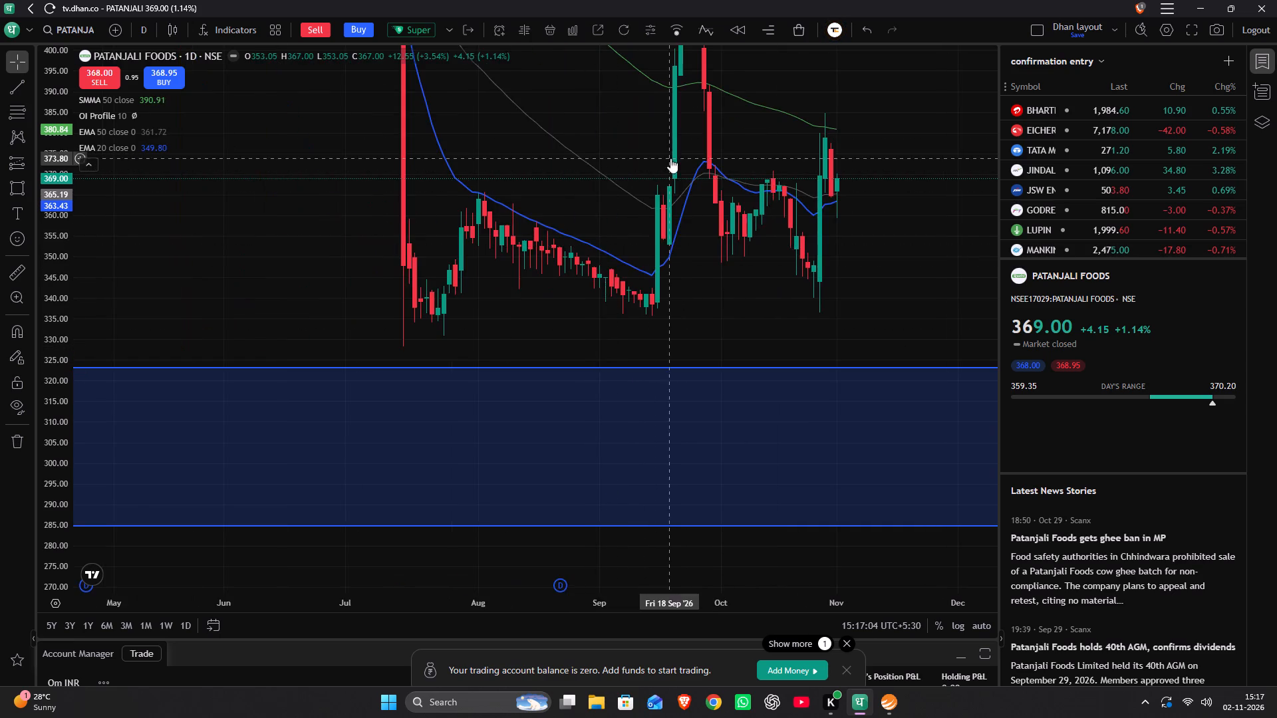
{"action": "left_click_drag", "start_coordinate": [670, 158], "coordinate": [584, 380]}
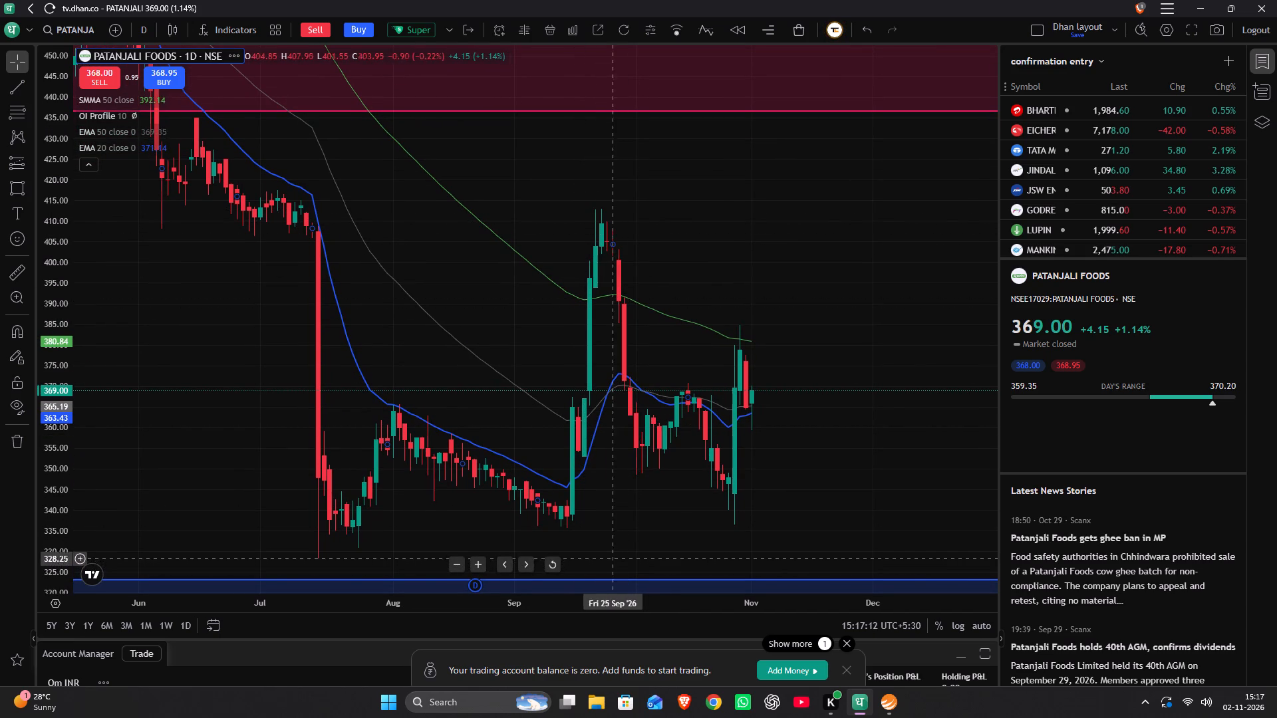
{"action": "left_click_drag", "start_coordinate": [583, 522], "coordinate": [624, 445]}
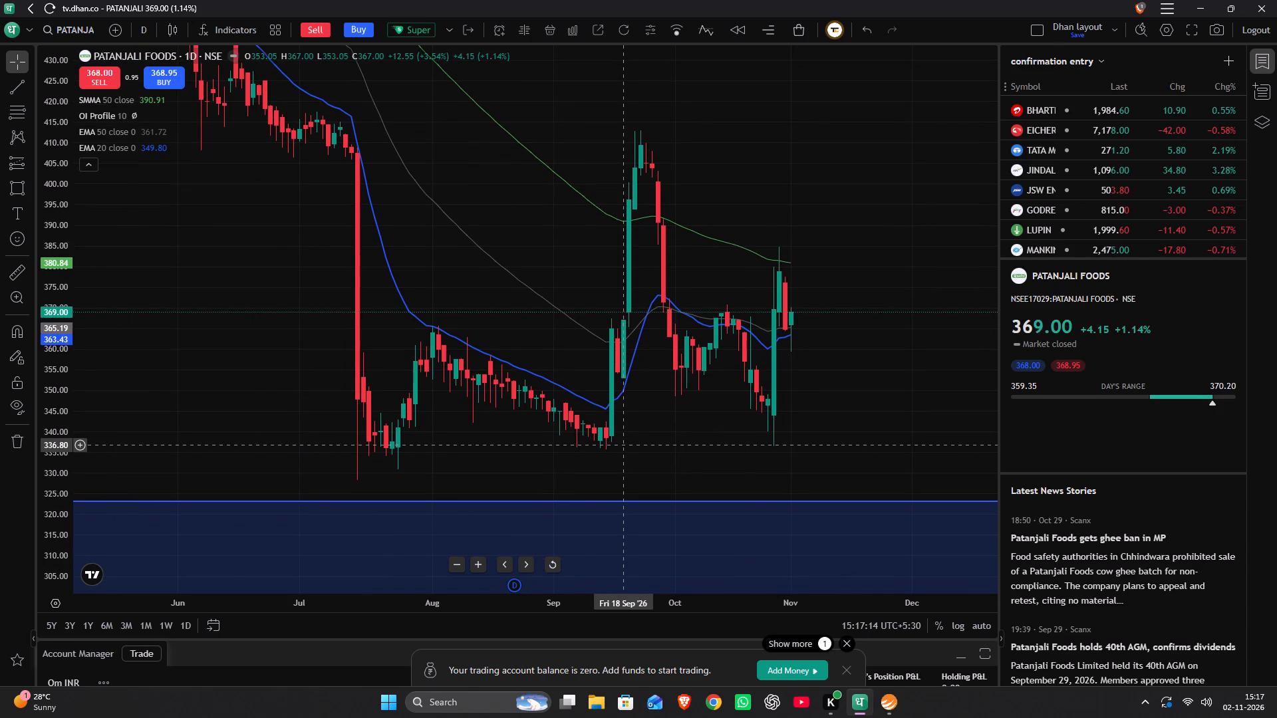
{"action": "left_click_drag", "start_coordinate": [624, 445], "coordinate": [622, 444]}
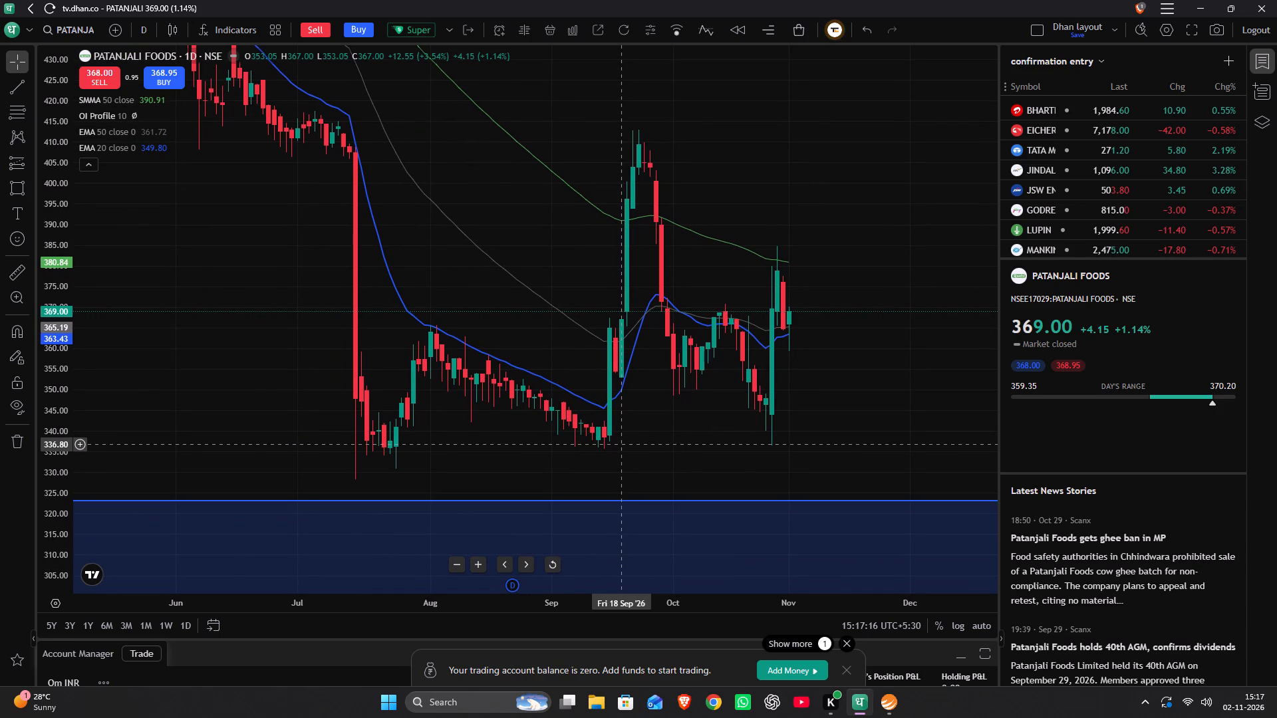
Create a price alert on Patanjali Foods for price crossing 322, just below the blue zone's upper edge.
{"action": "left_click_drag", "start_coordinate": [622, 444], "coordinate": [627, 372]}
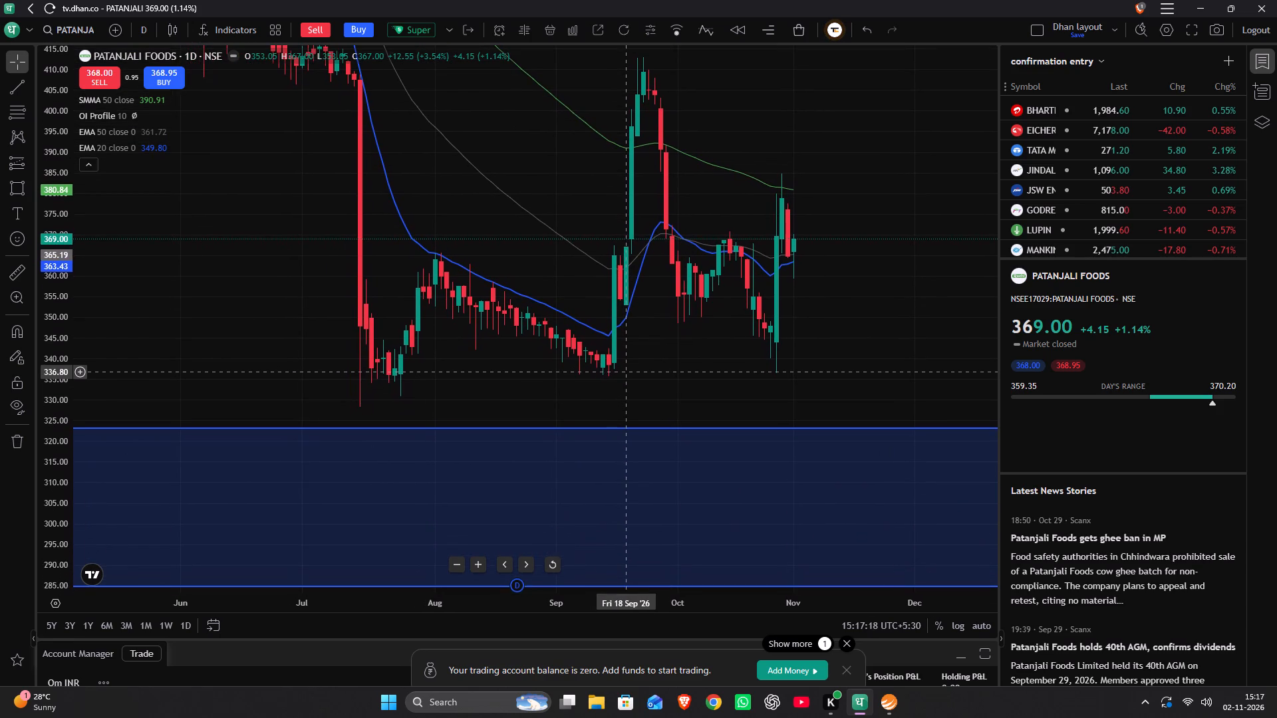
{"action": "left_click_drag", "start_coordinate": [627, 372], "coordinate": [595, 528]}
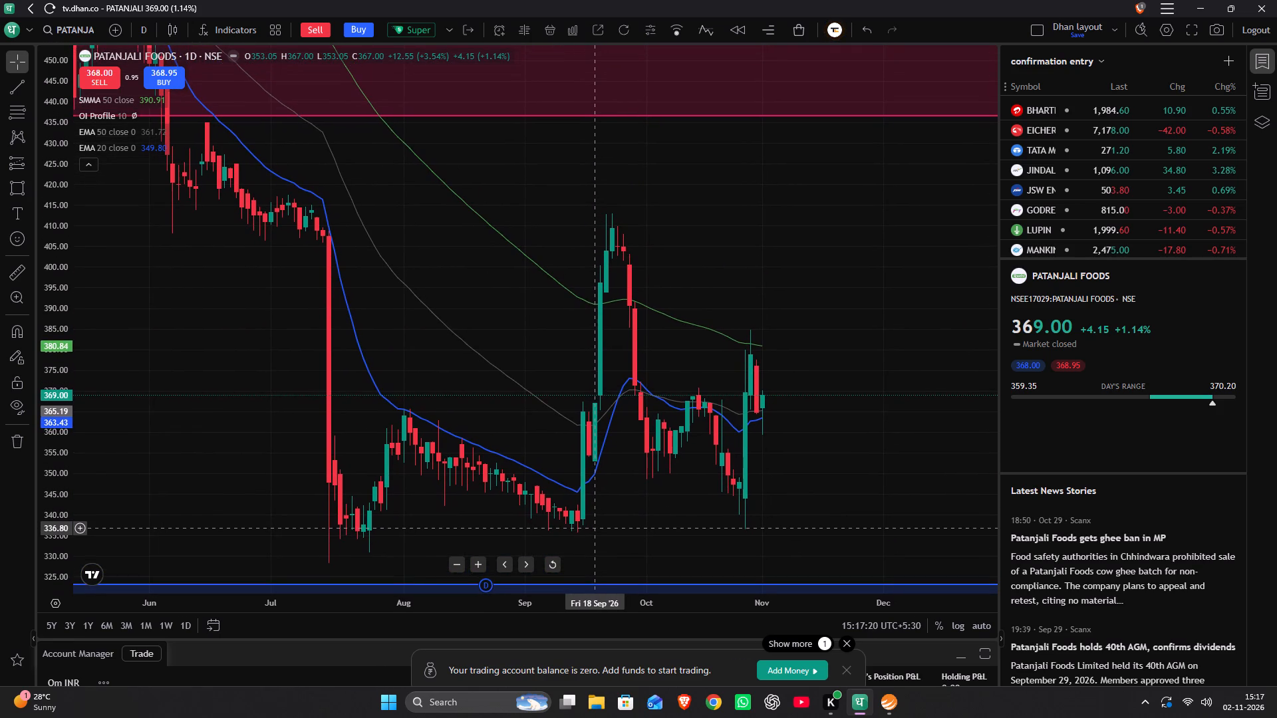
{"action": "left_click_drag", "start_coordinate": [595, 528], "coordinate": [595, 527]}
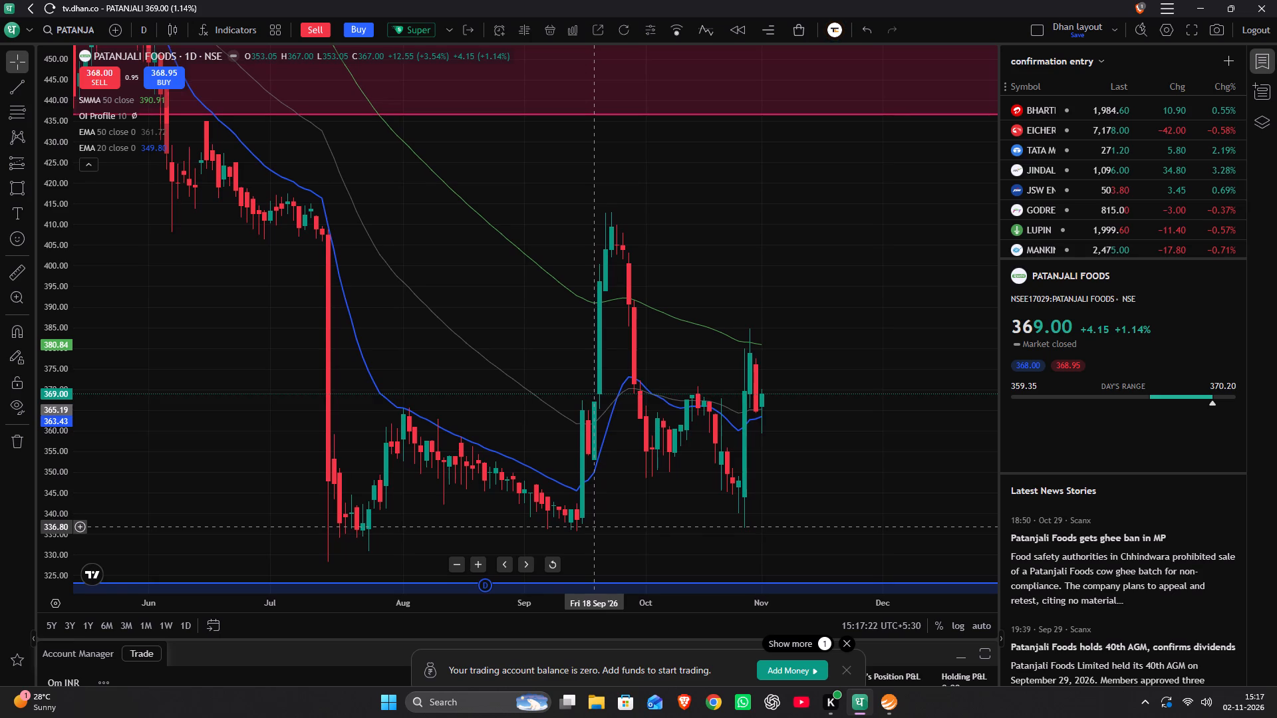
{"action": "left_click_drag", "start_coordinate": [595, 527], "coordinate": [658, 299]}
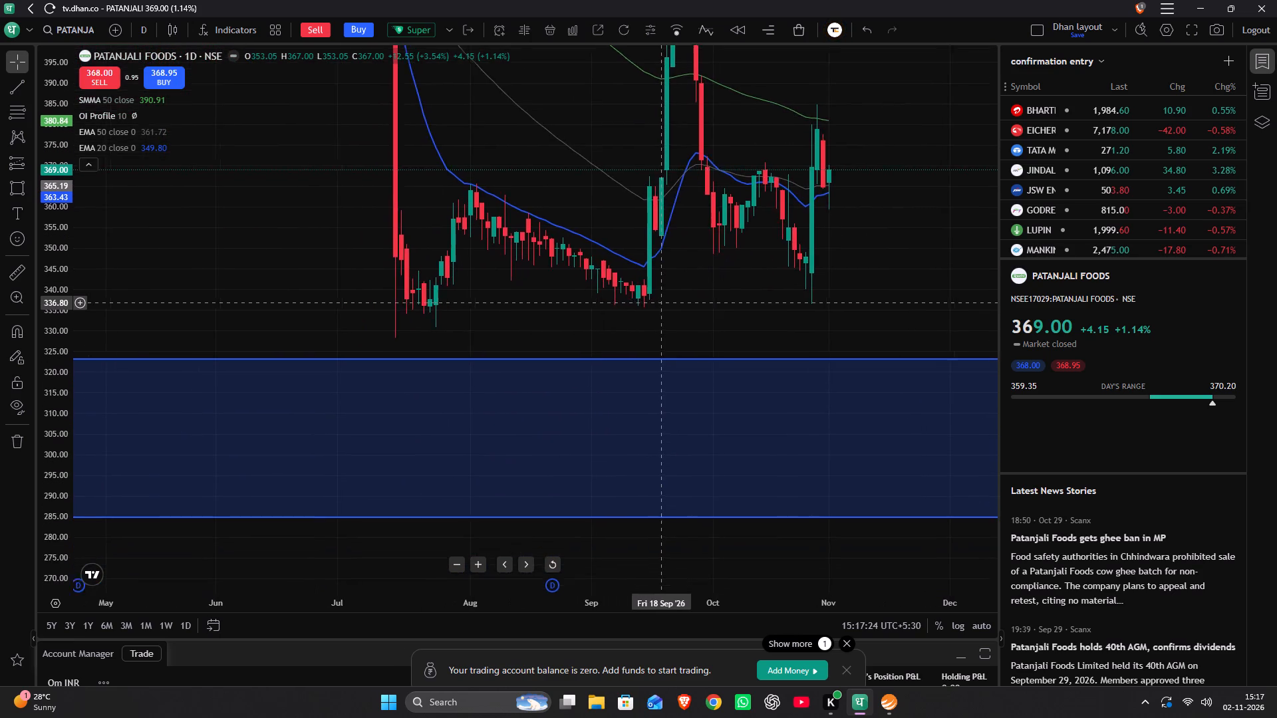
{"action": "left_click_drag", "start_coordinate": [658, 299], "coordinate": [471, 206]}
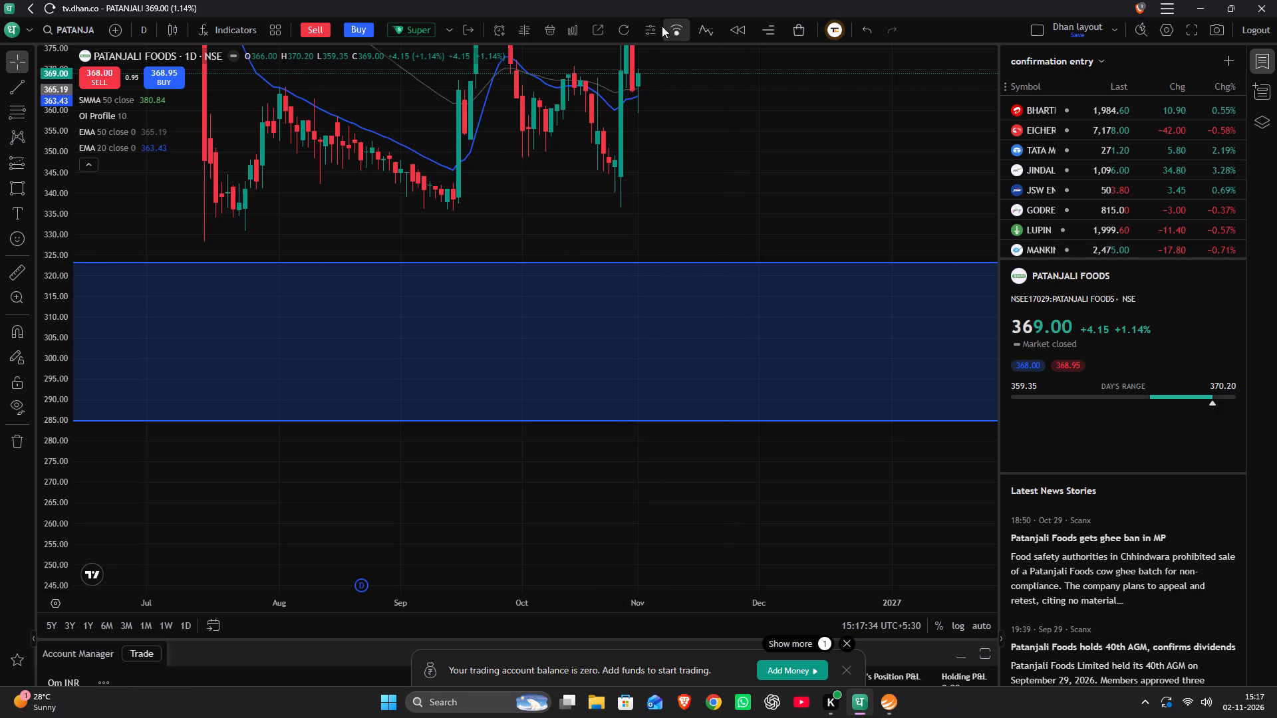
{"action": "left_click", "coordinate": [509, 30]}
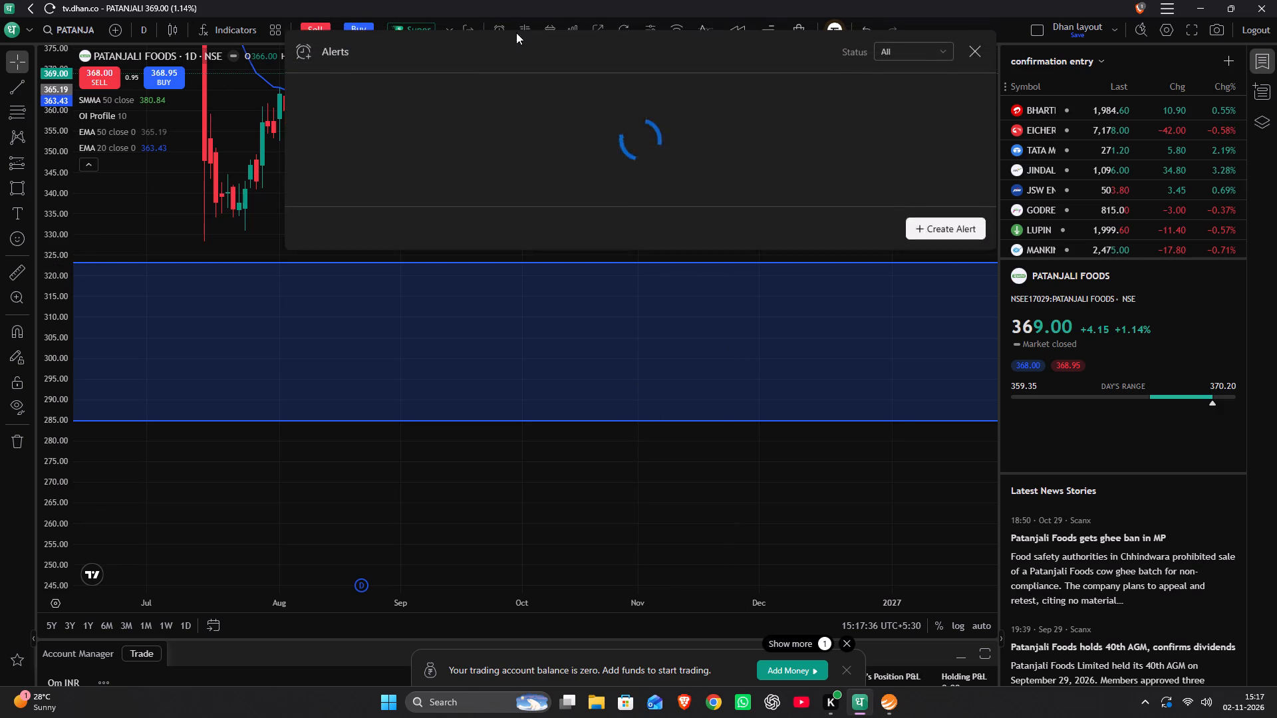
{"action": "left_click", "coordinate": [911, 427]}
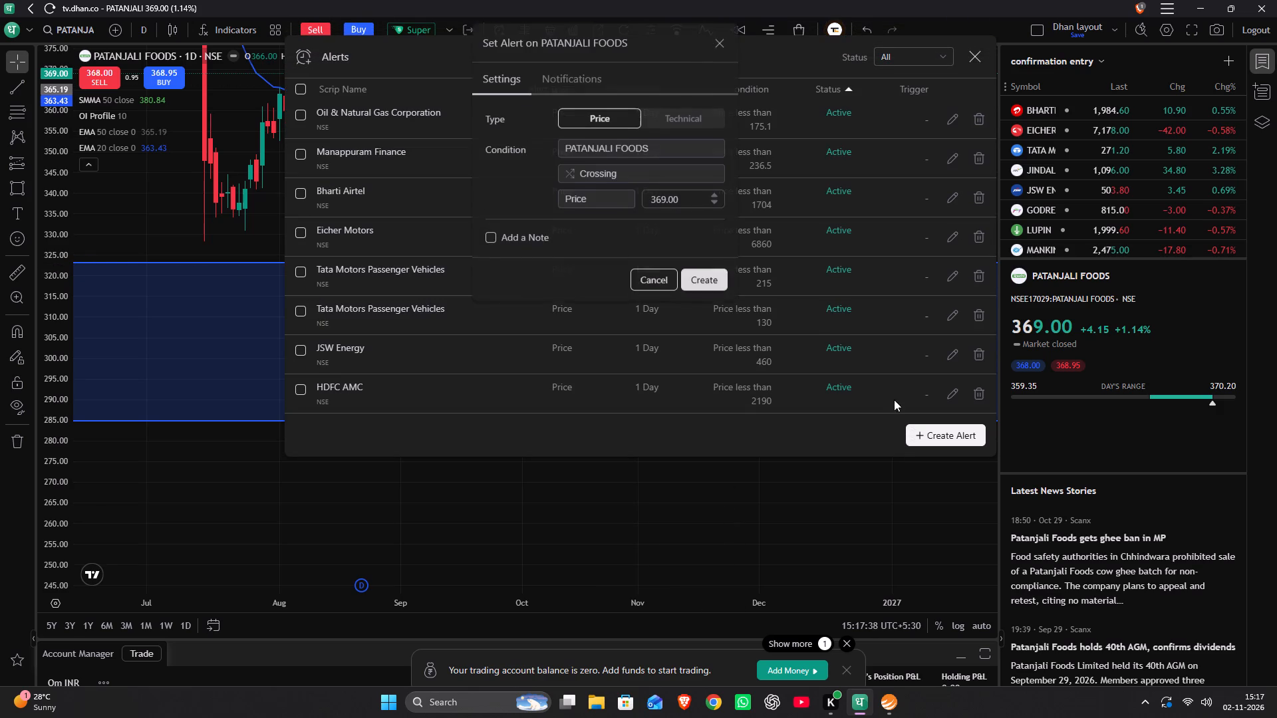
{"action": "left_click_drag", "start_coordinate": [678, 205], "coordinate": [611, 219]}
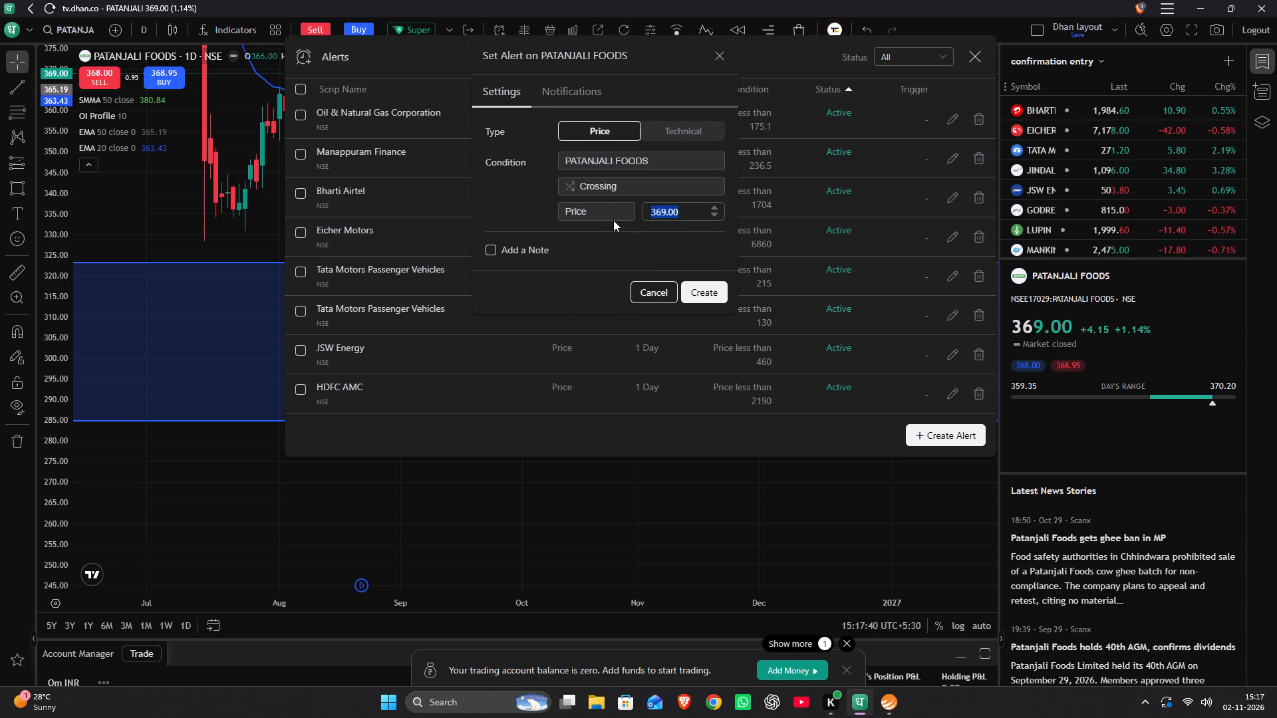
{"action": "key", "text": "BackSpace"}
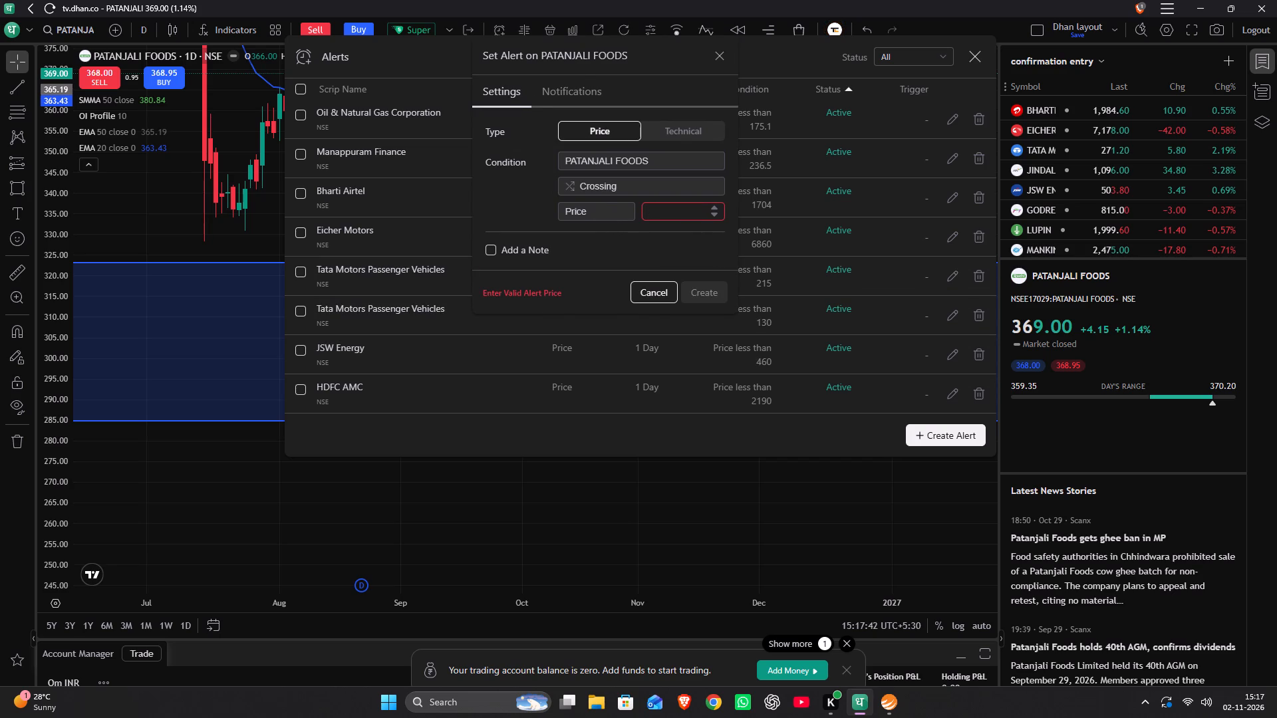
{"action": "type", "text": "322"}
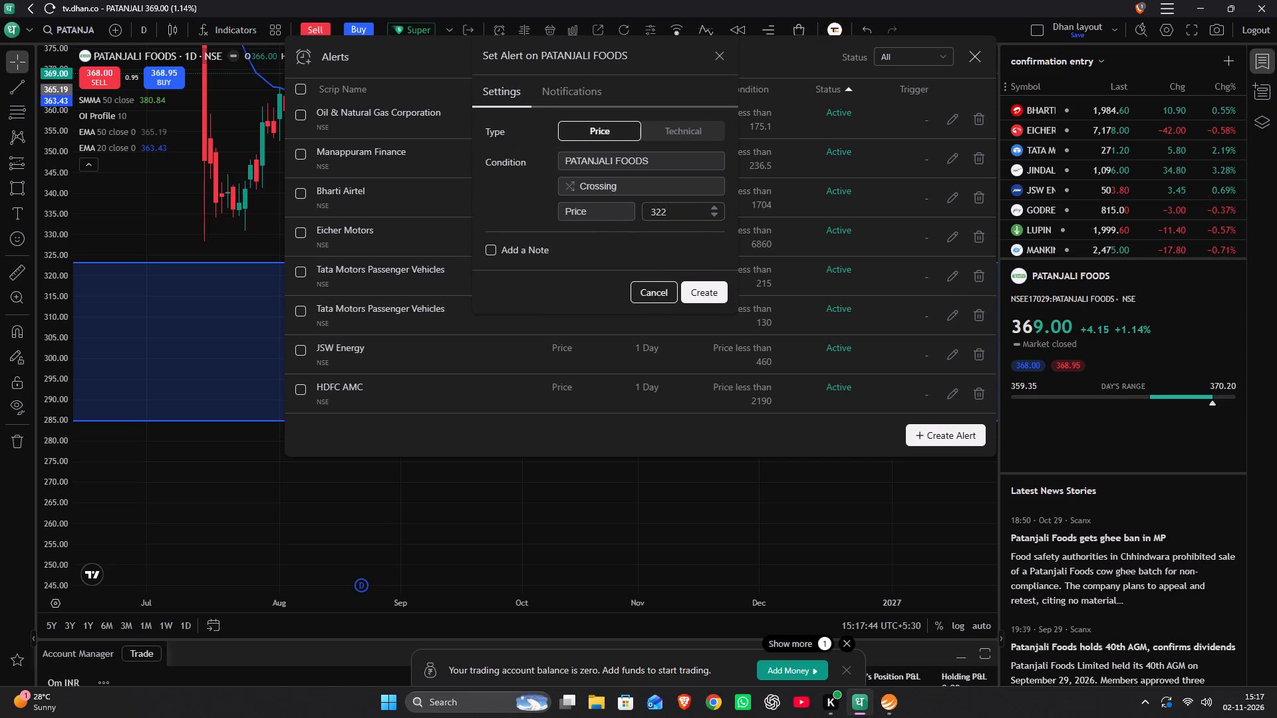
{"action": "left_click", "coordinate": [702, 289]}
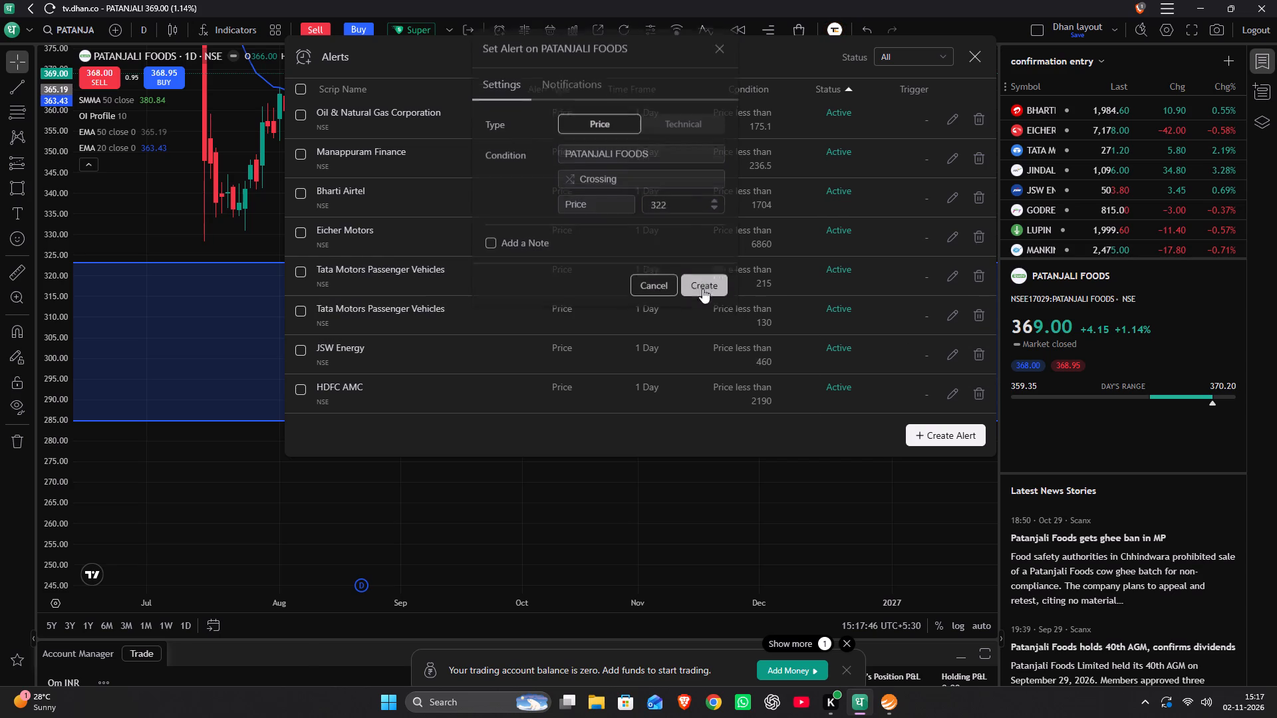
{"action": "left_click", "coordinate": [972, 64]}
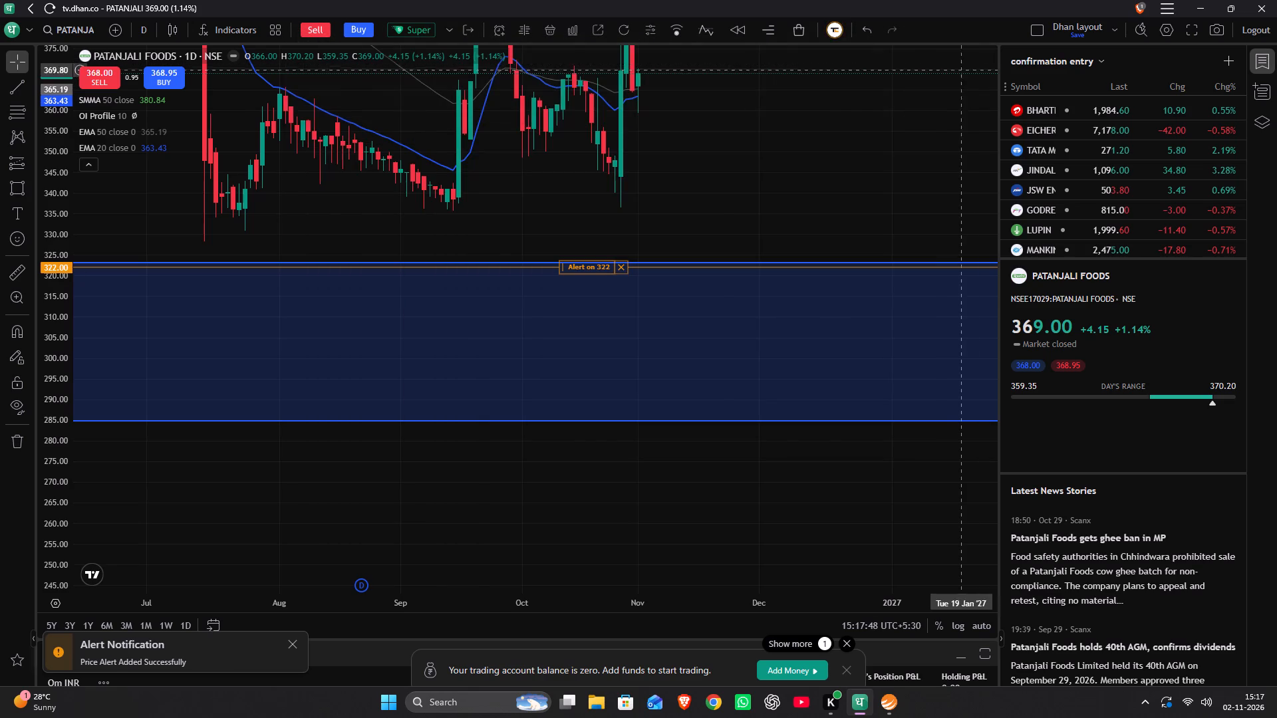
Search the symbols for Paytm.
{"action": "scroll", "coordinate": [912, 112], "scroll_direction": "down", "scroll_amount": 7}
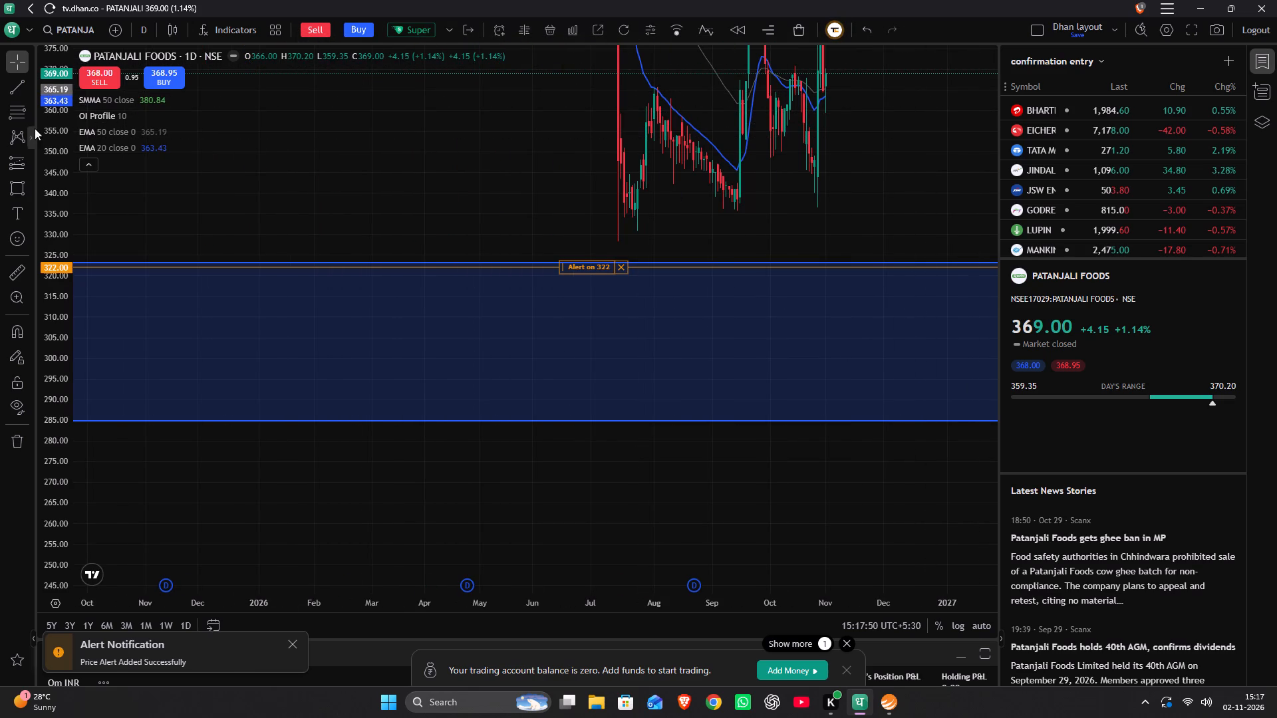
{"action": "left_click", "coordinate": [91, 25]}
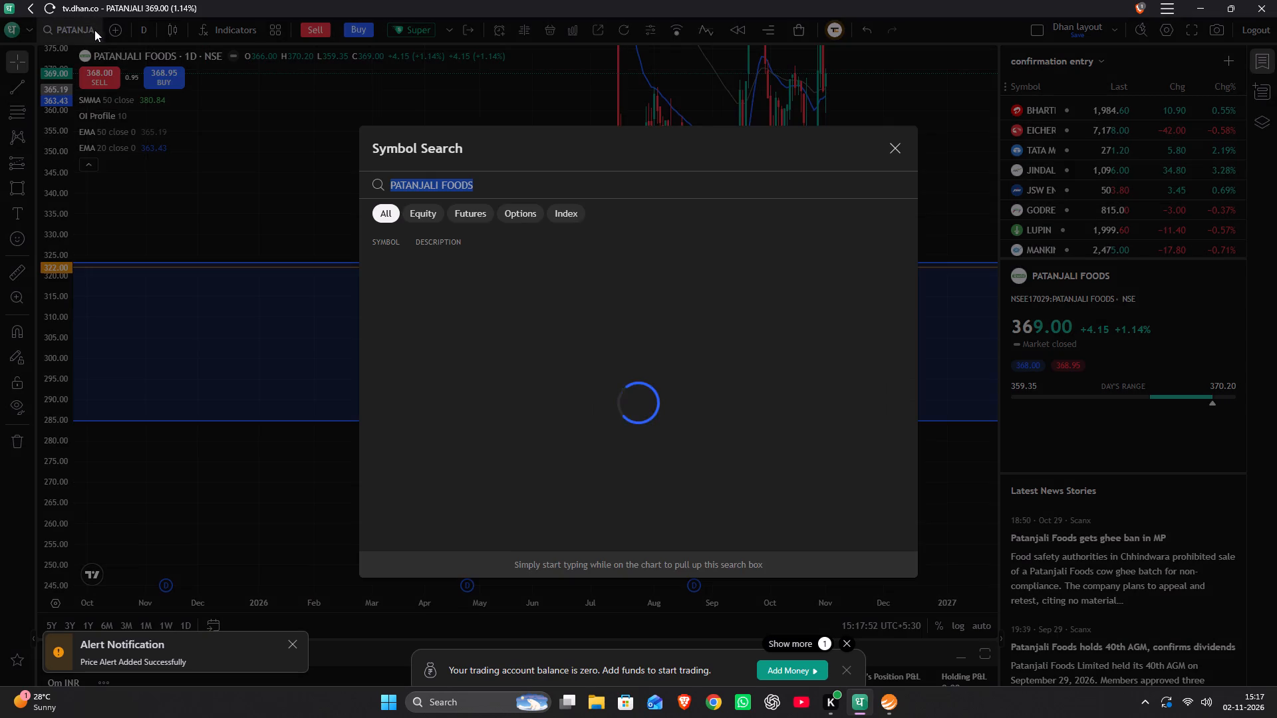
{"action": "key", "text": "BackSpace"}
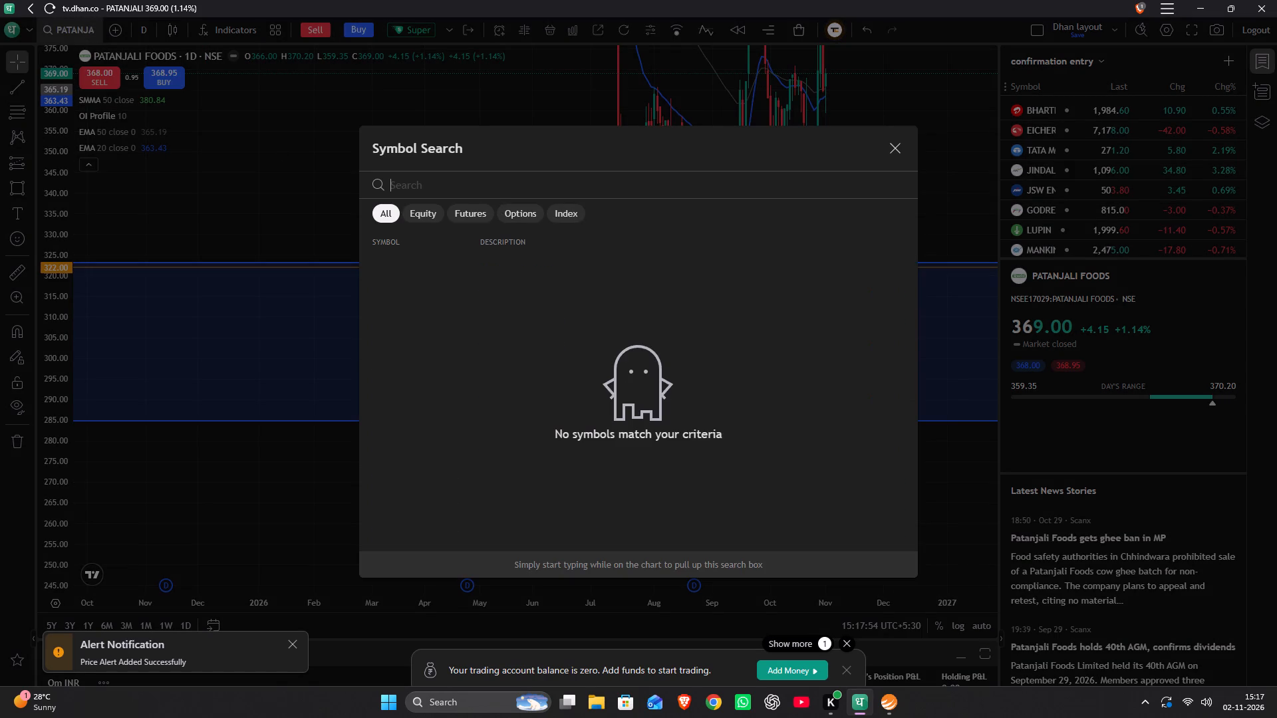
{"action": "type", "text": "paytm"}
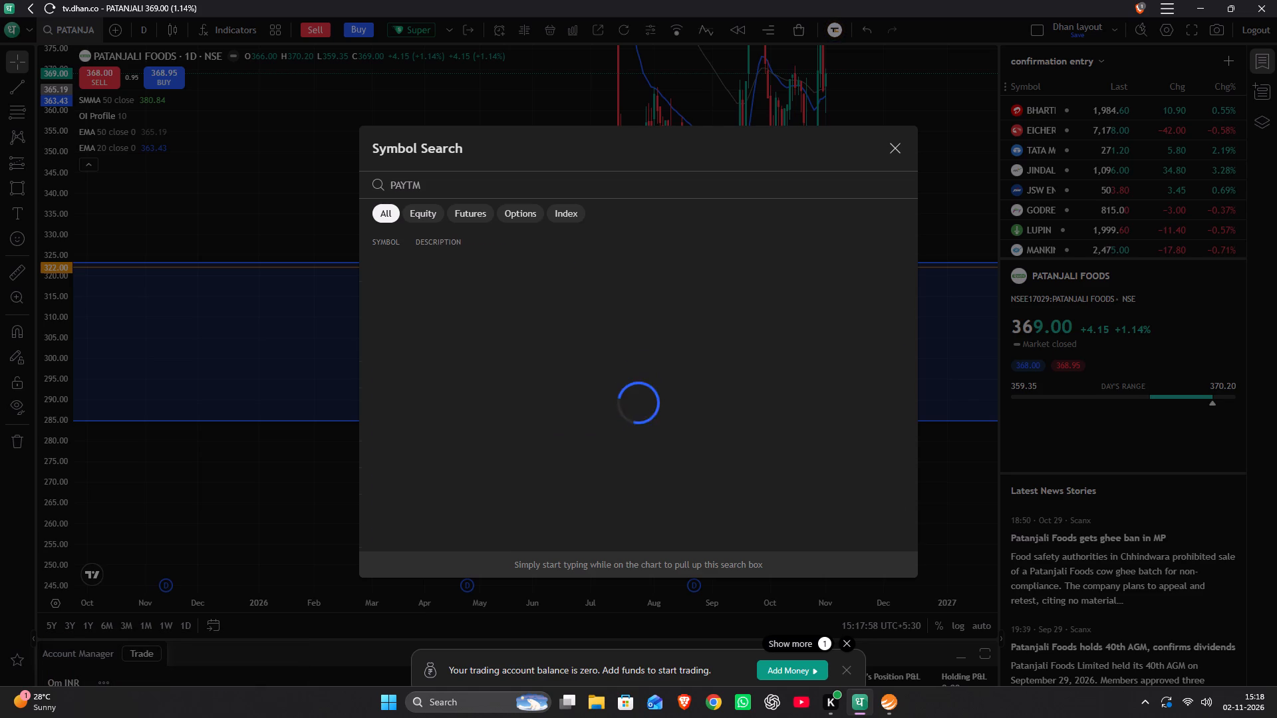
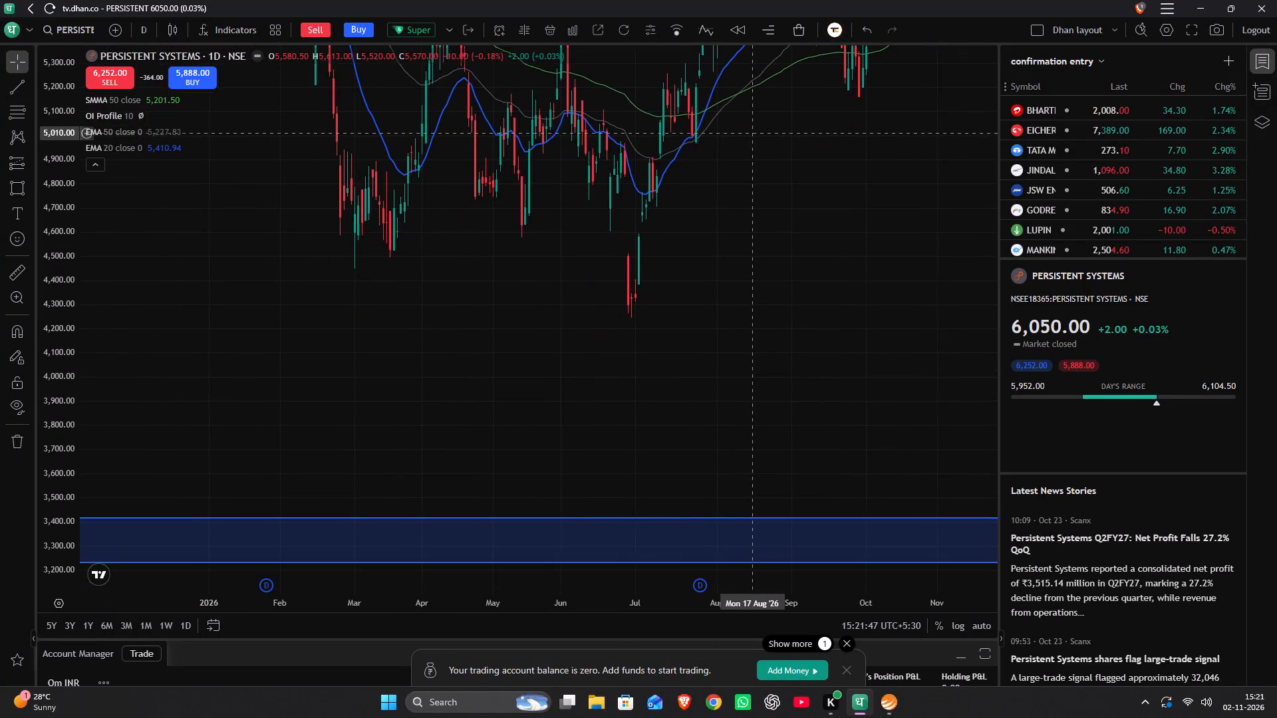
Examine Persistent Systems' daily price swings between the red zone and the blue demand zone, back to the blue zone's 2024 base.
{"action": "left_click_drag", "start_coordinate": [752, 133], "coordinate": [703, 403]}
{"action": "scroll", "coordinate": [703, 402], "scroll_direction": "up", "scroll_amount": 2}
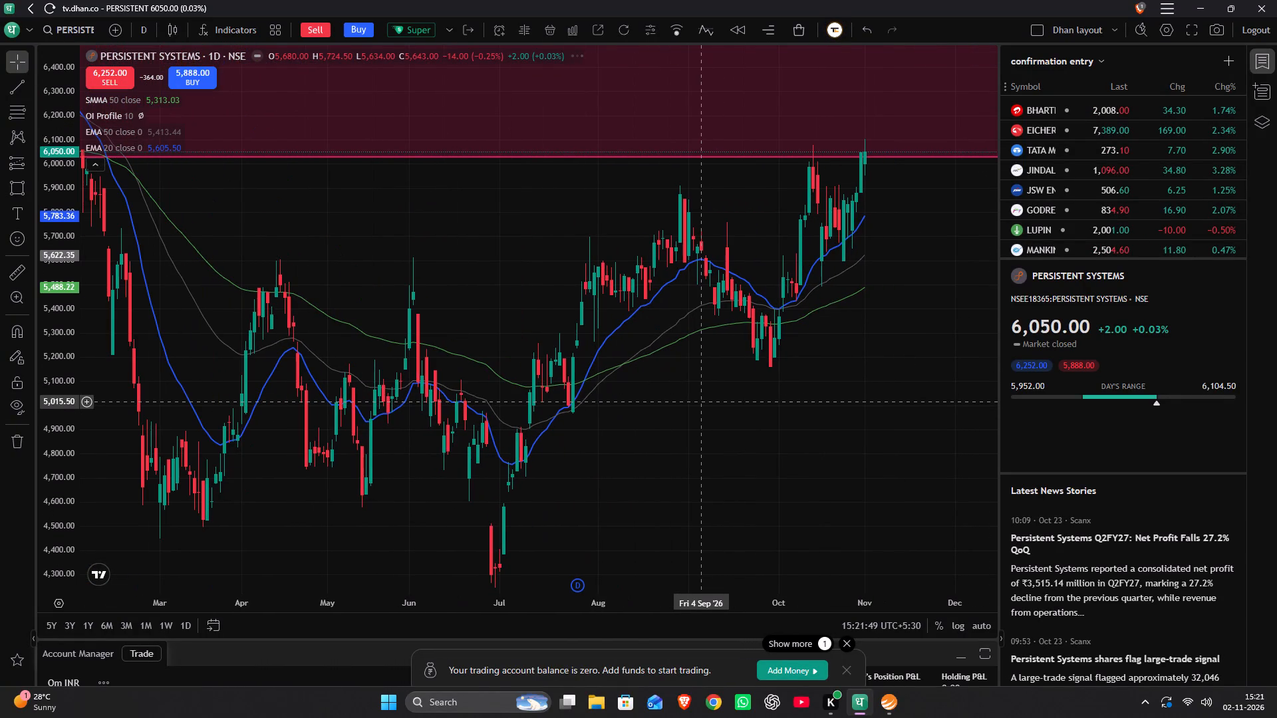
{"action": "scroll", "coordinate": [703, 401], "scroll_direction": "up", "scroll_amount": 2}
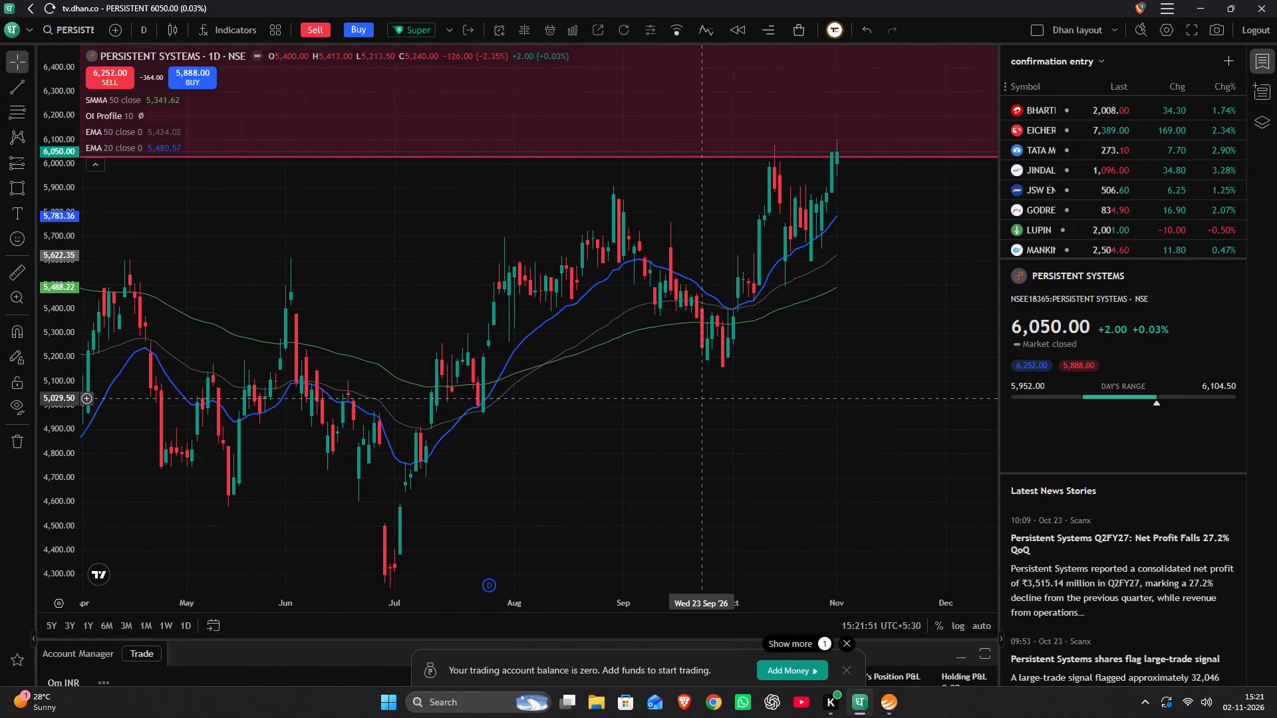
{"action": "scroll", "coordinate": [703, 398], "scroll_direction": "up", "scroll_amount": 1}
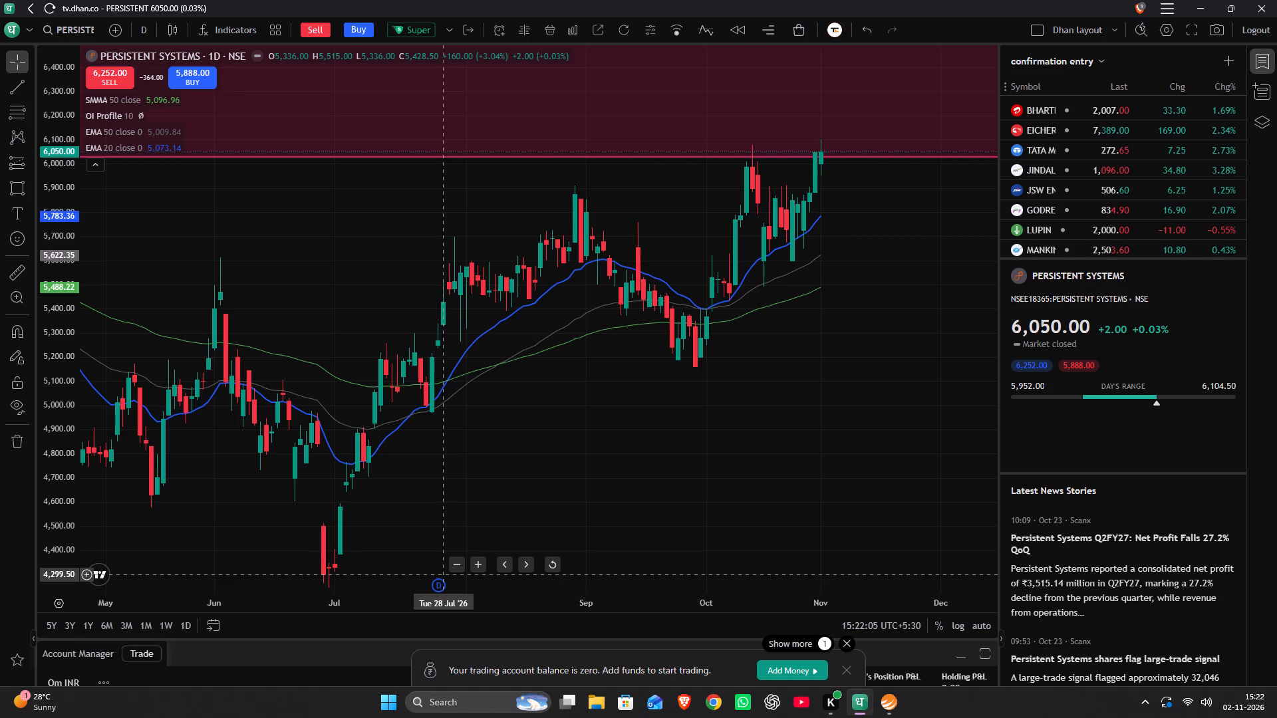
{"action": "scroll", "coordinate": [675, 460], "scroll_direction": "down", "scroll_amount": 10}
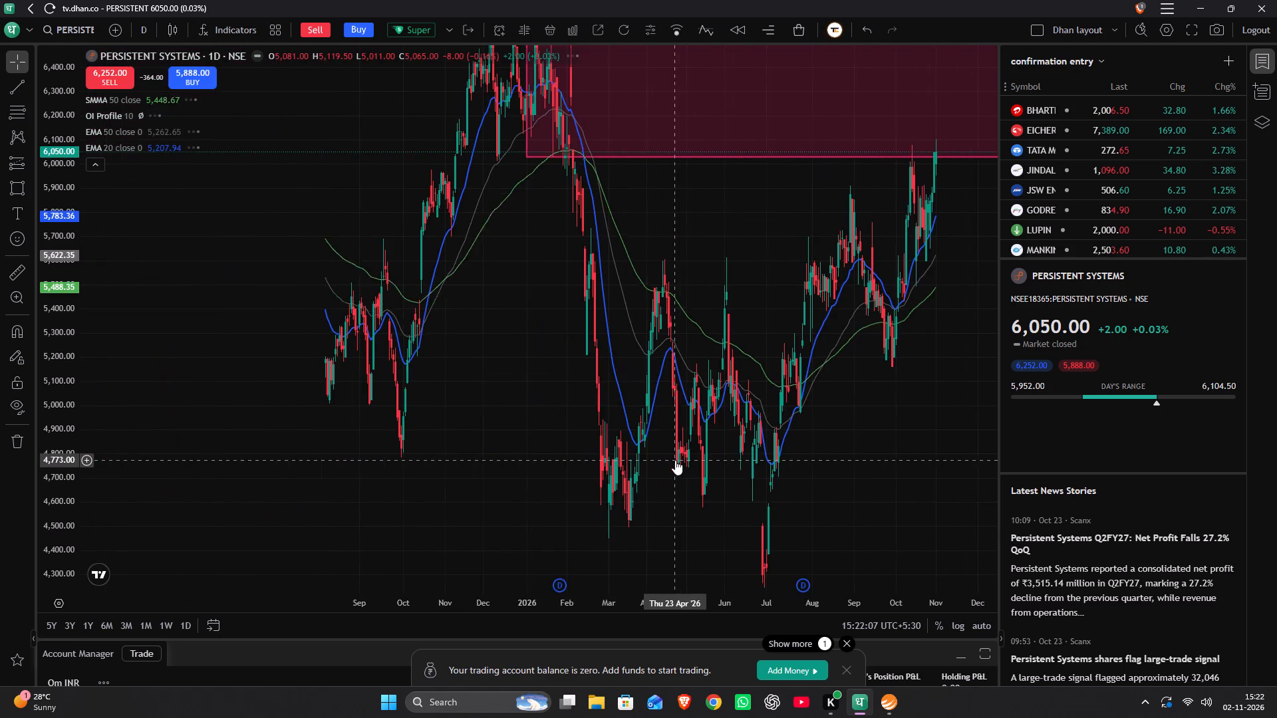
{"action": "left_click_drag", "start_coordinate": [674, 457], "coordinate": [821, 180]}
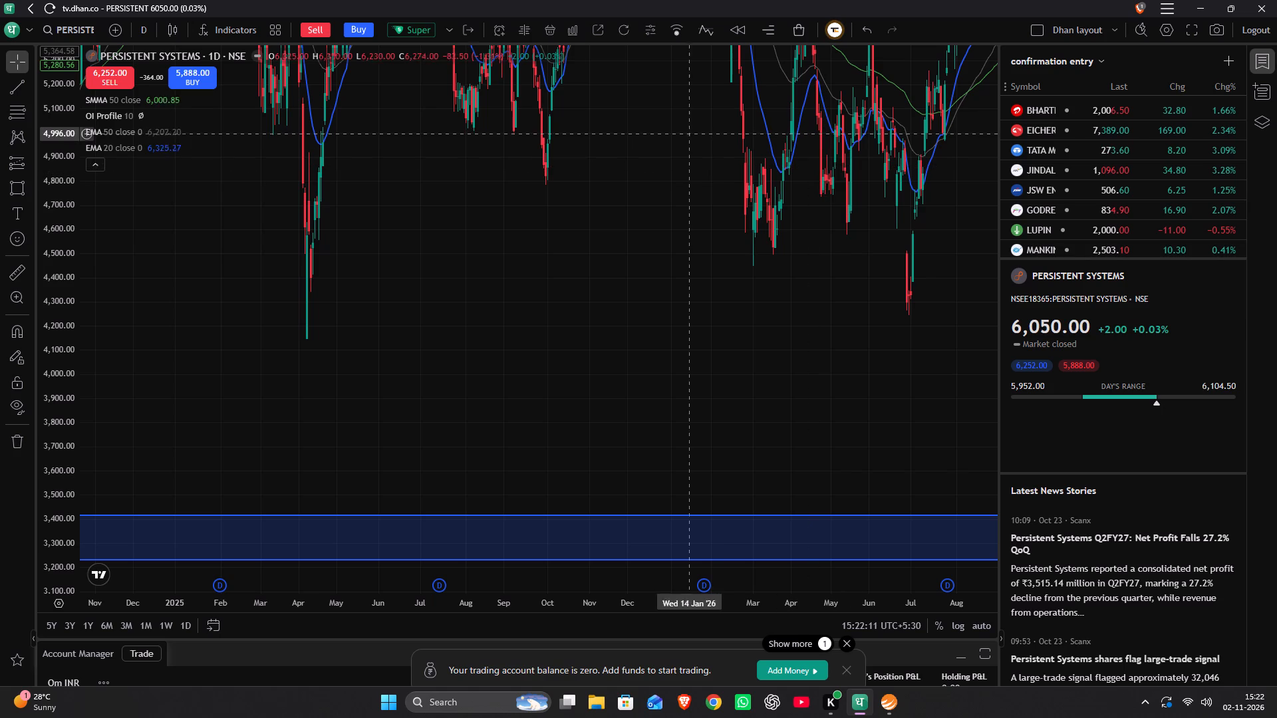
{"action": "scroll", "coordinate": [756, 140], "scroll_direction": "down", "scroll_amount": 3}
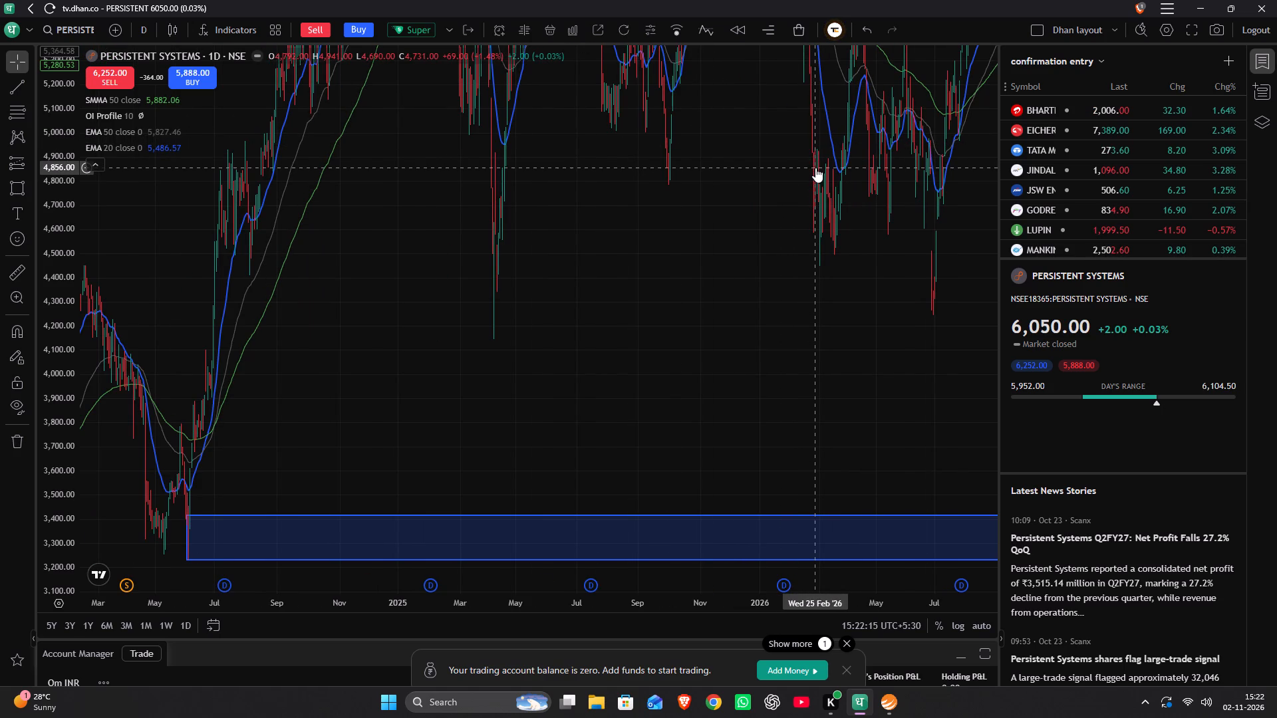
{"action": "scroll", "coordinate": [815, 162], "scroll_direction": "up", "scroll_amount": 5}
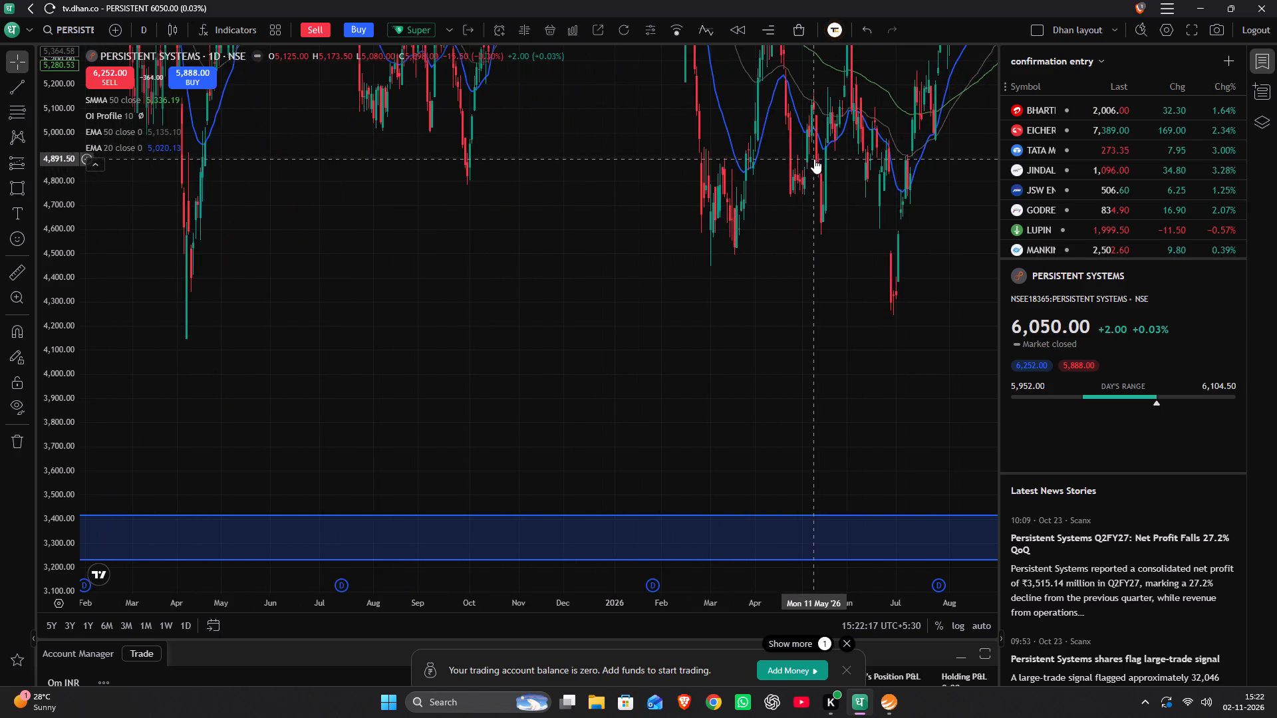
{"action": "scroll", "coordinate": [814, 159], "scroll_direction": "up", "scroll_amount": 13}
{"action": "scroll", "coordinate": [808, 215], "scroll_direction": "up", "scroll_amount": 4}
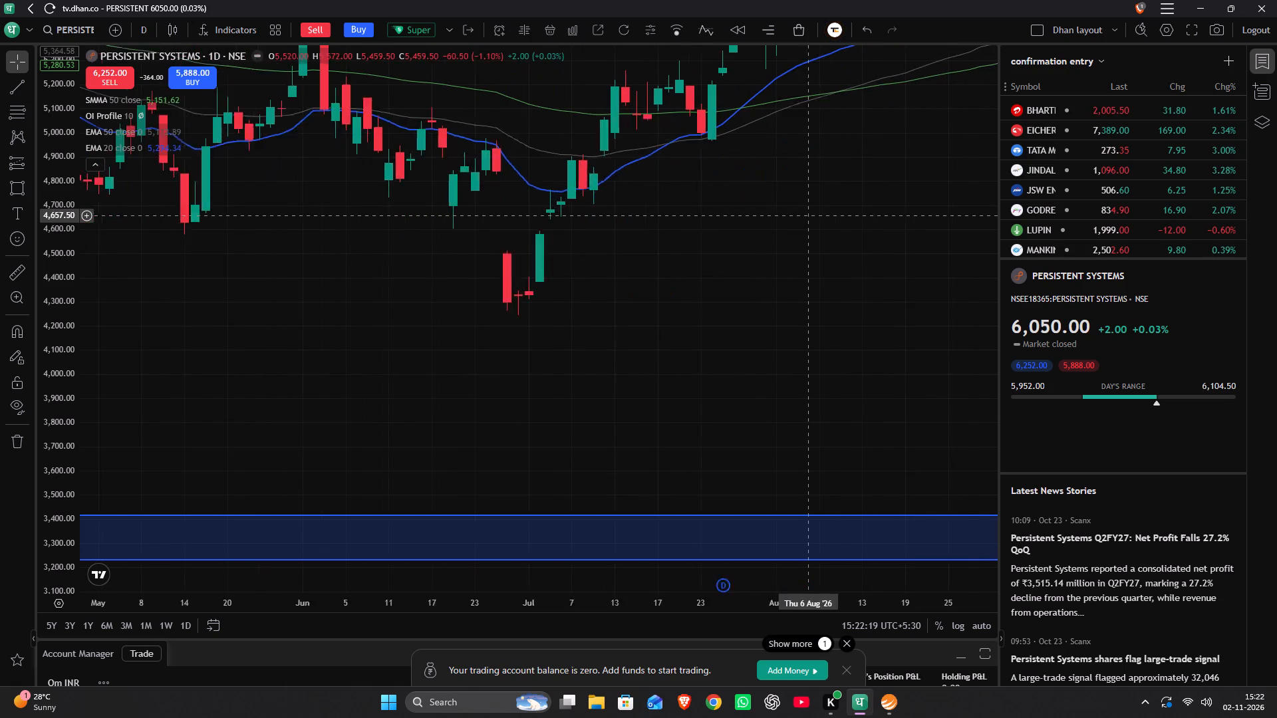
Compare the latest daily candles at the red zone with the July 2026 low and the blue zone's far end.
{"action": "left_click_drag", "start_coordinate": [758, 205], "coordinate": [169, 610]}
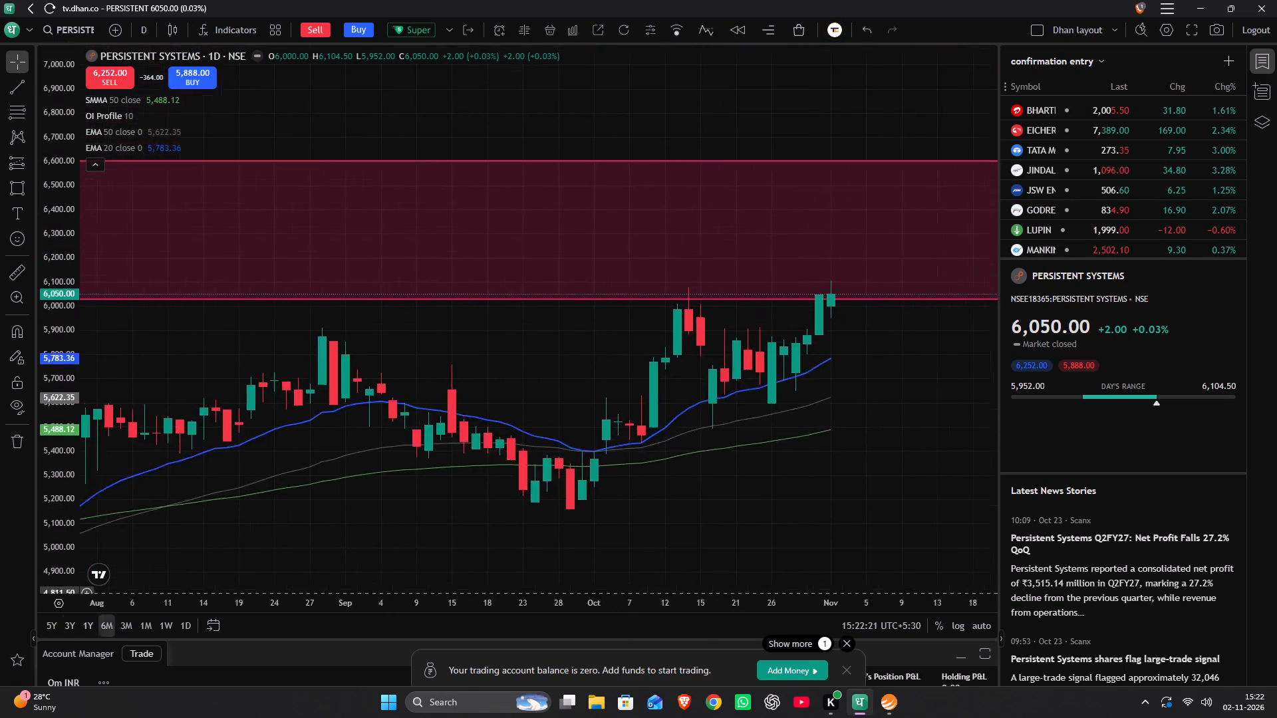
{"action": "left_click_drag", "start_coordinate": [169, 610], "coordinate": [207, 489]}
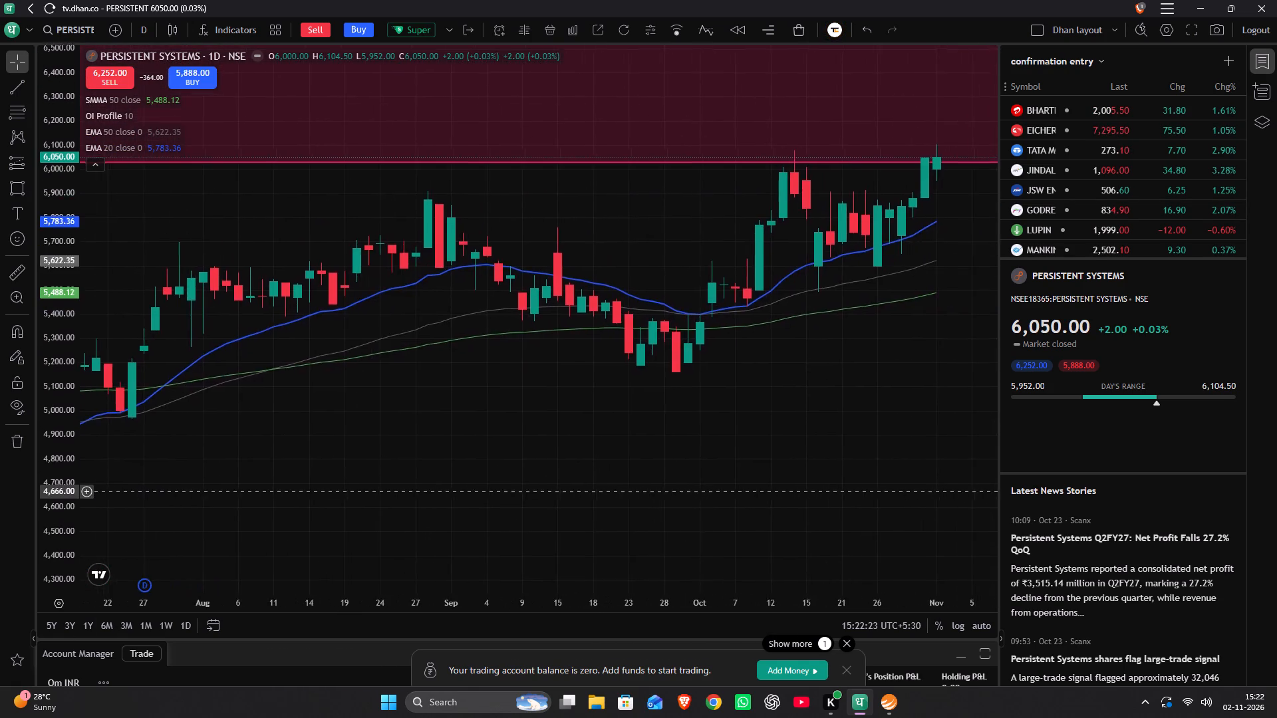
{"action": "left_click_drag", "start_coordinate": [207, 489], "coordinate": [478, 300]}
{"action": "scroll", "coordinate": [479, 296], "scroll_direction": "down", "scroll_amount": 13}
{"action": "left_click_drag", "start_coordinate": [652, 372], "coordinate": [514, 387]}
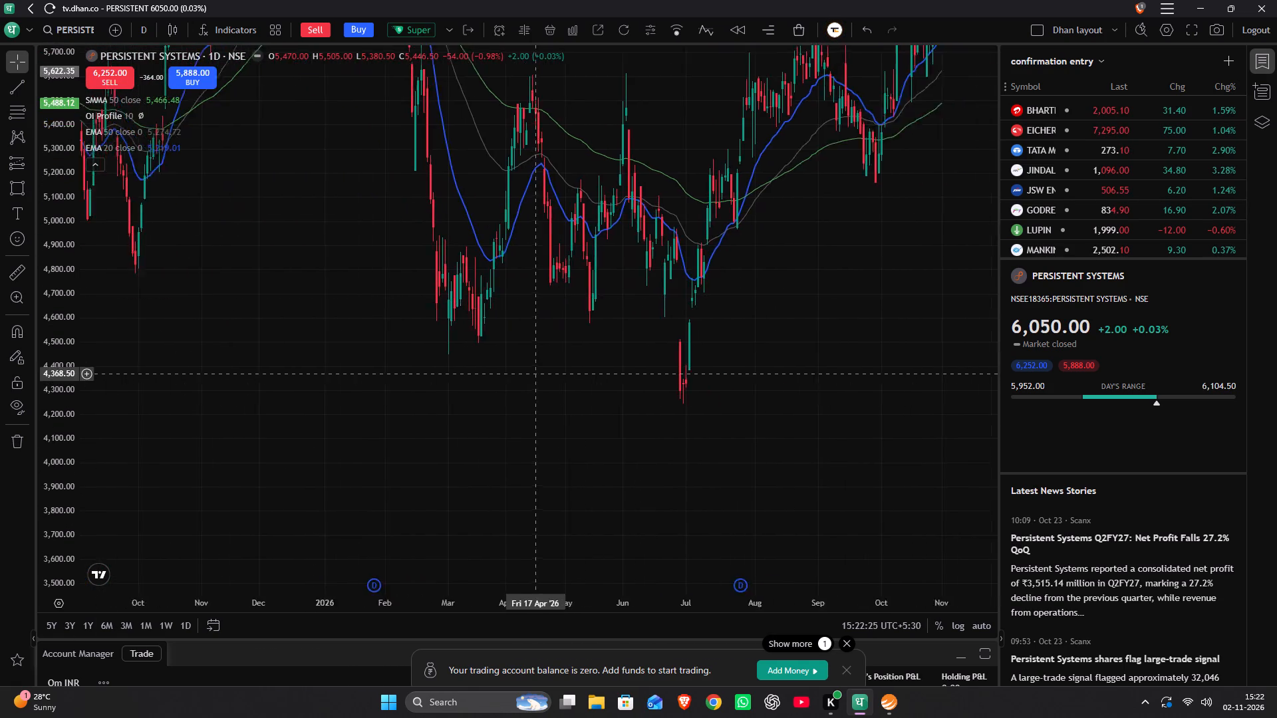
{"action": "left_click_drag", "start_coordinate": [514, 387], "coordinate": [156, 215]}
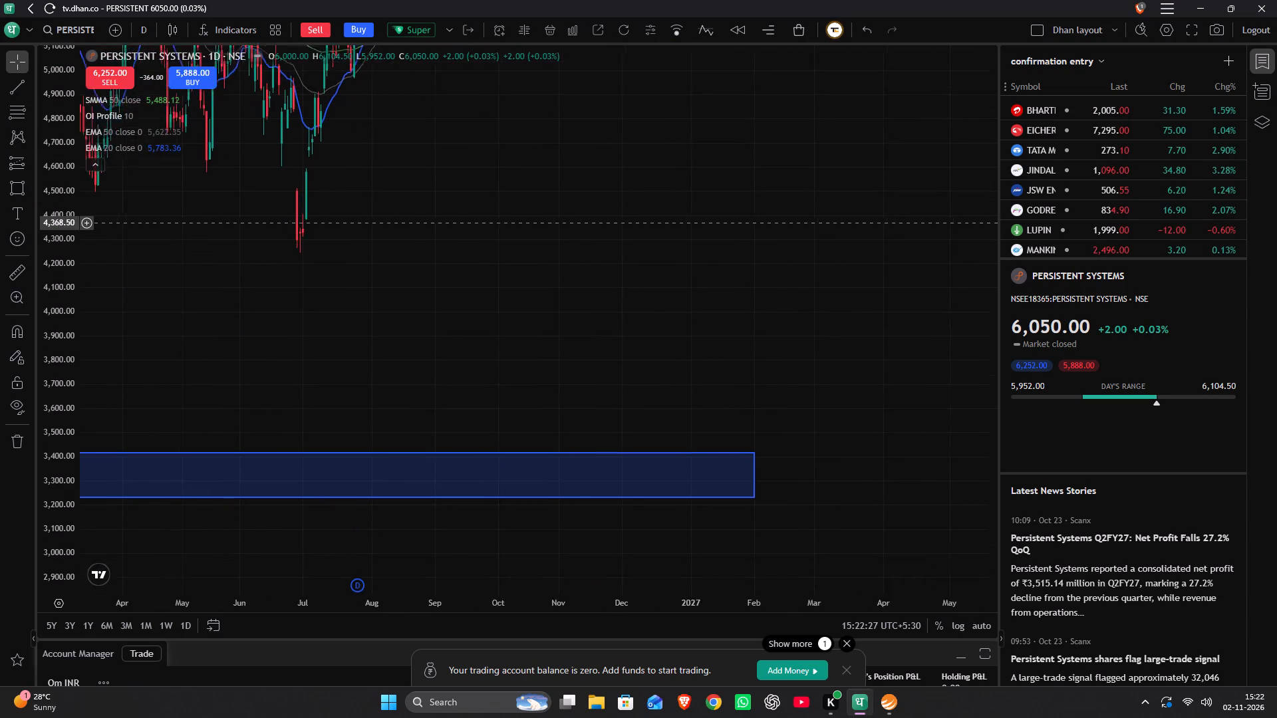
{"action": "left_click_drag", "start_coordinate": [156, 215], "coordinate": [200, 191]}
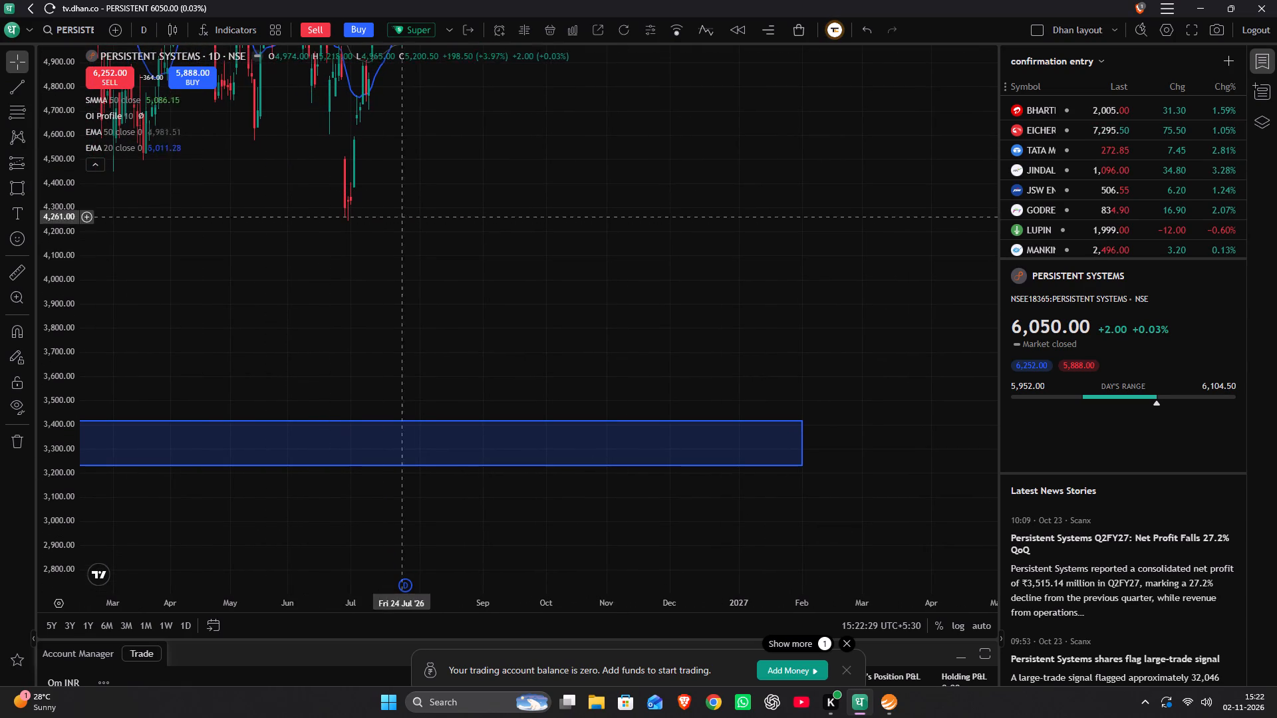
{"action": "left_click_drag", "start_coordinate": [438, 255], "coordinate": [552, 444]}
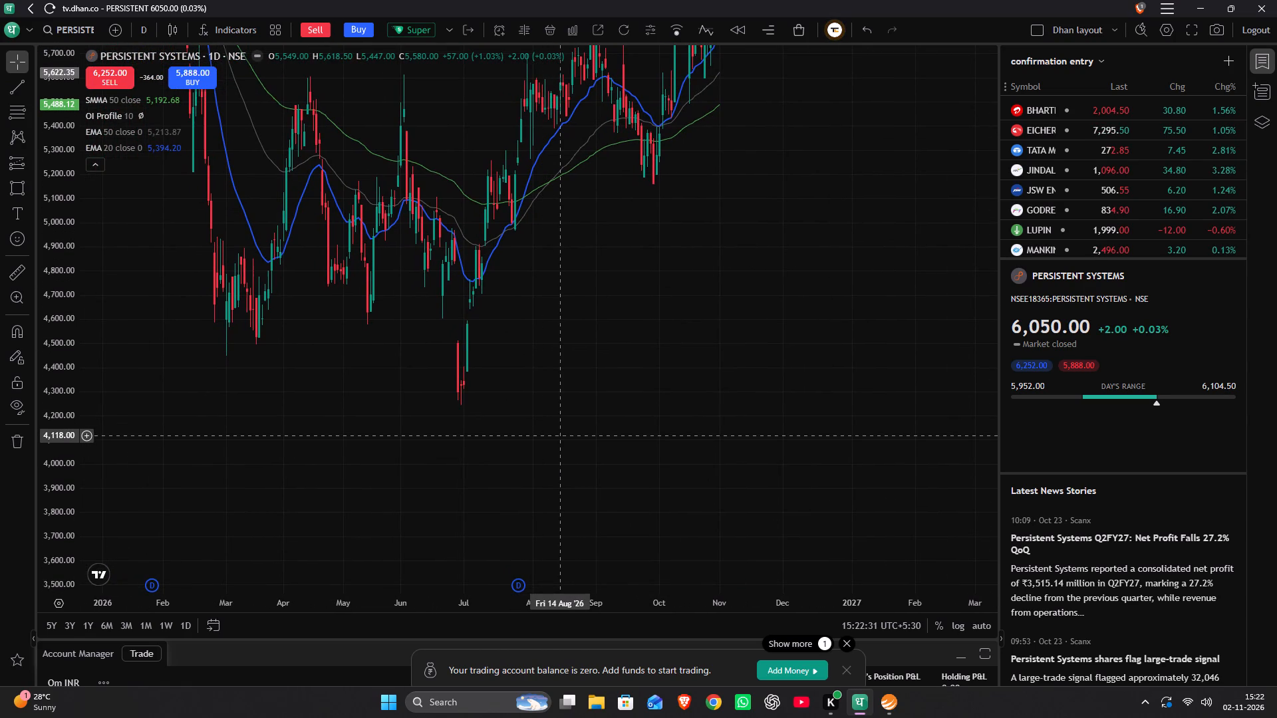
Switch Persistent Systems to the monthly timeframe and examine the candles between the red and blue zones.
{"action": "key", "text": "1"}
{"action": "key", "text": "m"}
{"action": "key", "text": "Return"}
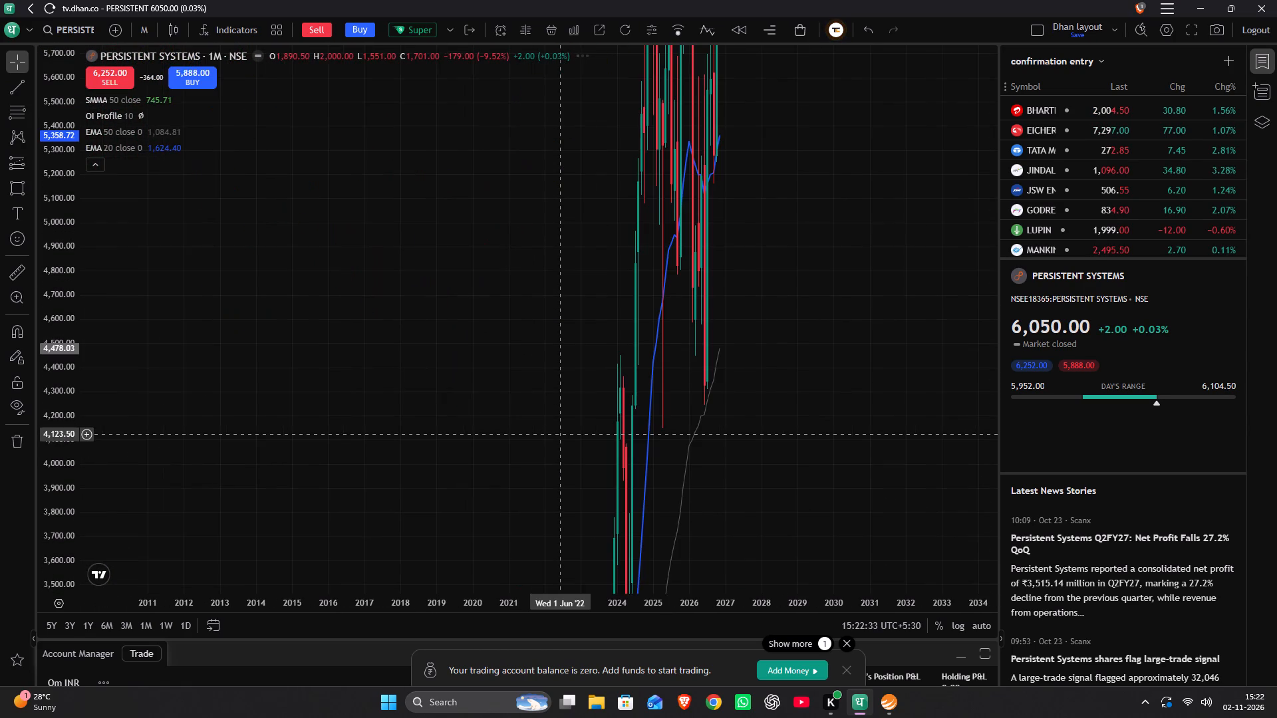
{"action": "scroll", "coordinate": [53, 277], "scroll_direction": "down", "scroll_amount": 16}
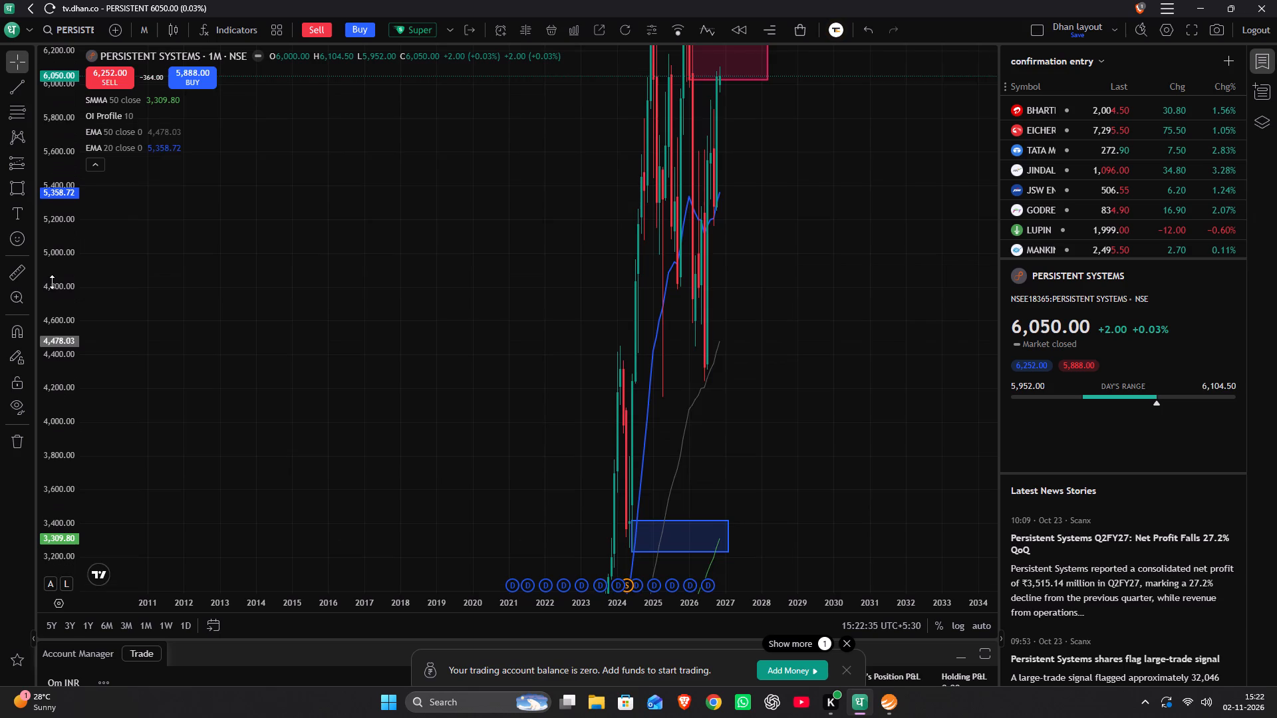
{"action": "scroll", "coordinate": [52, 282], "scroll_direction": "down", "scroll_amount": 19}
{"action": "scroll", "coordinate": [217, 277], "scroll_direction": "up", "scroll_amount": 10}
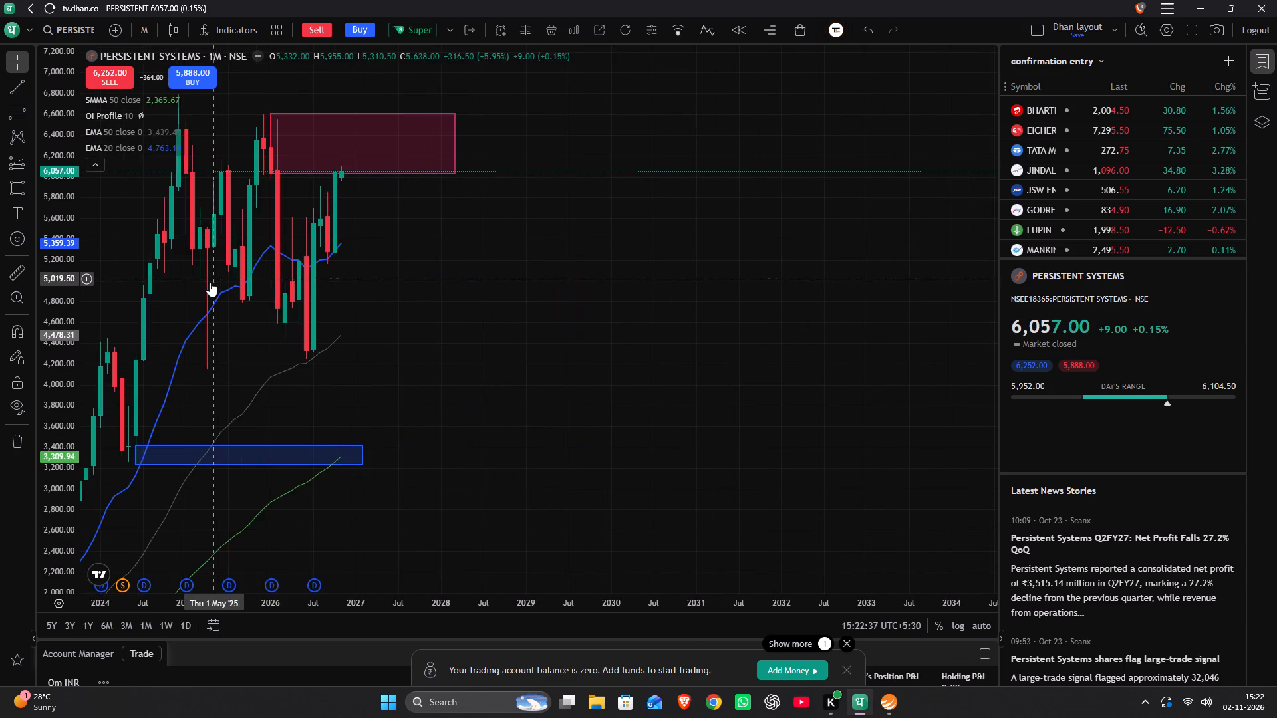
{"action": "left_click_drag", "start_coordinate": [206, 285], "coordinate": [490, 293]}
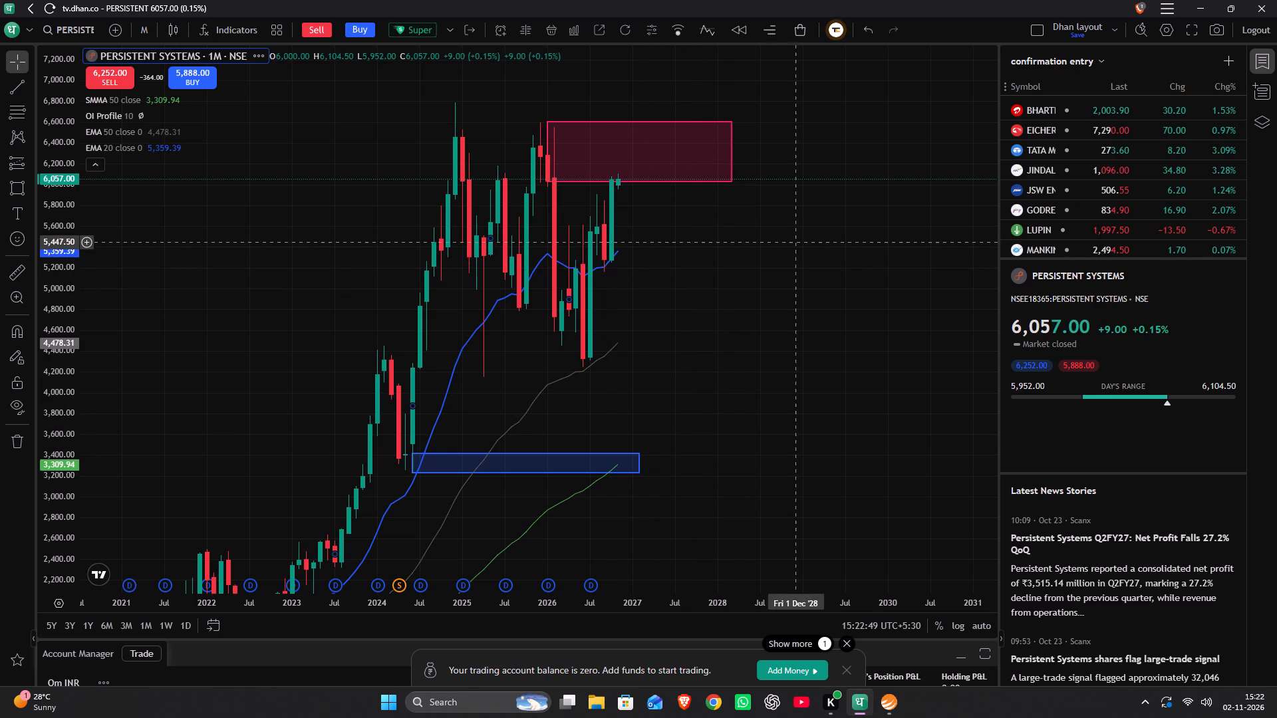
{"action": "scroll", "coordinate": [671, 276], "scroll_direction": "up", "scroll_amount": 5}
{"action": "left_click_drag", "start_coordinate": [410, 326], "coordinate": [490, 325]}
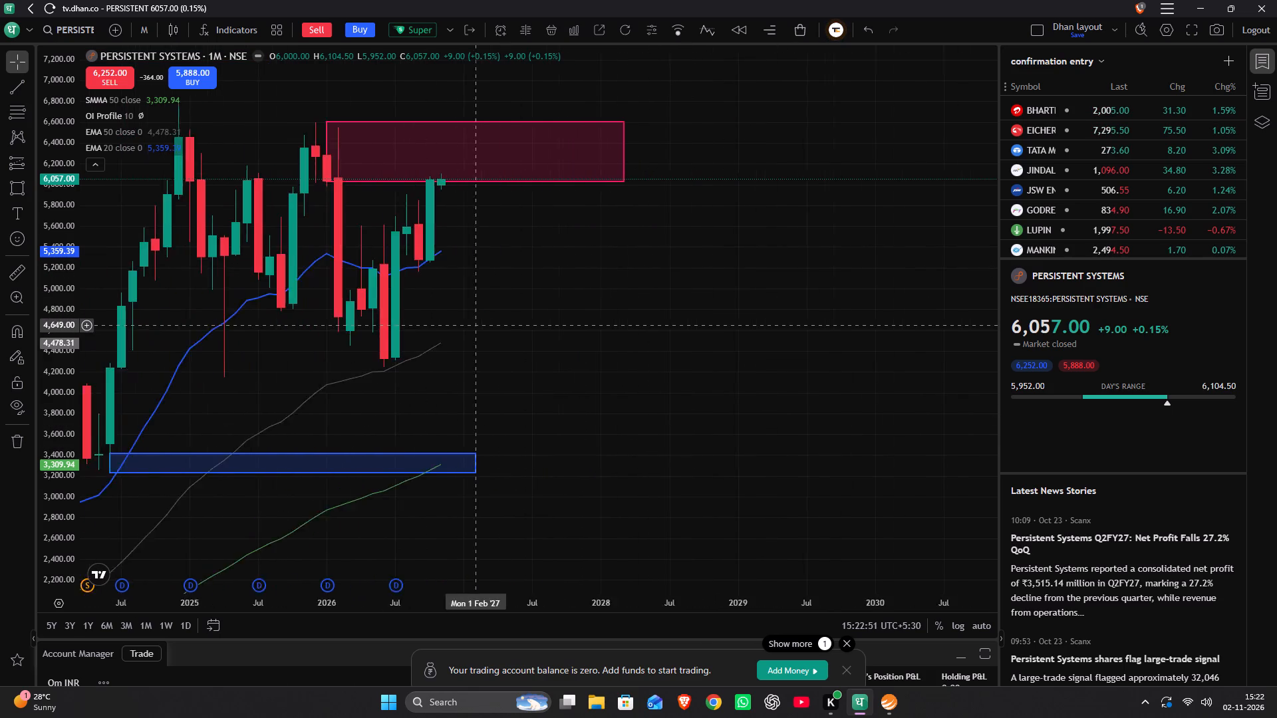
{"action": "left_click_drag", "start_coordinate": [490, 325], "coordinate": [646, 323]}
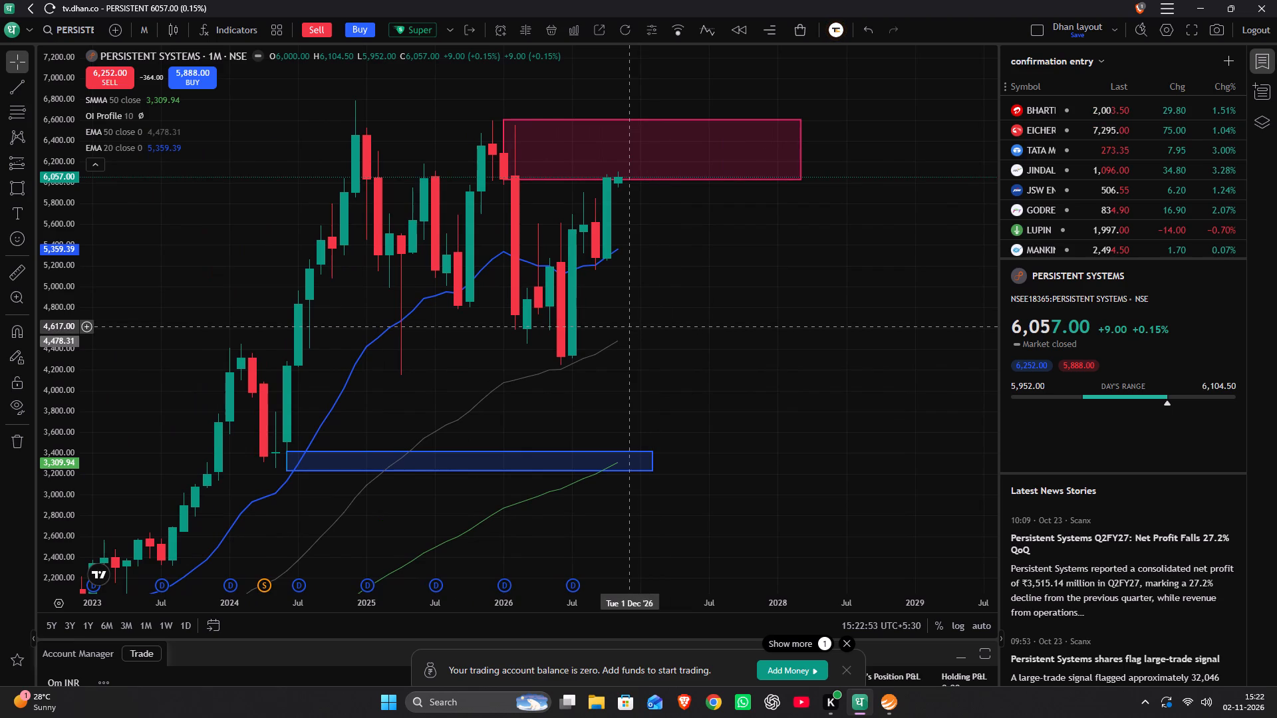
Draw a rectangle from September 2026 to December 2028 spanning about 5,153.50 to 5,613.50 on the monthly chart.
{"action": "key", "text": "alt+shift+r"}
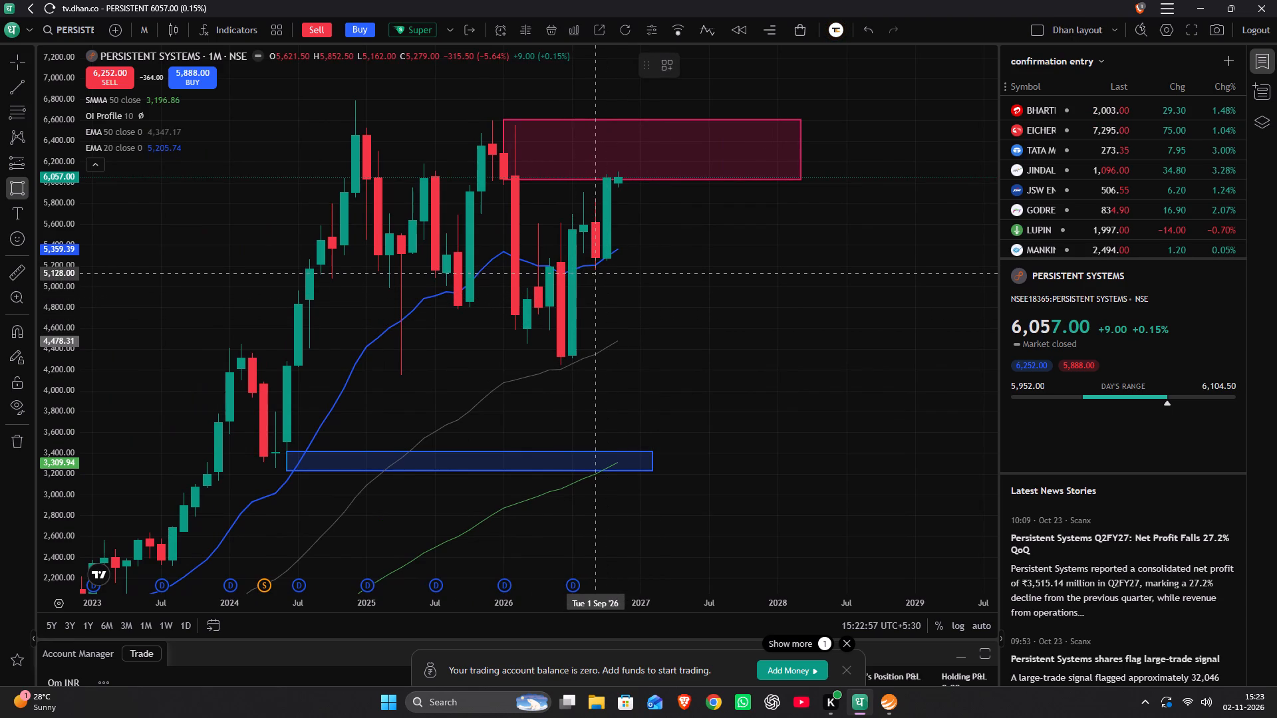
{"action": "left_click_drag", "start_coordinate": [597, 271], "coordinate": [901, 221]}
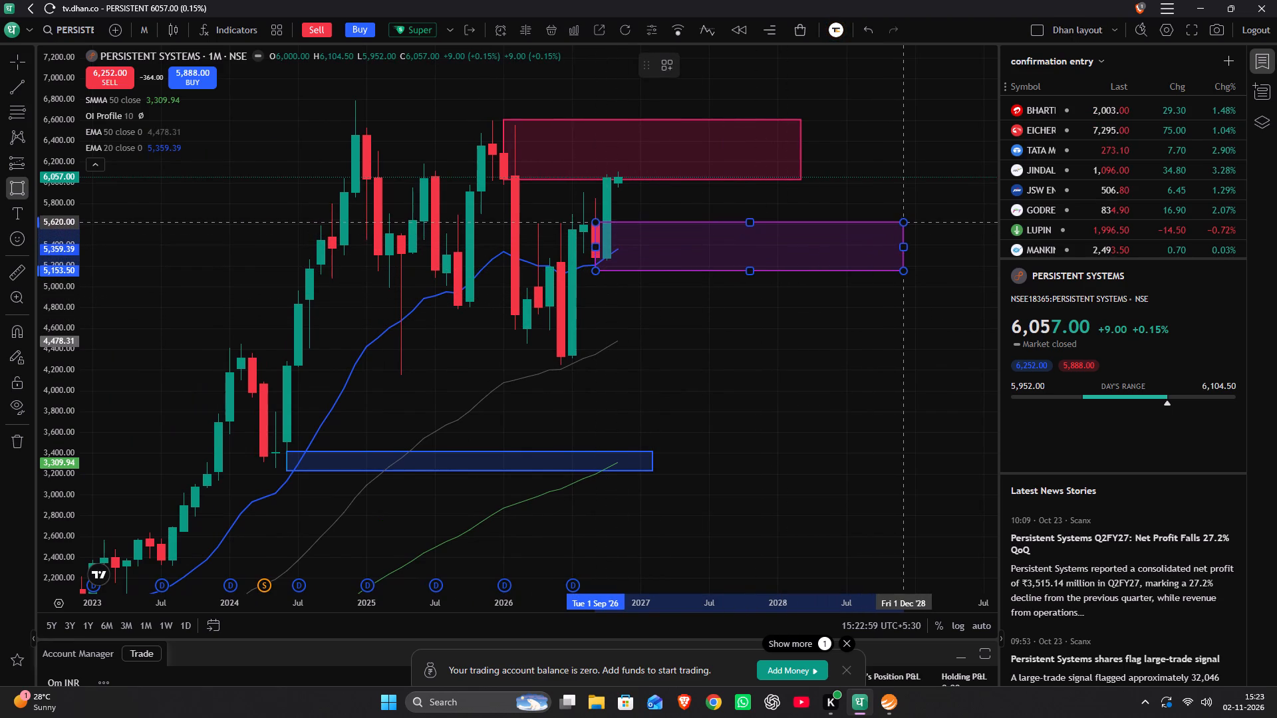
{"action": "left_click_drag", "start_coordinate": [901, 221], "coordinate": [906, 223]}
{"action": "left_click", "coordinate": [905, 223]}
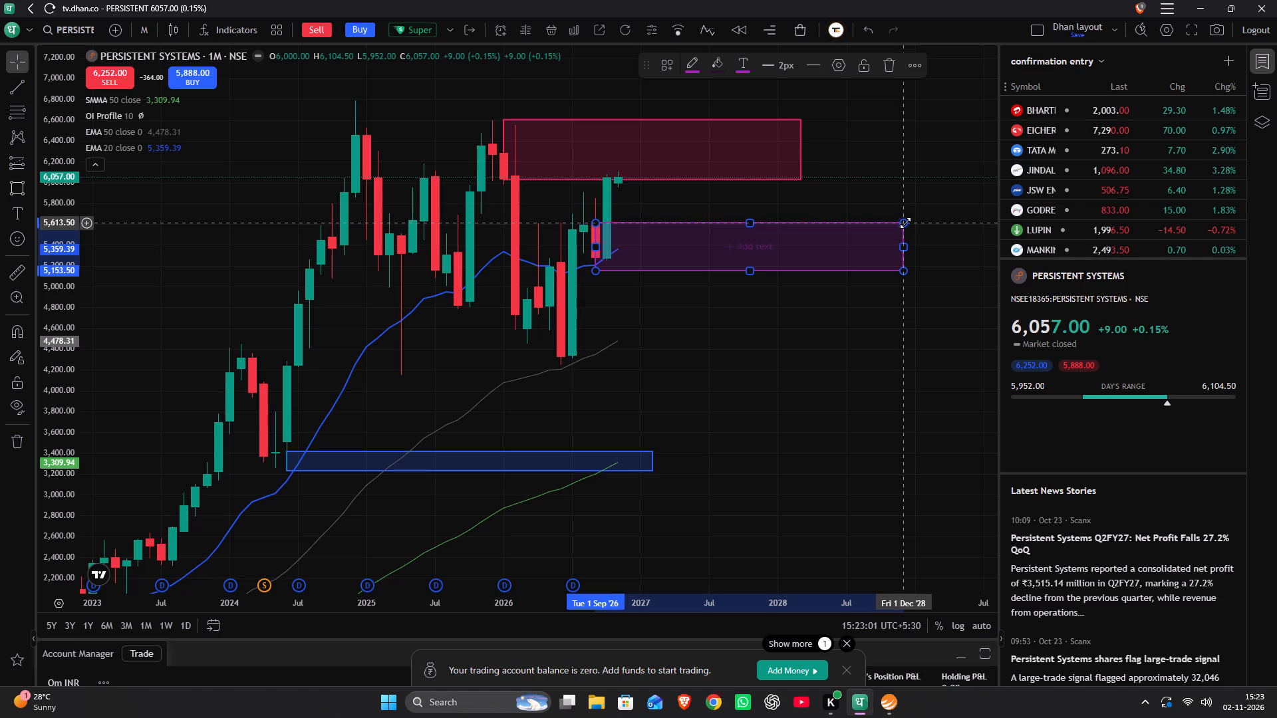
Apply the MONTHLY DEMAND ZONE template to the new rectangle.
{"action": "double_click", "coordinate": [852, 231]}
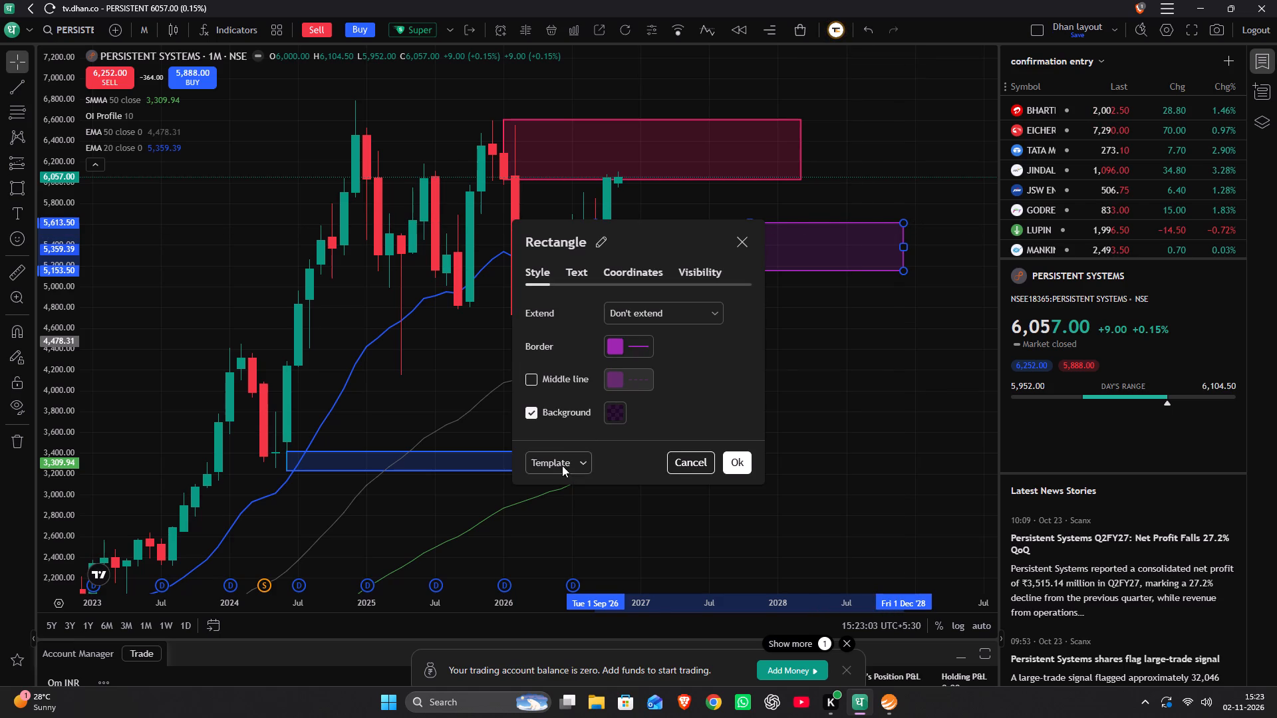
{"action": "left_click", "coordinate": [562, 465]}
{"action": "left_click", "coordinate": [545, 499]}
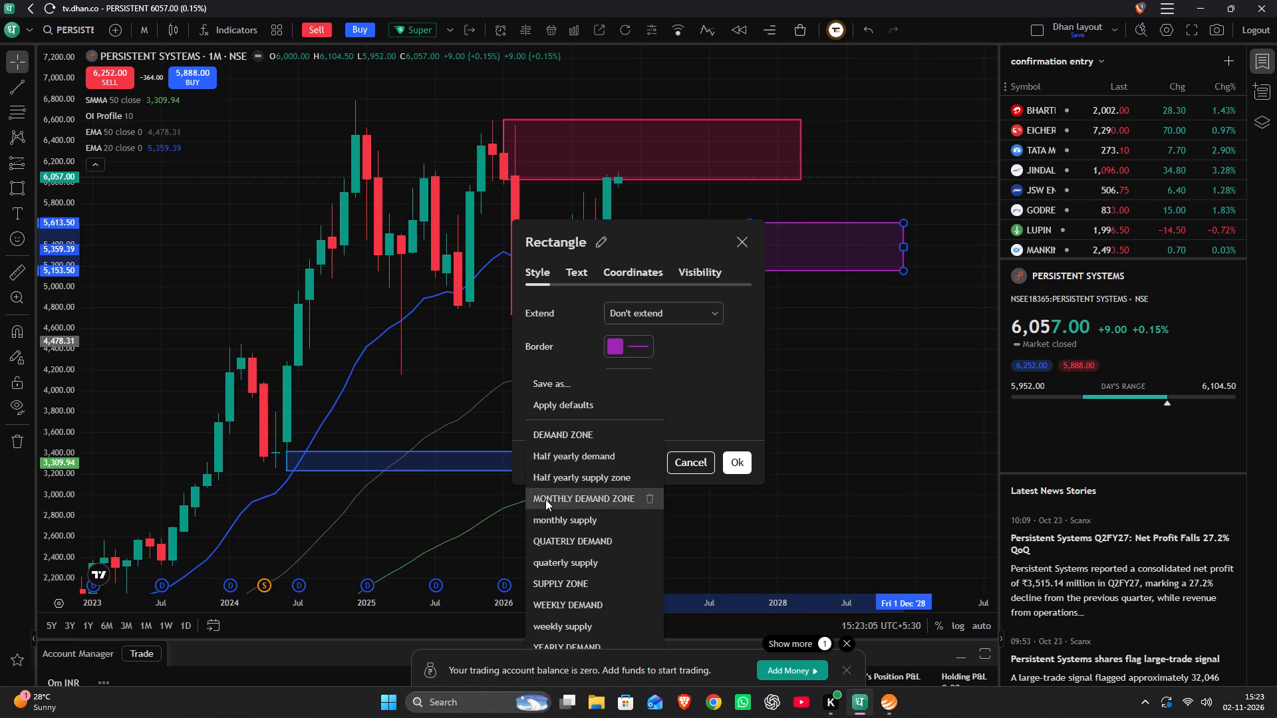
{"action": "left_click", "coordinate": [734, 457]}
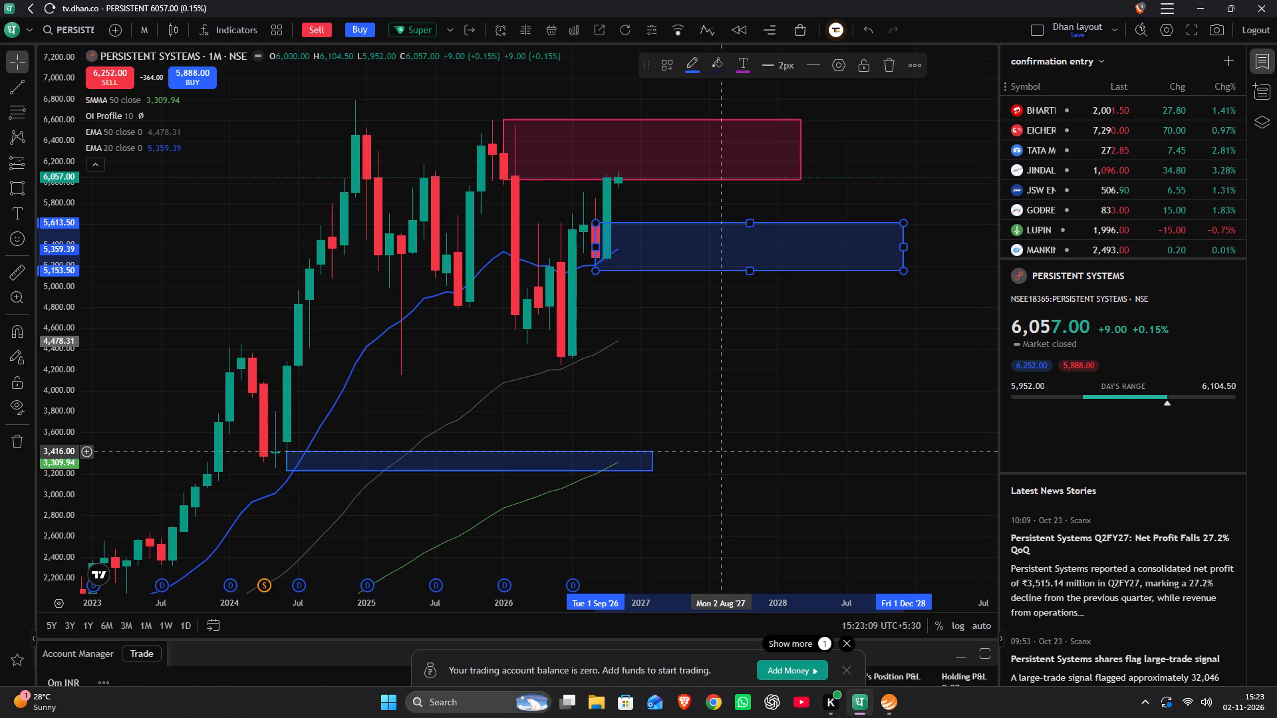
{"action": "left_click", "coordinate": [718, 445]}
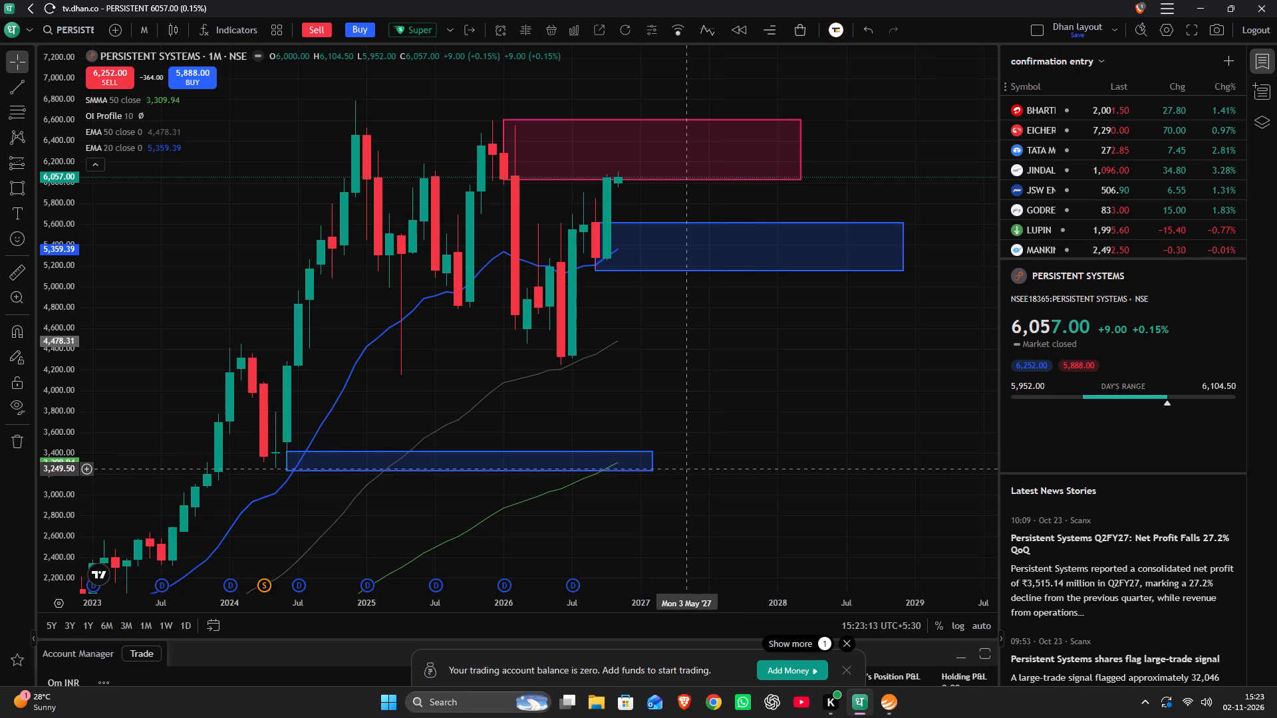
Check the zones against the candles on the three-month and six-month timeframes.
{"action": "type", "text": "3m"}
{"action": "key", "text": "Return"}
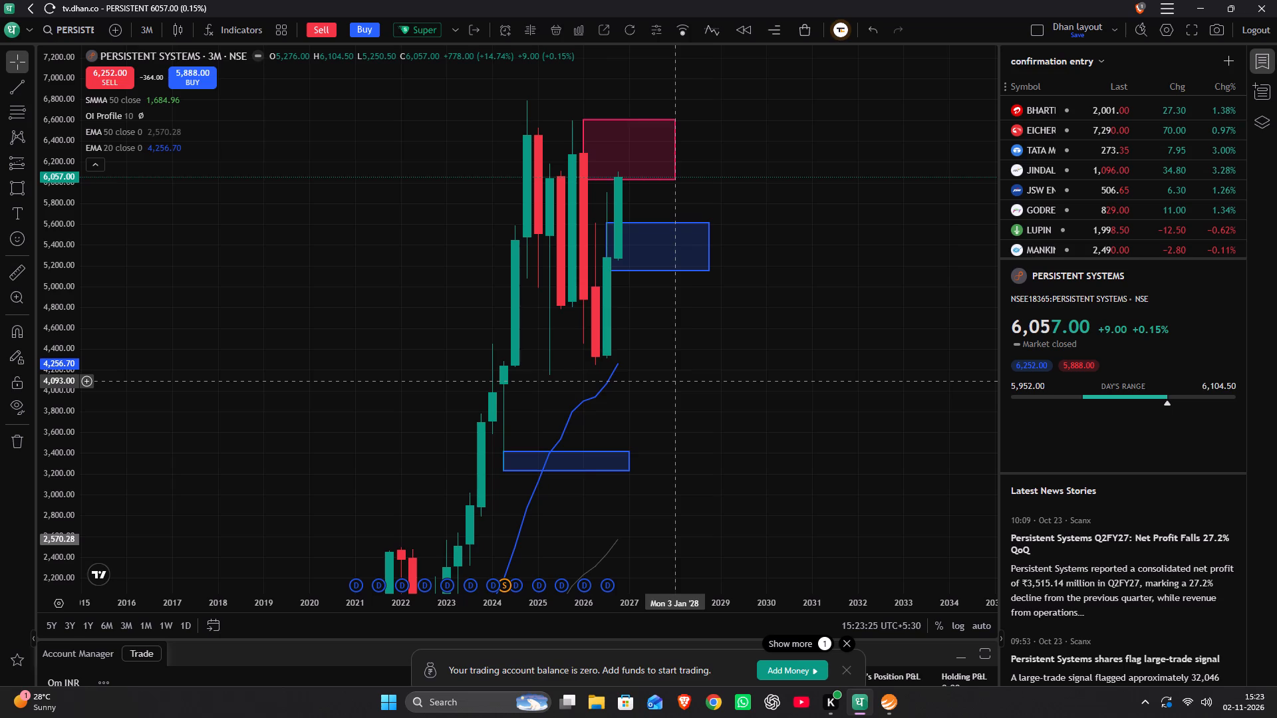
{"action": "type", "text": "6m"}
{"action": "key", "text": "Return"}
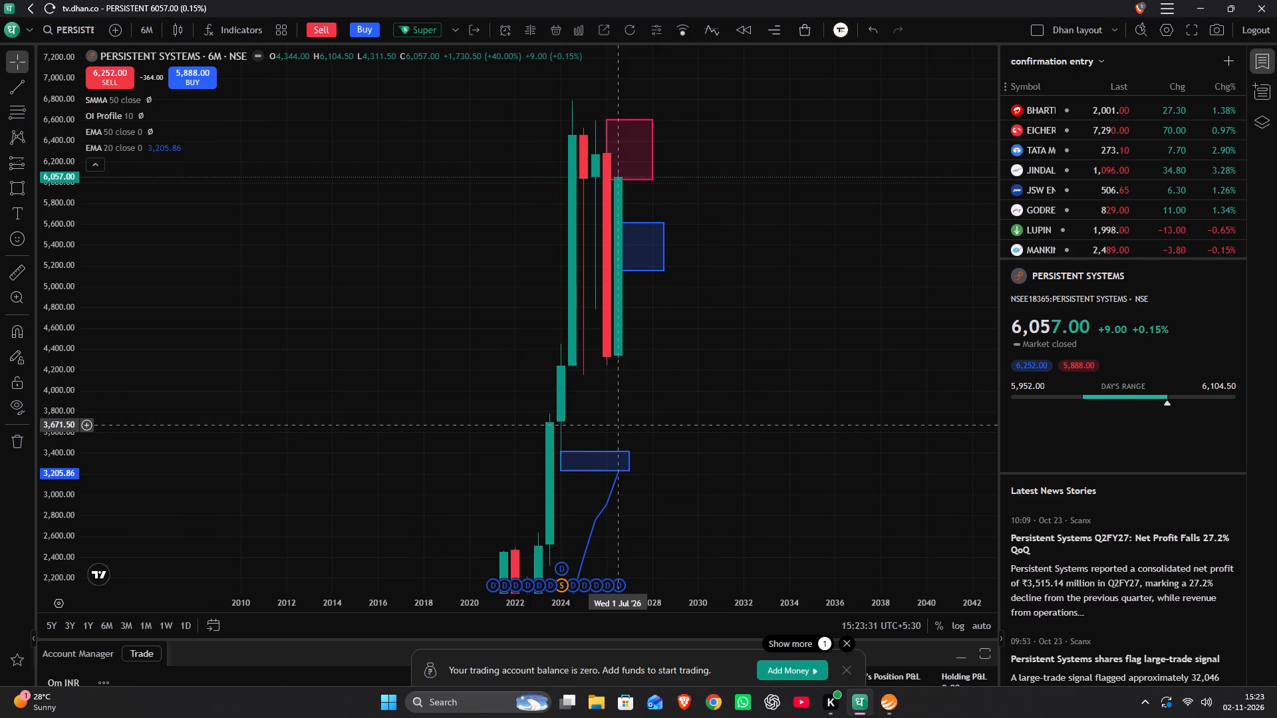
Switch to the weekly timeframe and examine the August to November 2026 candles around the new monthly demand zone.
{"action": "type", "text": "1w"}
{"action": "key", "text": "Return"}
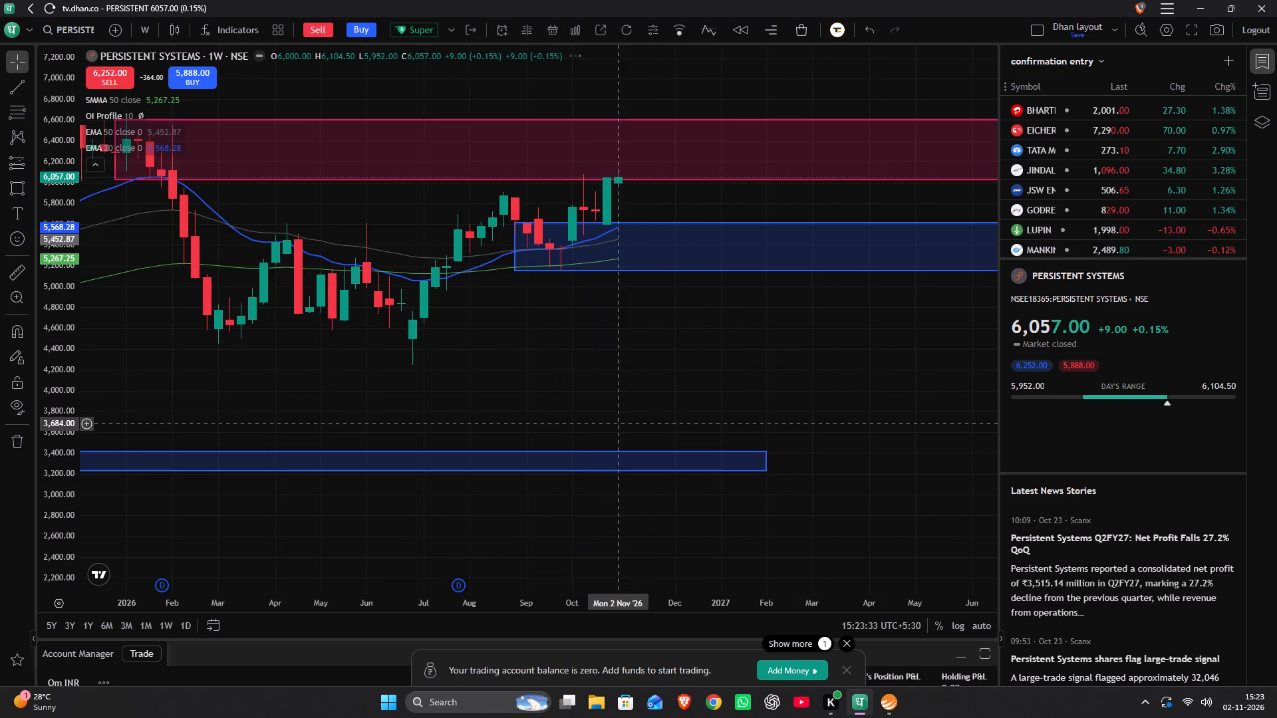
{"action": "scroll", "coordinate": [497, 385], "scroll_direction": "down", "scroll_amount": 7}
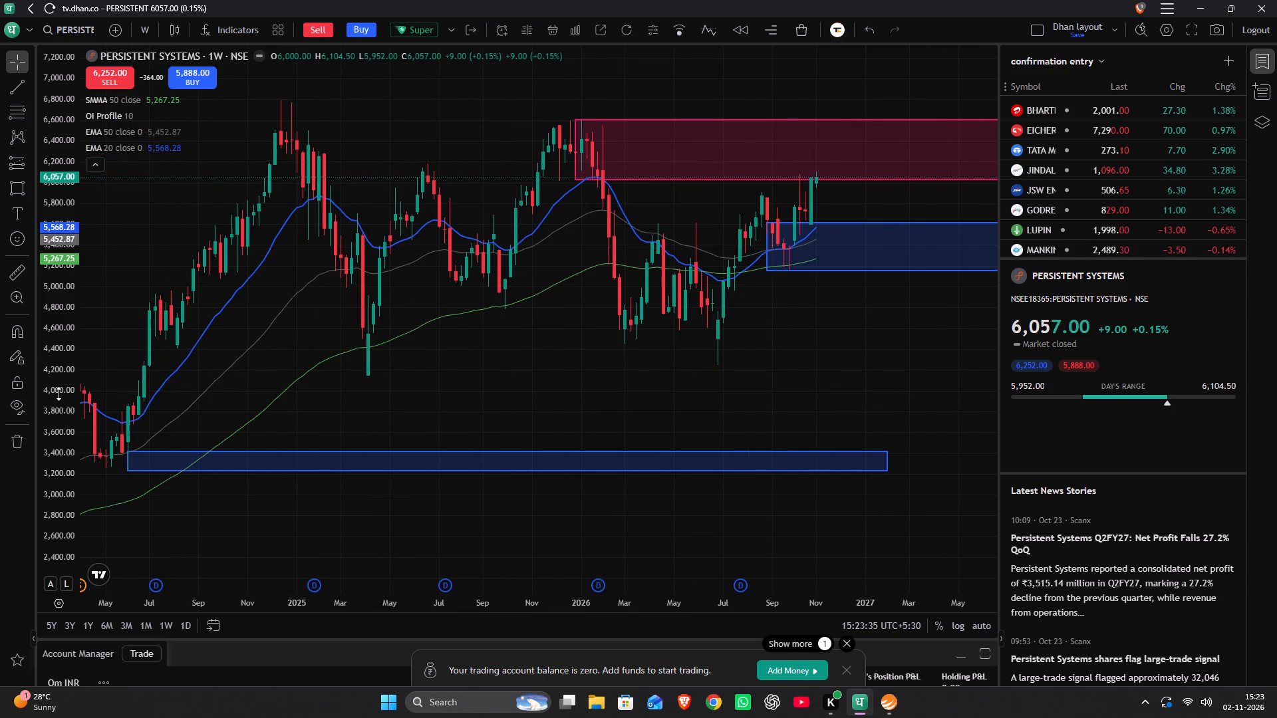
{"action": "scroll", "coordinate": [57, 394], "scroll_direction": "up", "scroll_amount": 9}
{"action": "scroll", "coordinate": [426, 374], "scroll_direction": "up", "scroll_amount": 9}
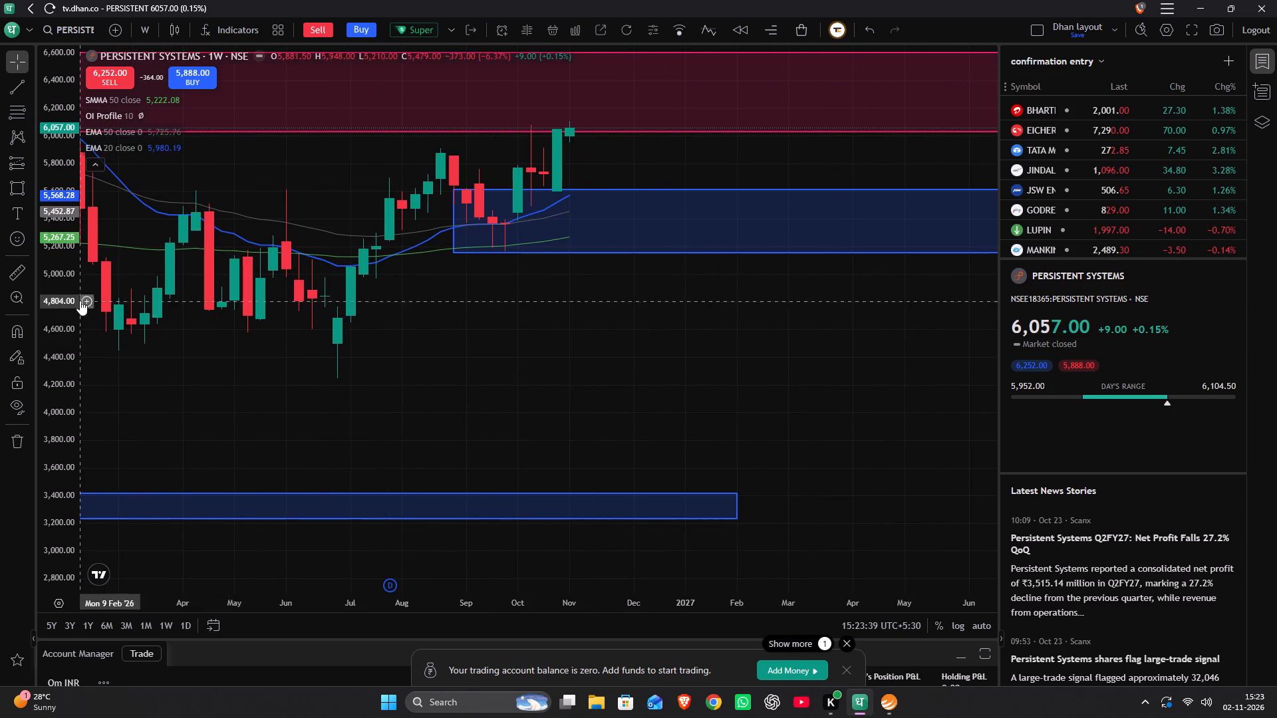
{"action": "scroll", "coordinate": [64, 297], "scroll_direction": "up", "scroll_amount": 6}
{"action": "left_click_drag", "start_coordinate": [492, 285], "coordinate": [464, 408]}
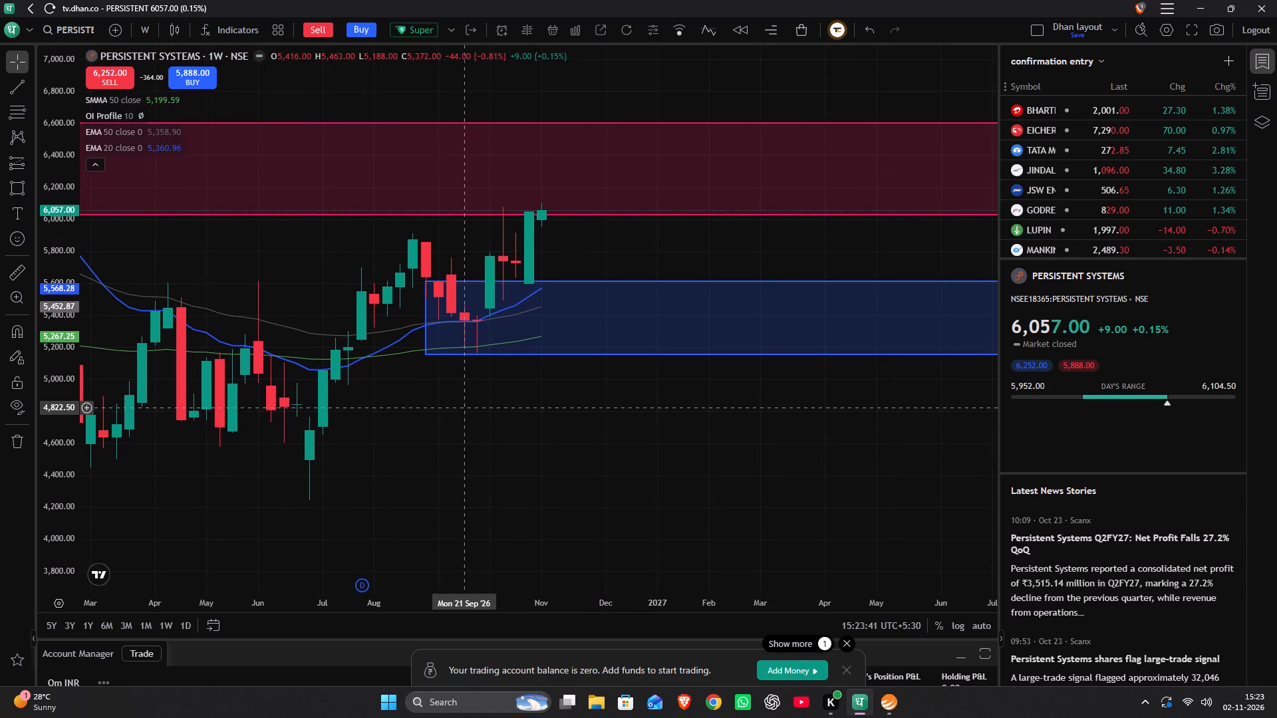
{"action": "left_click_drag", "start_coordinate": [464, 408], "coordinate": [432, 410]}
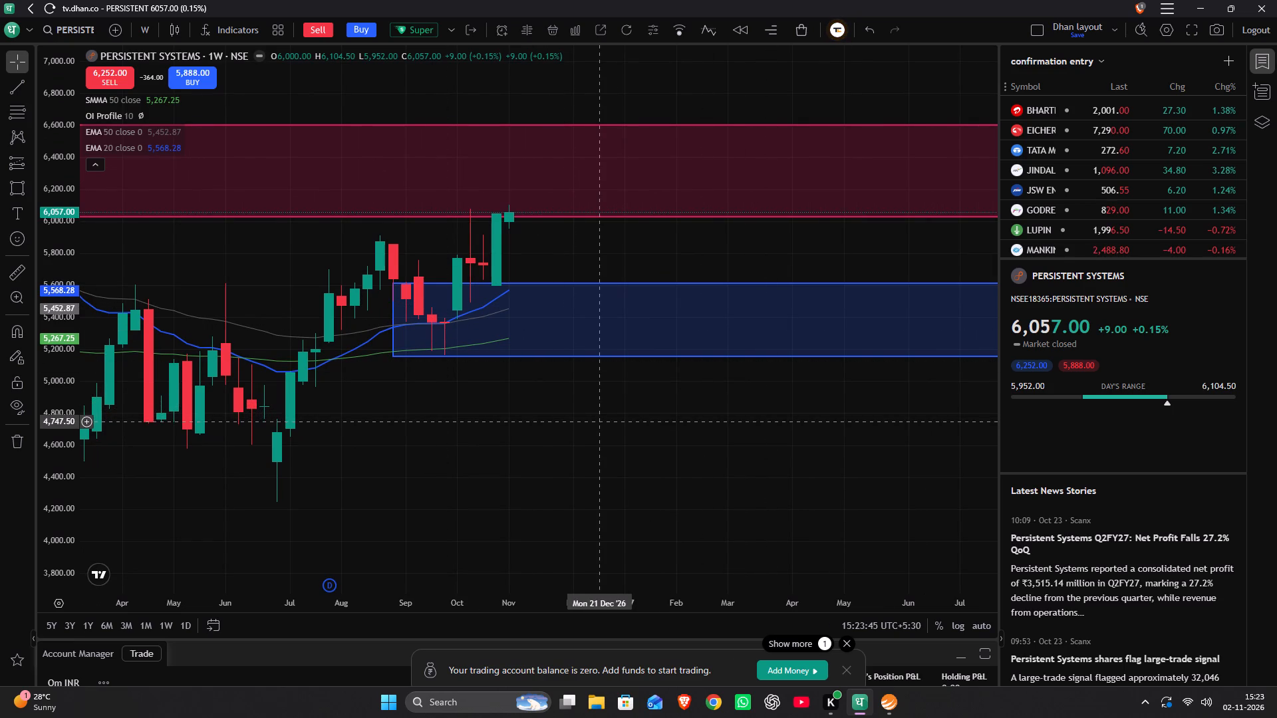
Draw a rectangle on the weekly chart from 28 September 2026 to 7 June 2027 spanning about 5,163.50 to 5,417.
{"action": "key", "text": "alt+shift+r"}
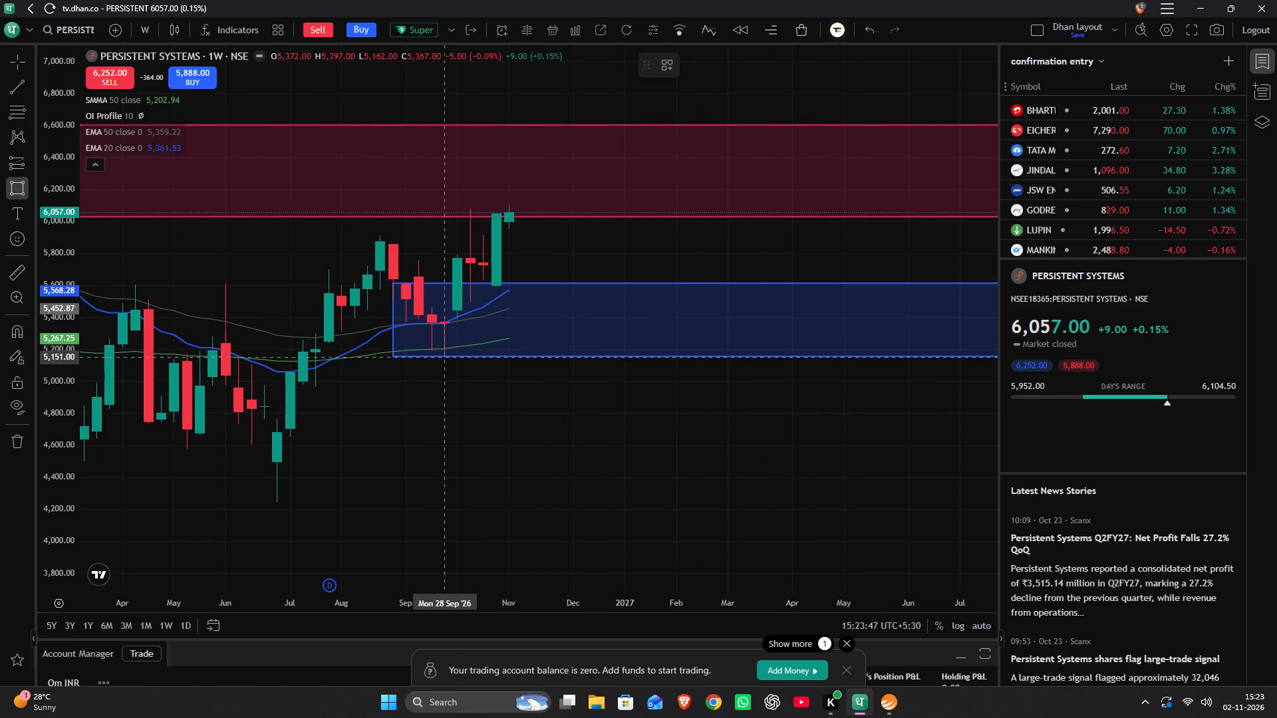
{"action": "left_click_drag", "start_coordinate": [445, 355], "coordinate": [899, 322]}
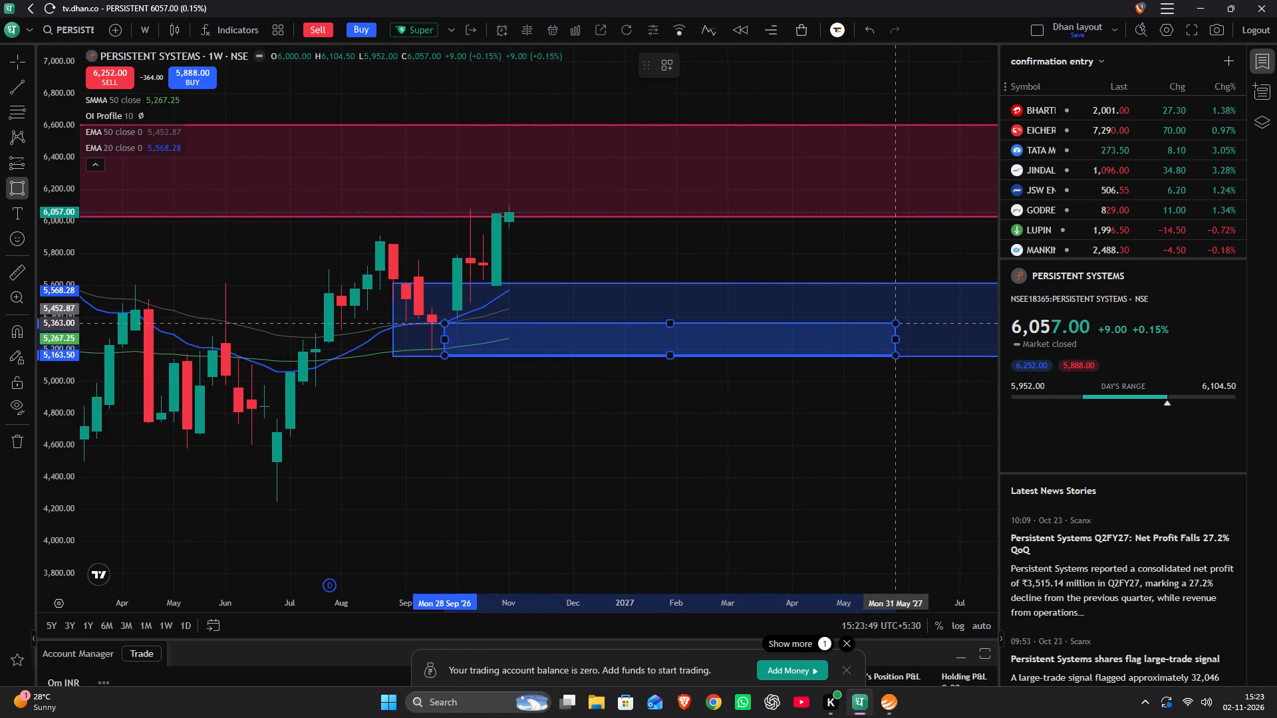
{"action": "left_click_drag", "start_coordinate": [899, 322], "coordinate": [905, 314]}
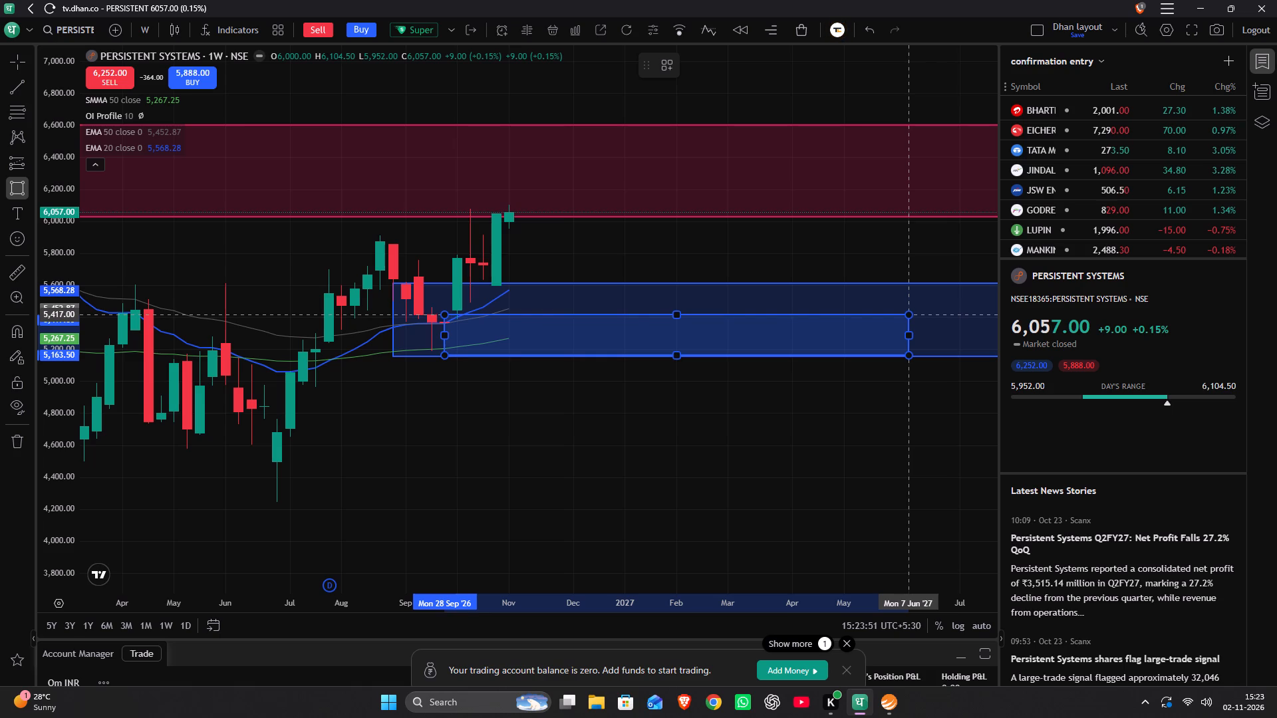
{"action": "left_click", "coordinate": [905, 314]}
Apply the WEEKLY DEMAND template to the new rectangle.
{"action": "double_click", "coordinate": [812, 337]}
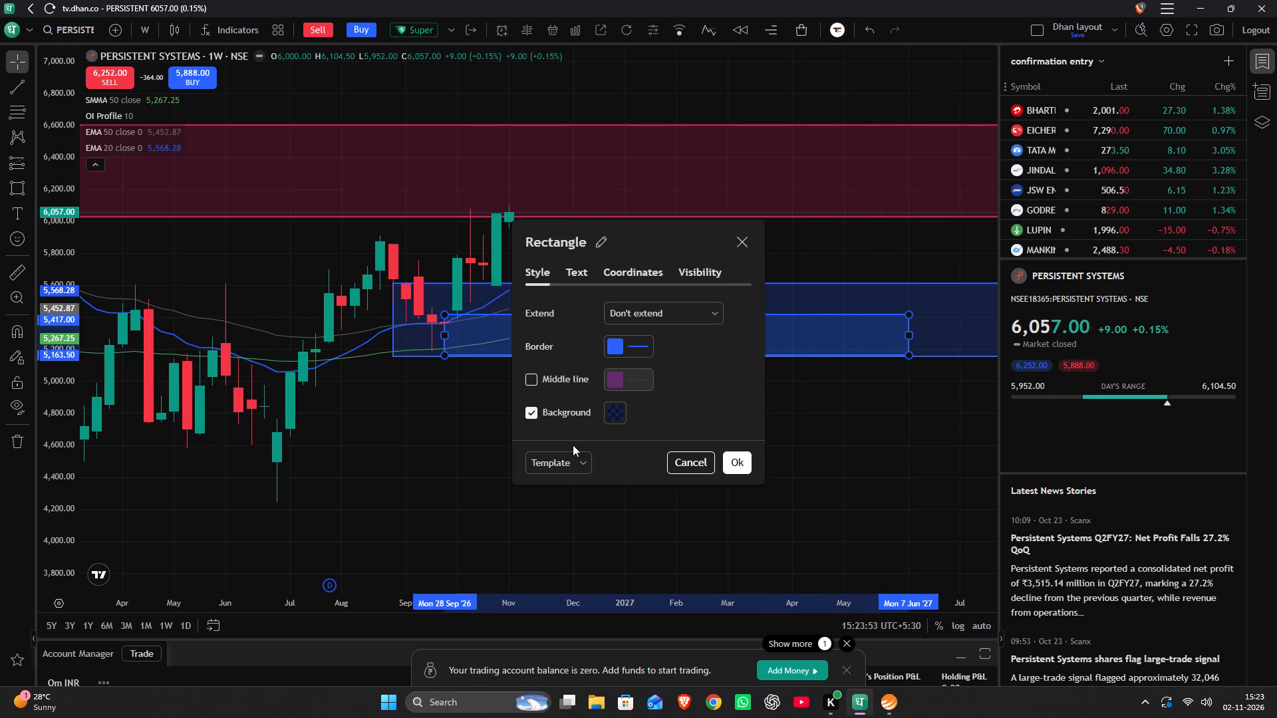
{"action": "left_click", "coordinate": [539, 475]}
{"action": "left_click", "coordinate": [545, 463]}
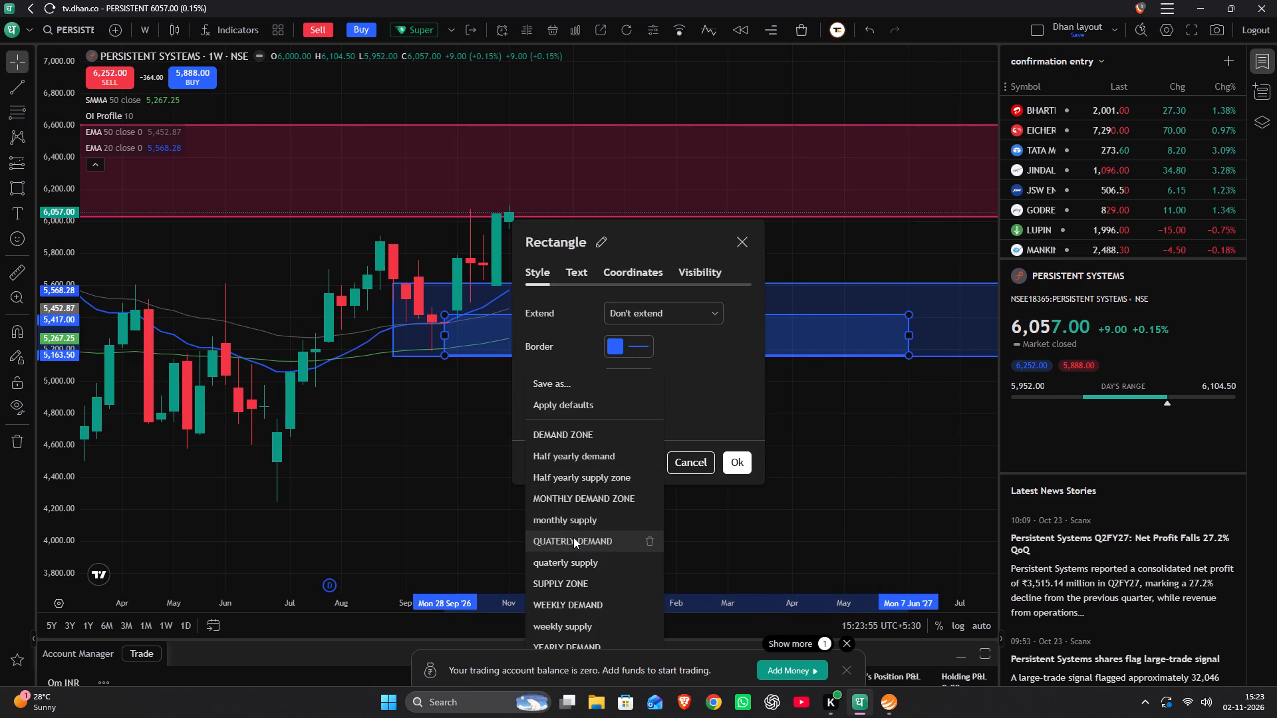
{"action": "left_click", "coordinate": [568, 608]}
{"action": "left_click", "coordinate": [742, 463]}
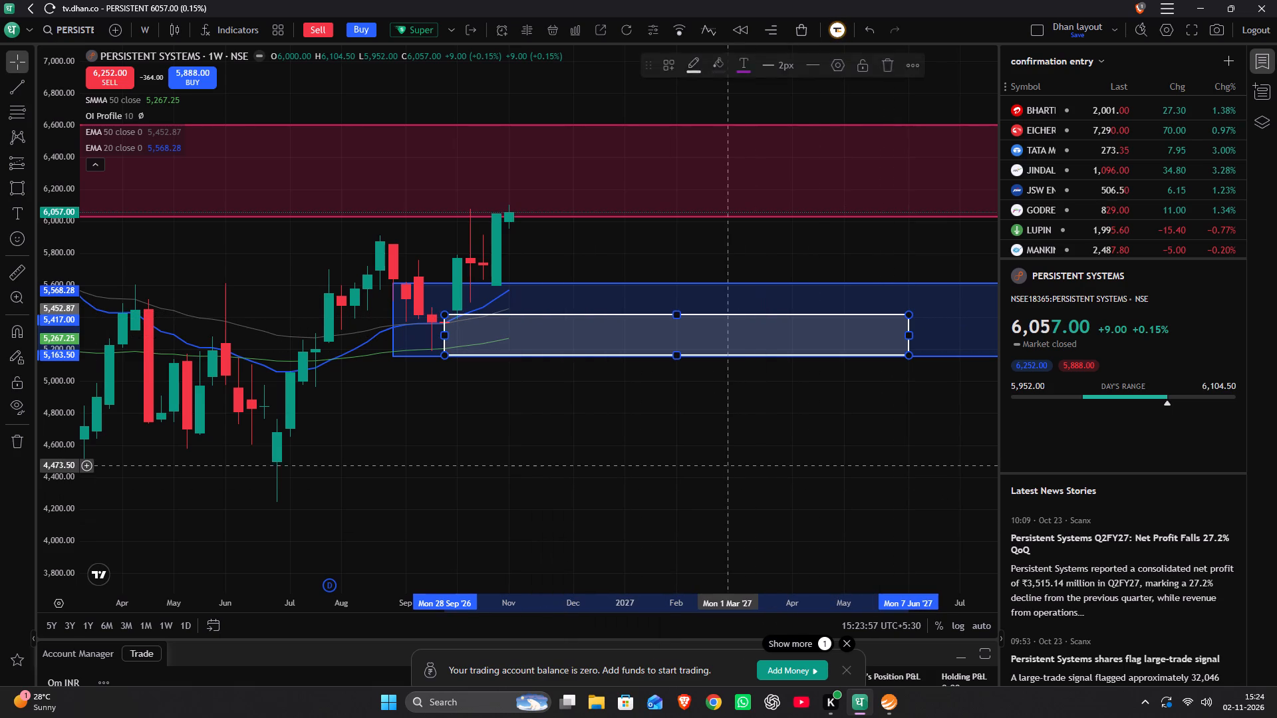
{"action": "left_click", "coordinate": [674, 479]}
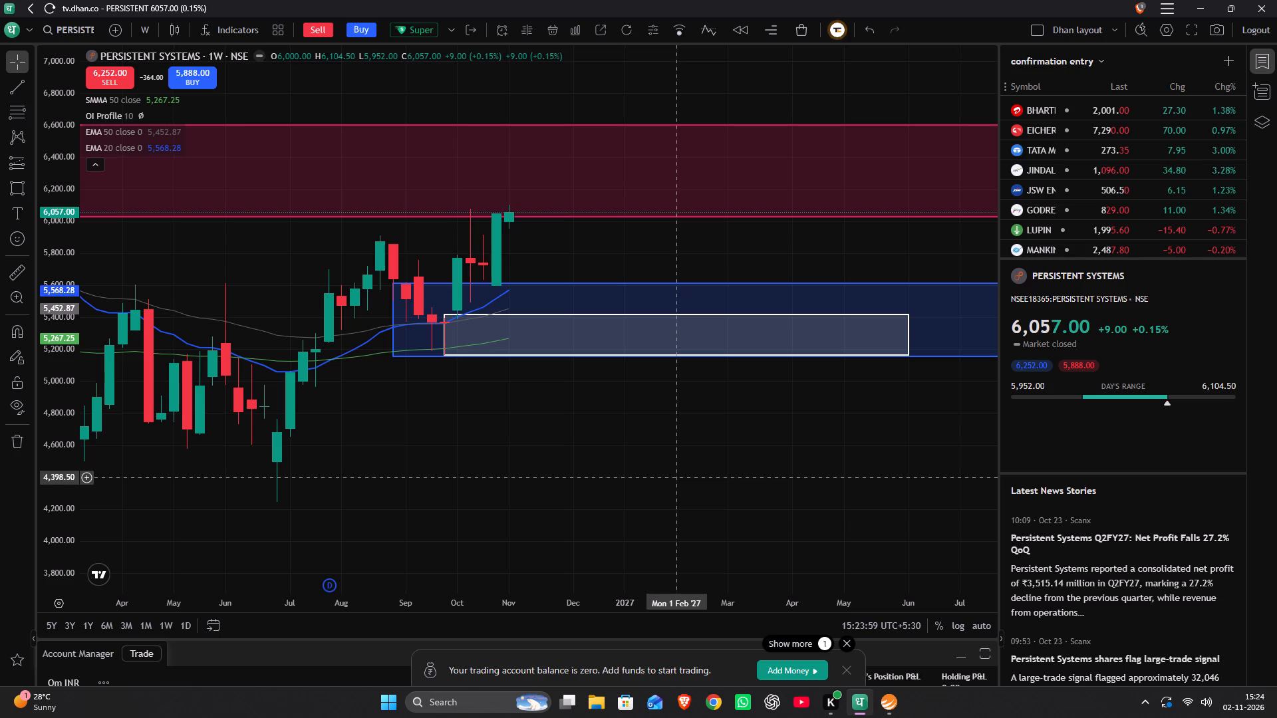
Draw a second weekly demand rectangle from 12 October 2026 to 10 May 2027 spanning about 5,491.50 to 5,766.
{"action": "key", "text": "alt+shift+r"}
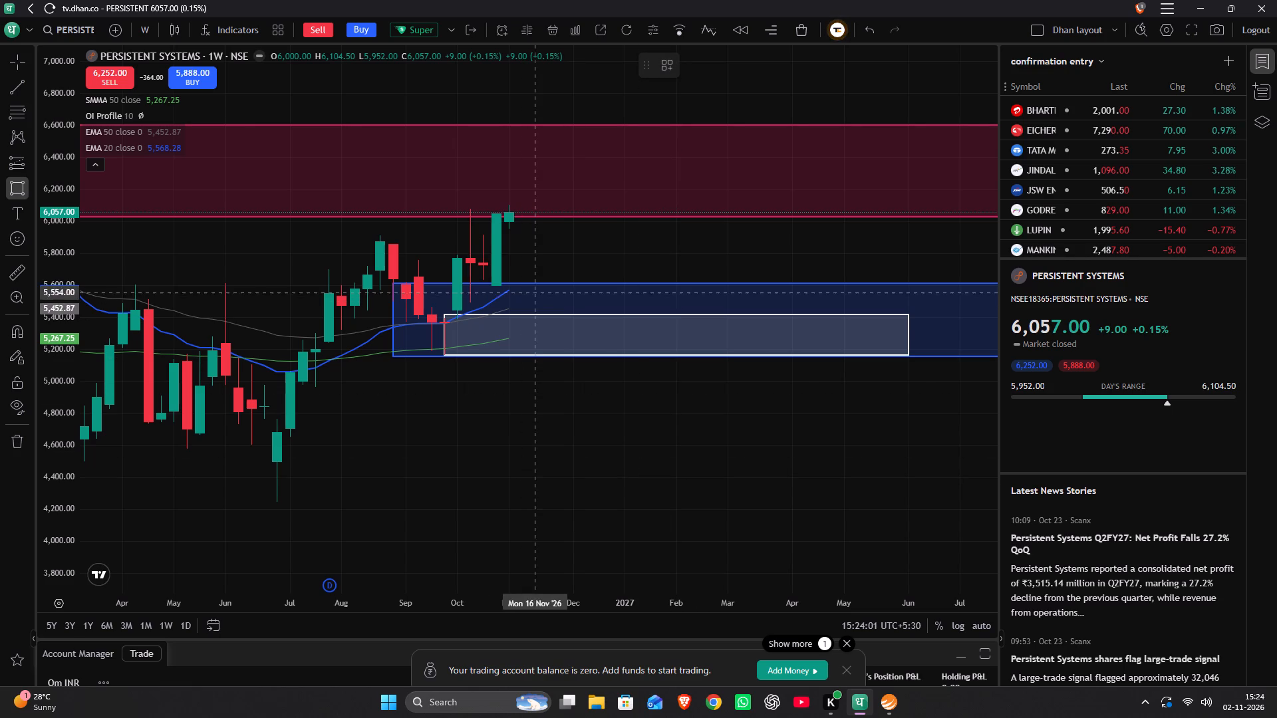
{"action": "left_click_drag", "start_coordinate": [470, 302], "coordinate": [486, 302]}
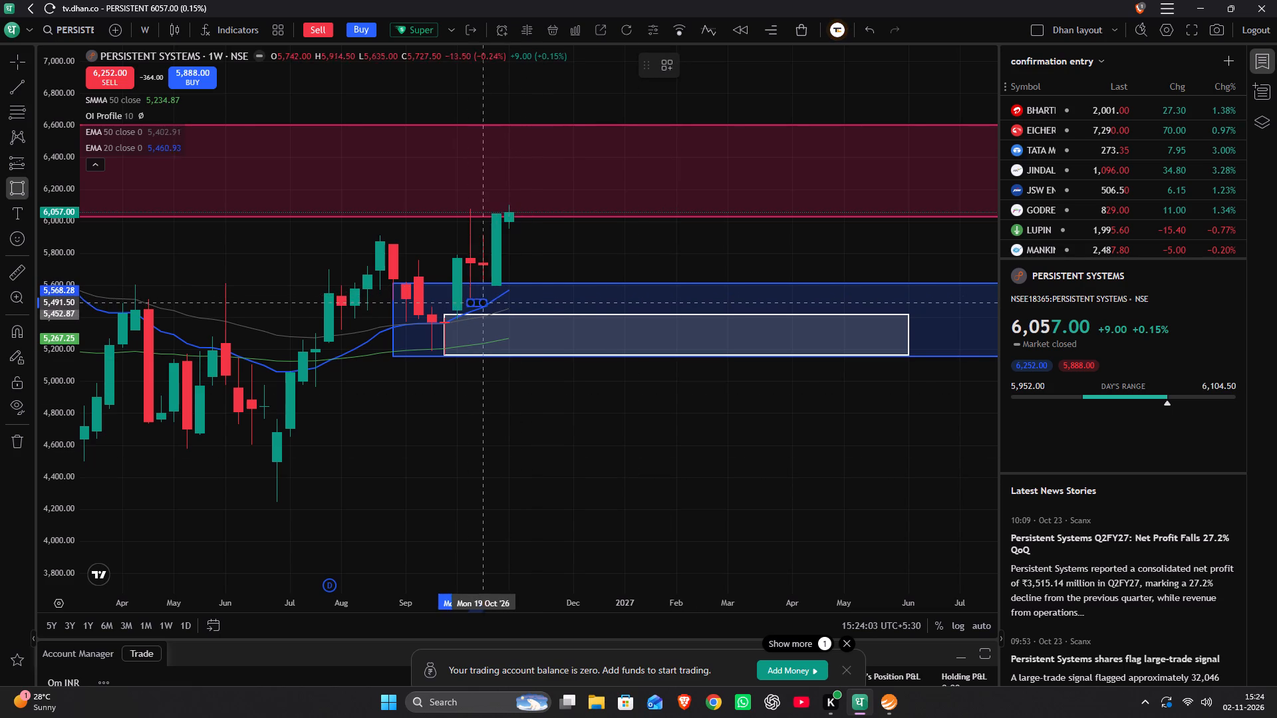
{"action": "left_click_drag", "start_coordinate": [486, 302], "coordinate": [855, 261]}
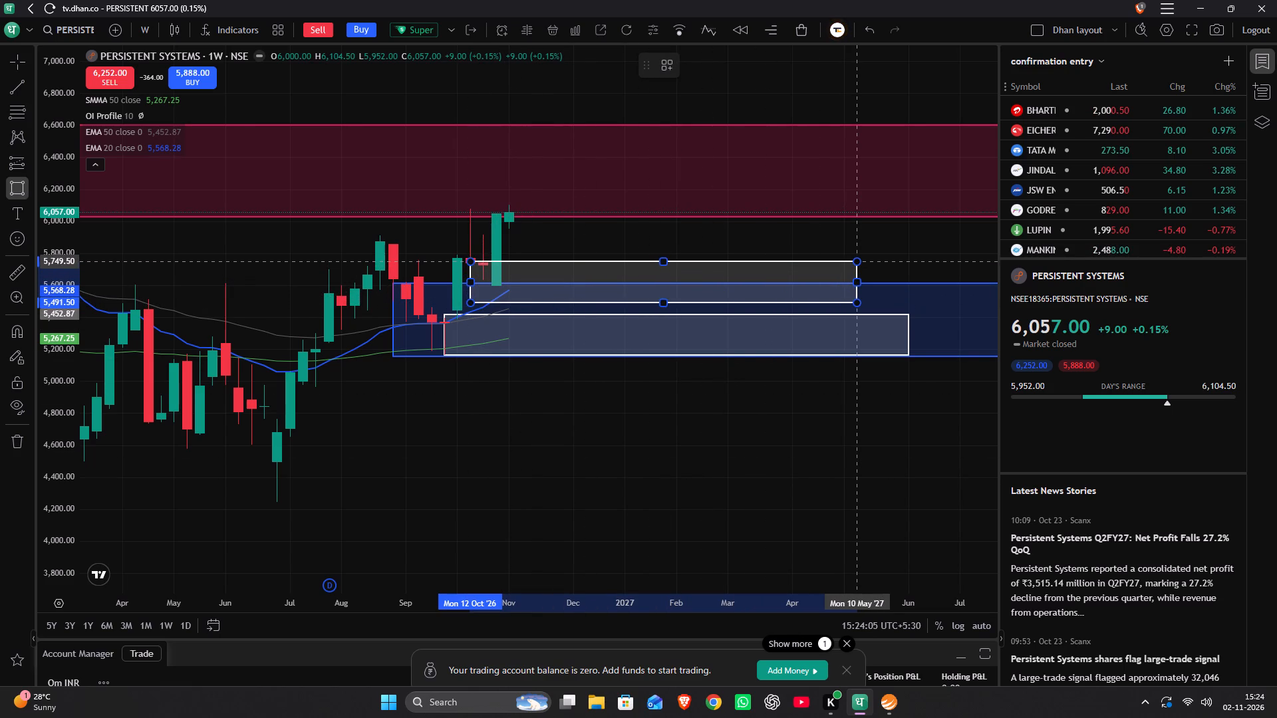
{"action": "left_click_drag", "start_coordinate": [855, 261], "coordinate": [857, 259]}
{"action": "left_click", "coordinate": [857, 259]}
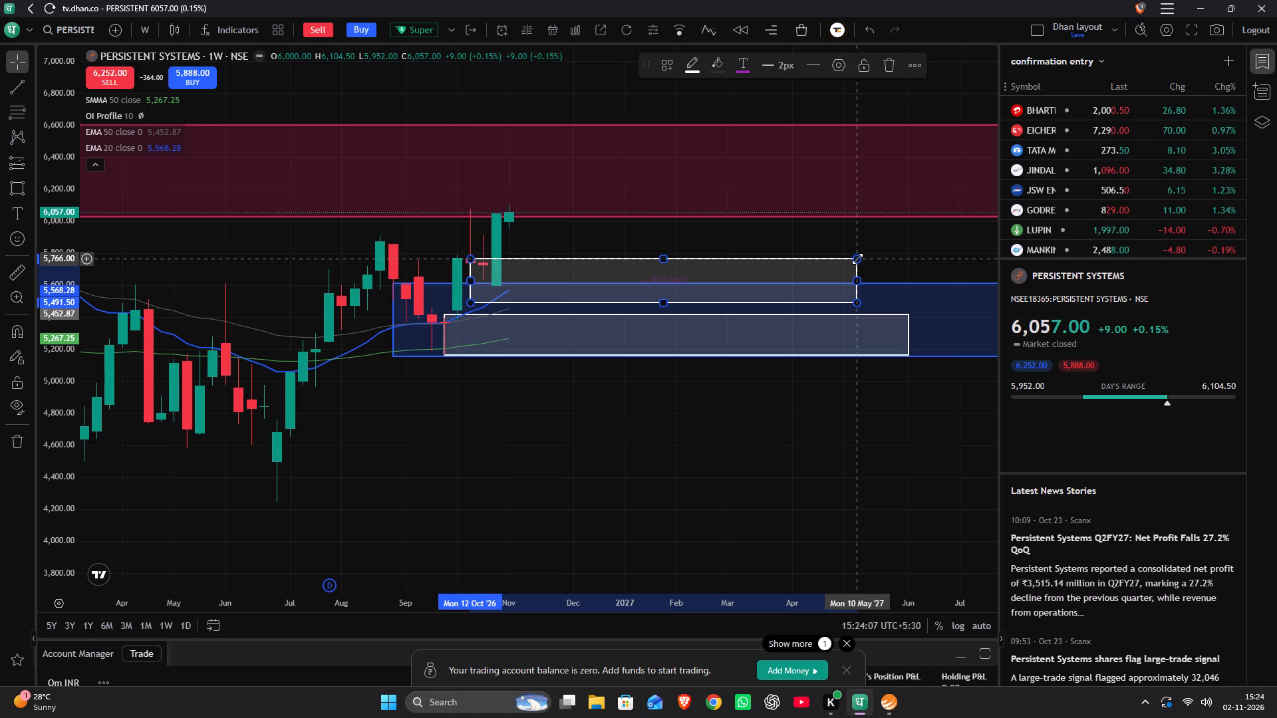
{"action": "left_click", "coordinate": [760, 232]}
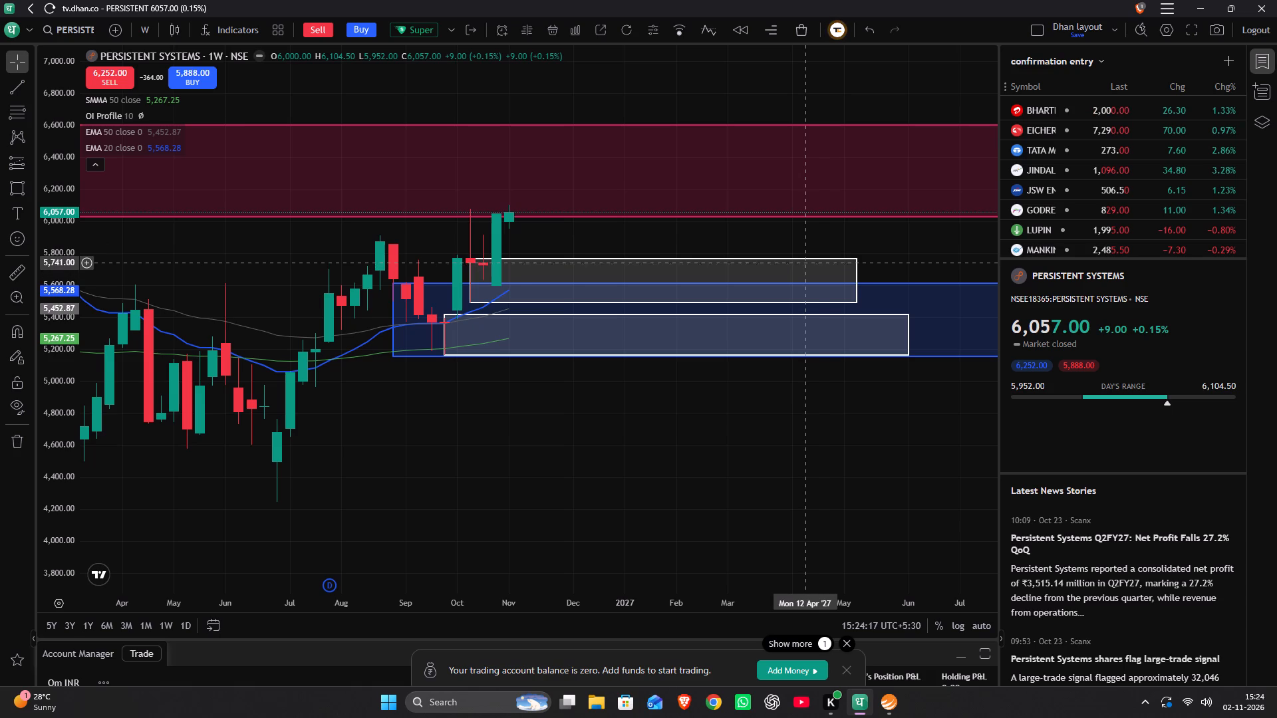
{"action": "left_click", "coordinate": [891, 245]}
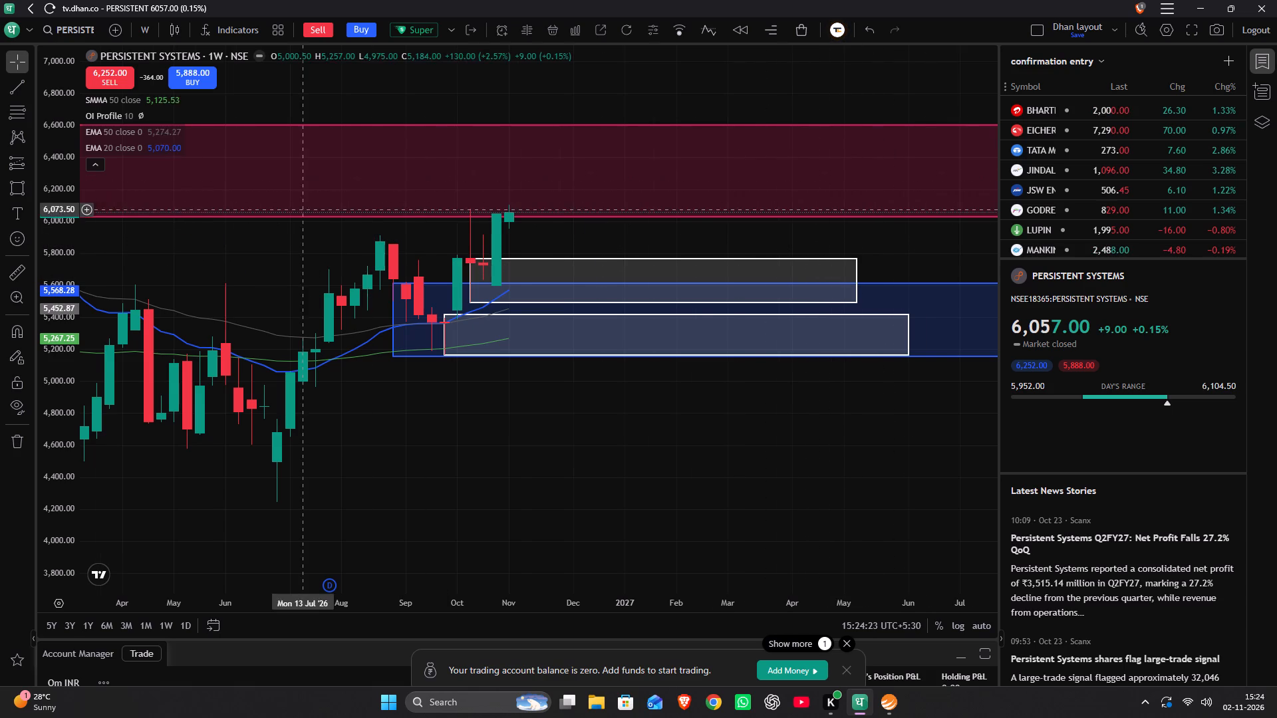
Switch to the daily timeframe and examine the July to November 2026 candles around the weekly and monthly demand zones.
{"action": "scroll", "coordinate": [303, 209], "scroll_direction": "down", "scroll_amount": 5}
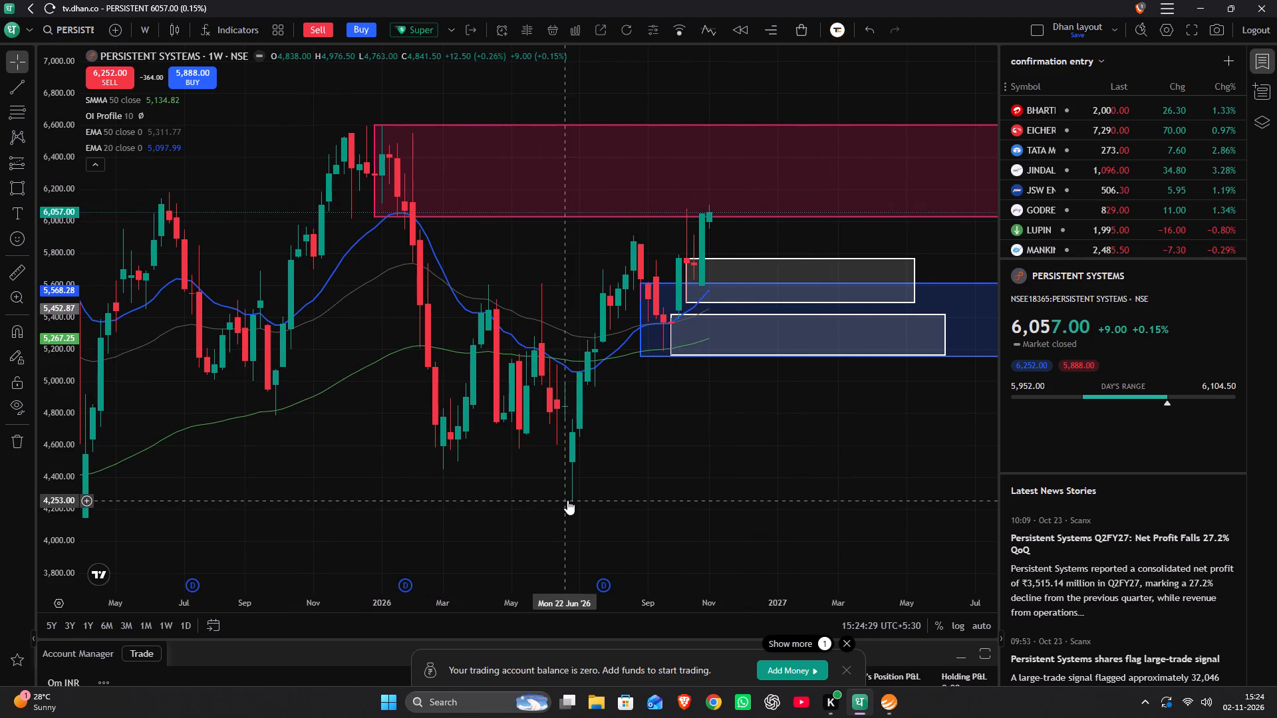
{"action": "key", "text": "1"}
{"action": "key", "text": "d"}
{"action": "key", "text": "Return"}
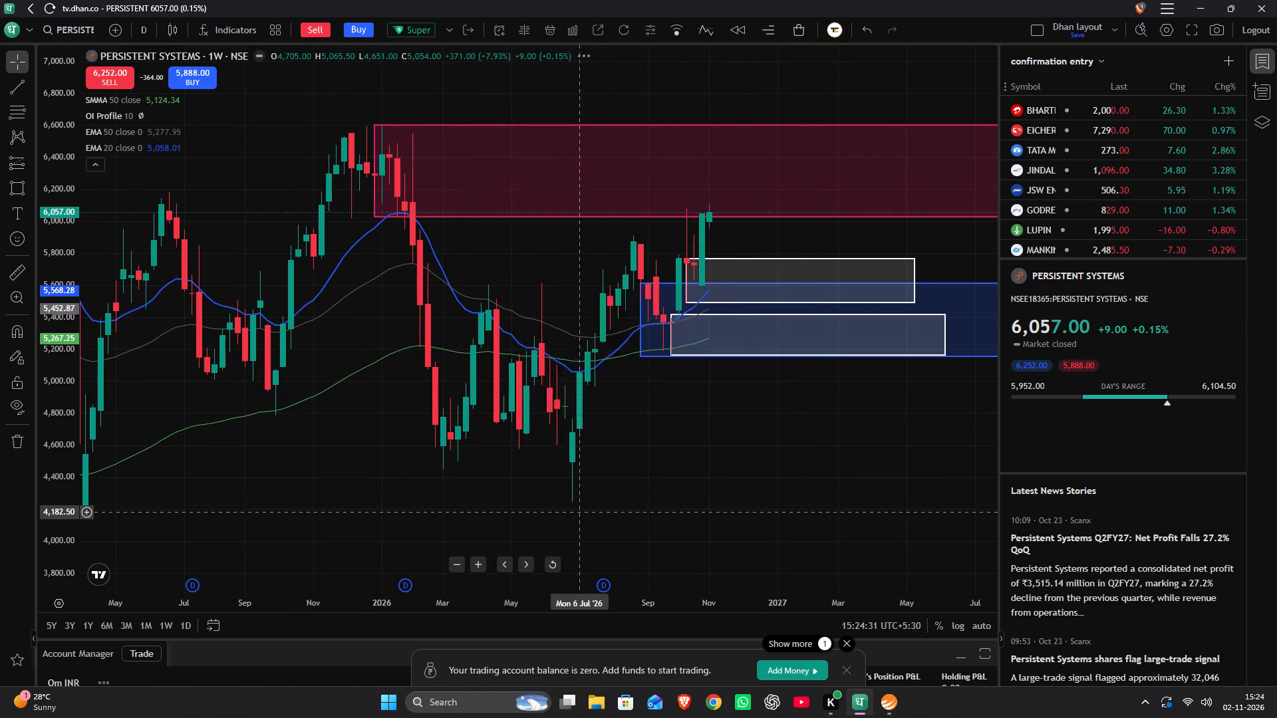
{"action": "scroll", "coordinate": [56, 362], "scroll_direction": "up", "scroll_amount": 3}
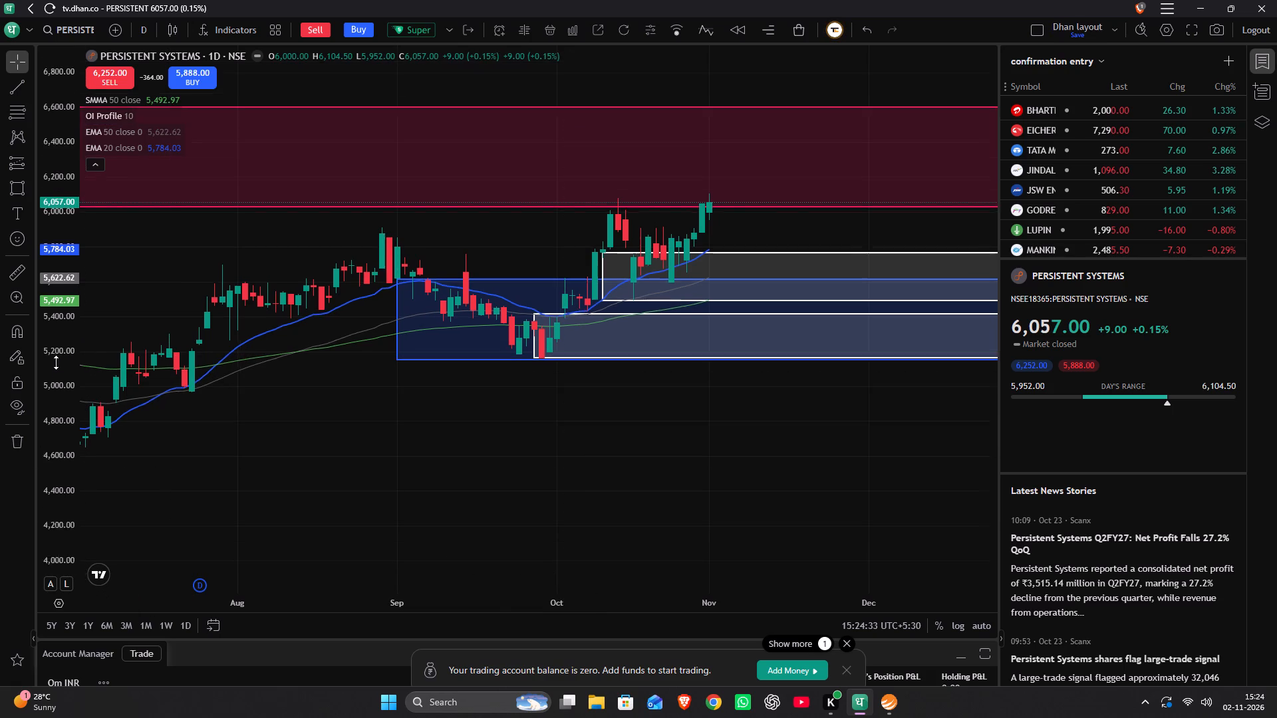
{"action": "scroll", "coordinate": [56, 362], "scroll_direction": "up", "scroll_amount": 17}
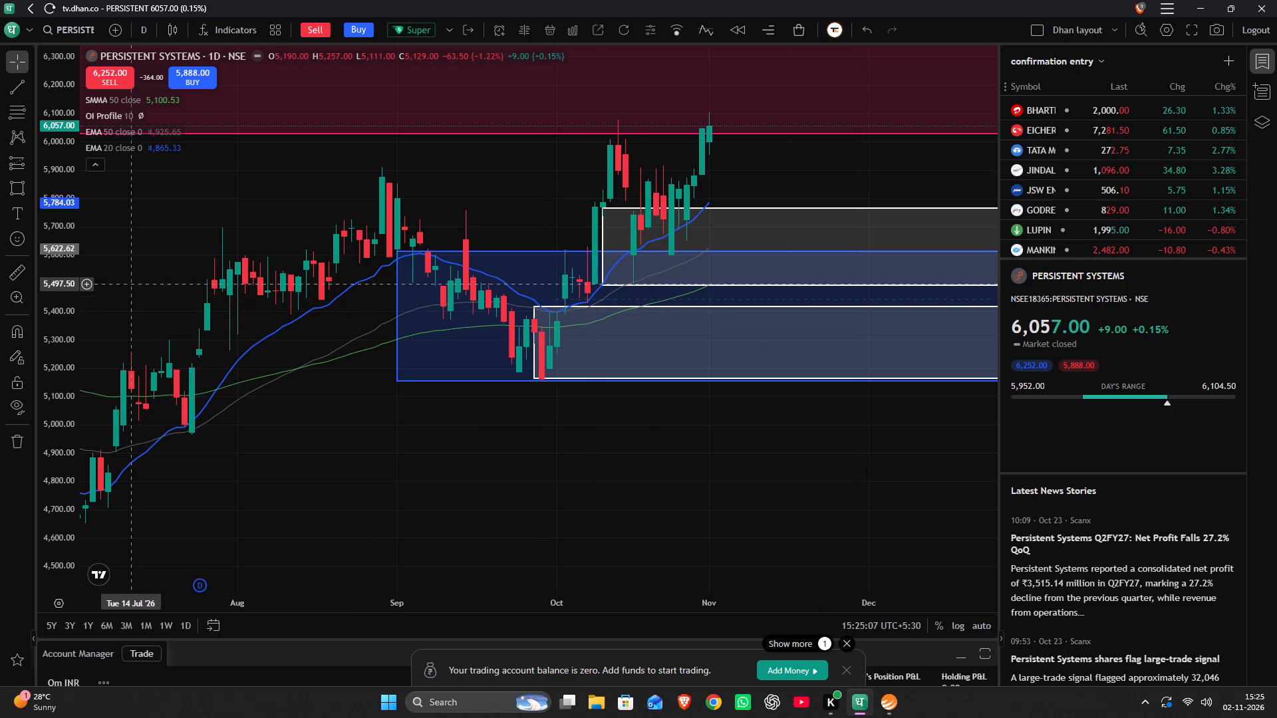
{"action": "scroll", "coordinate": [67, 313], "scroll_direction": "up", "scroll_amount": 12}
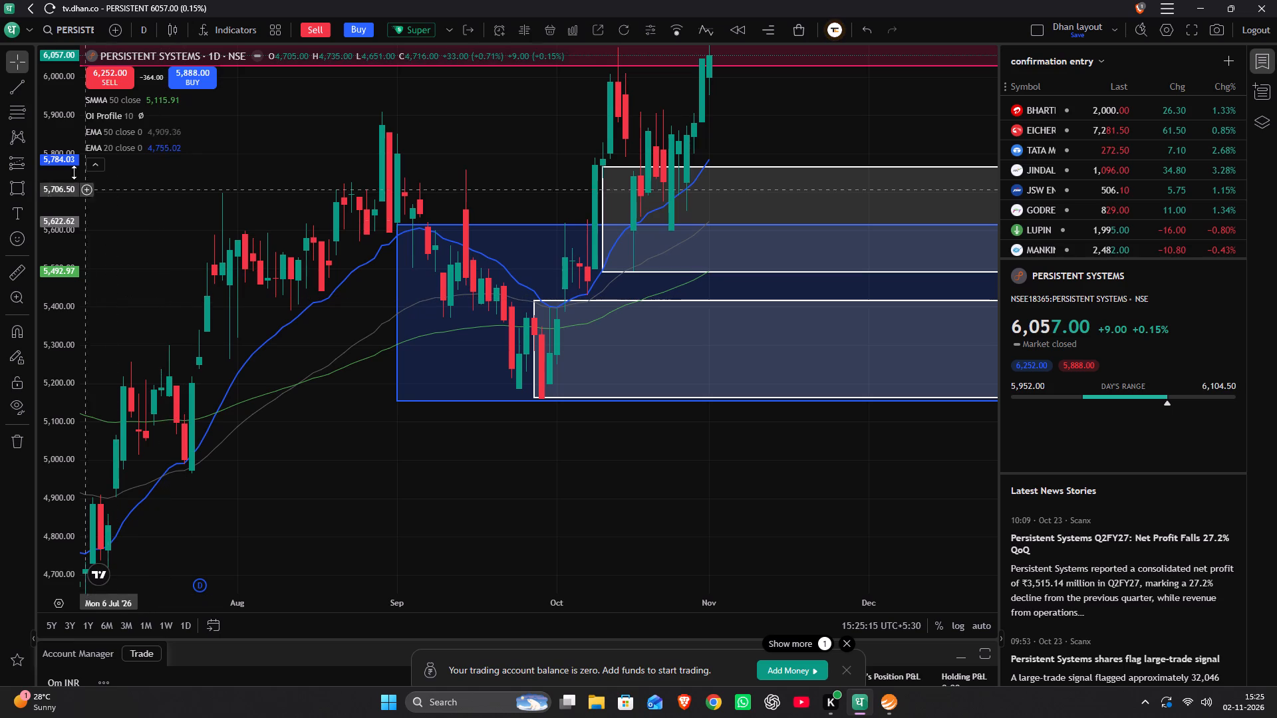
Draw a falling trend line from about 5,868 on 28 August 2026 to about 5,171.50 on 29 September 2026.
{"action": "left_click", "coordinate": [17, 92]}
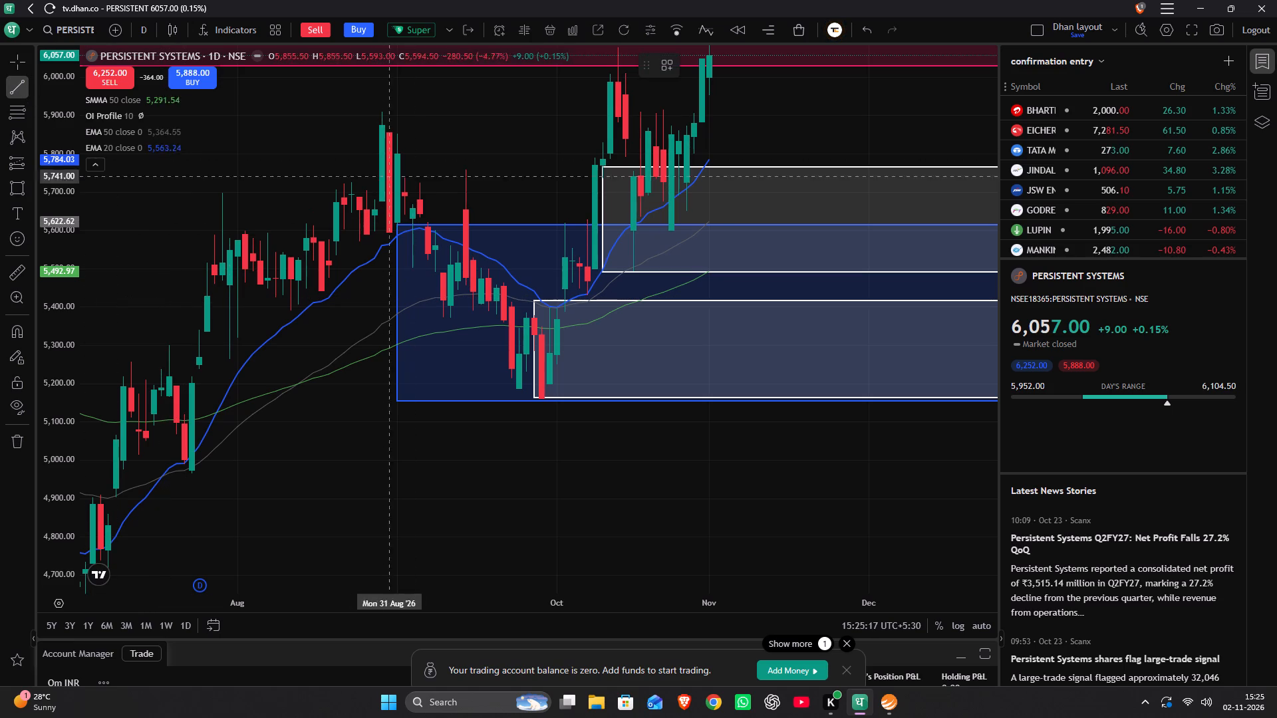
{"action": "left_click", "coordinate": [378, 128]}
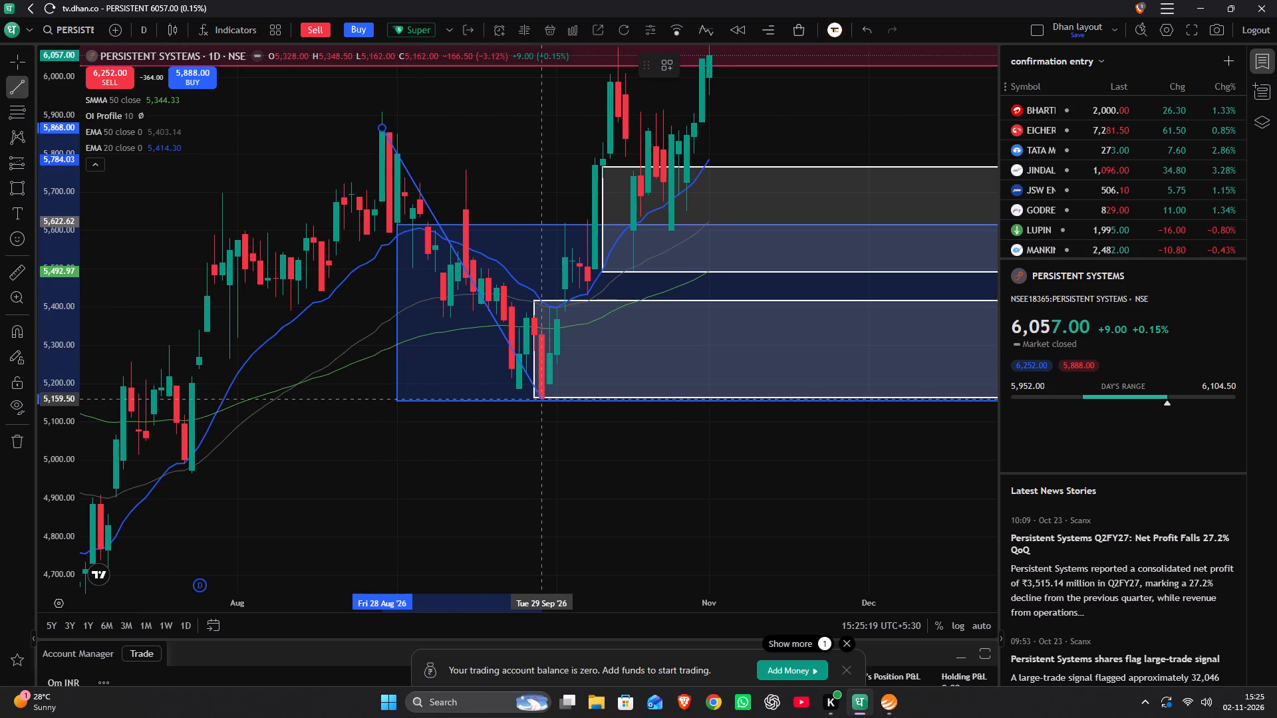
{"action": "left_click", "coordinate": [541, 394]}
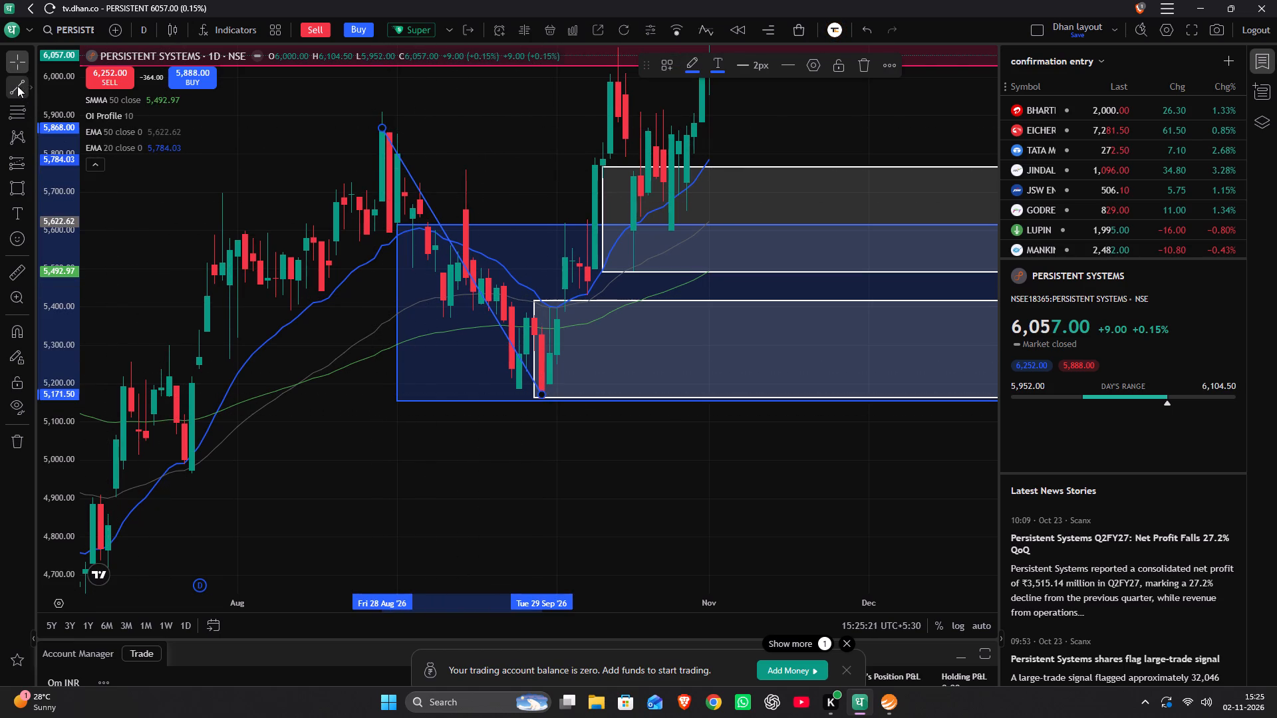
Draw a rising trend line from about 5,230.50 on 29 September 2026 to the 30 October 2026 candle.
{"action": "left_click", "coordinate": [17, 84]}
{"action": "left_click", "coordinate": [545, 372]}
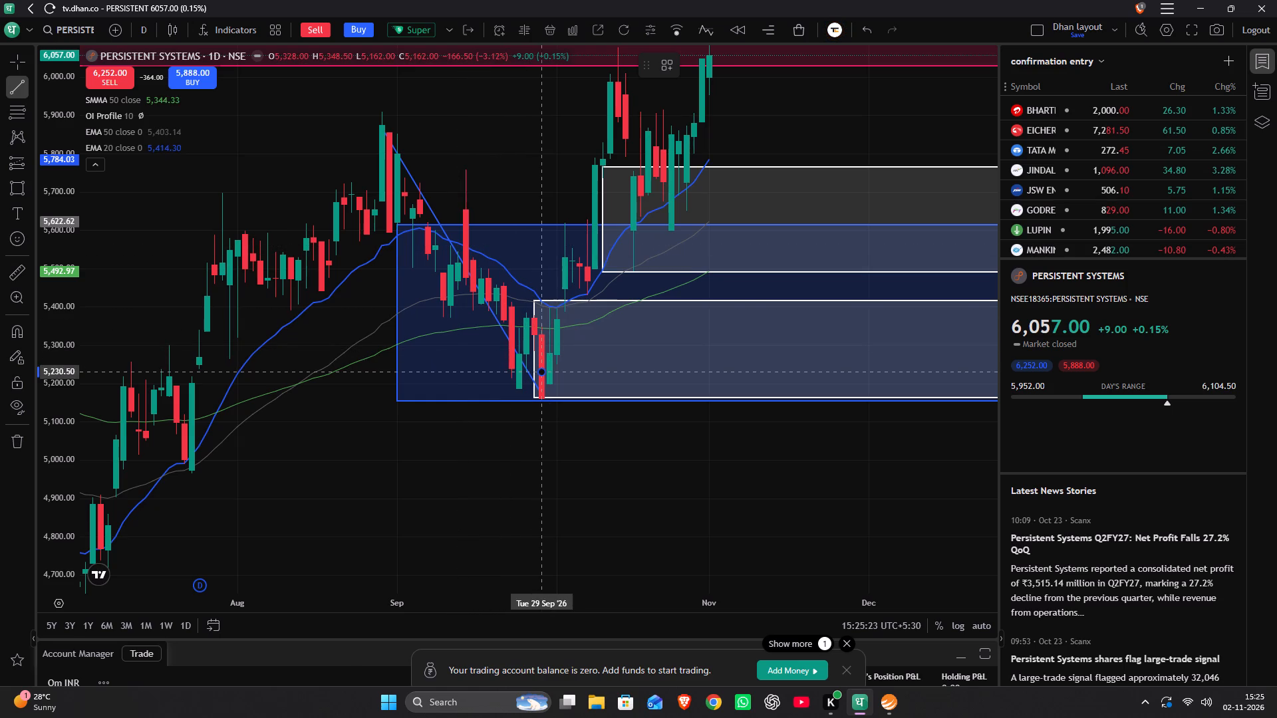
{"action": "left_click", "coordinate": [702, 76]}
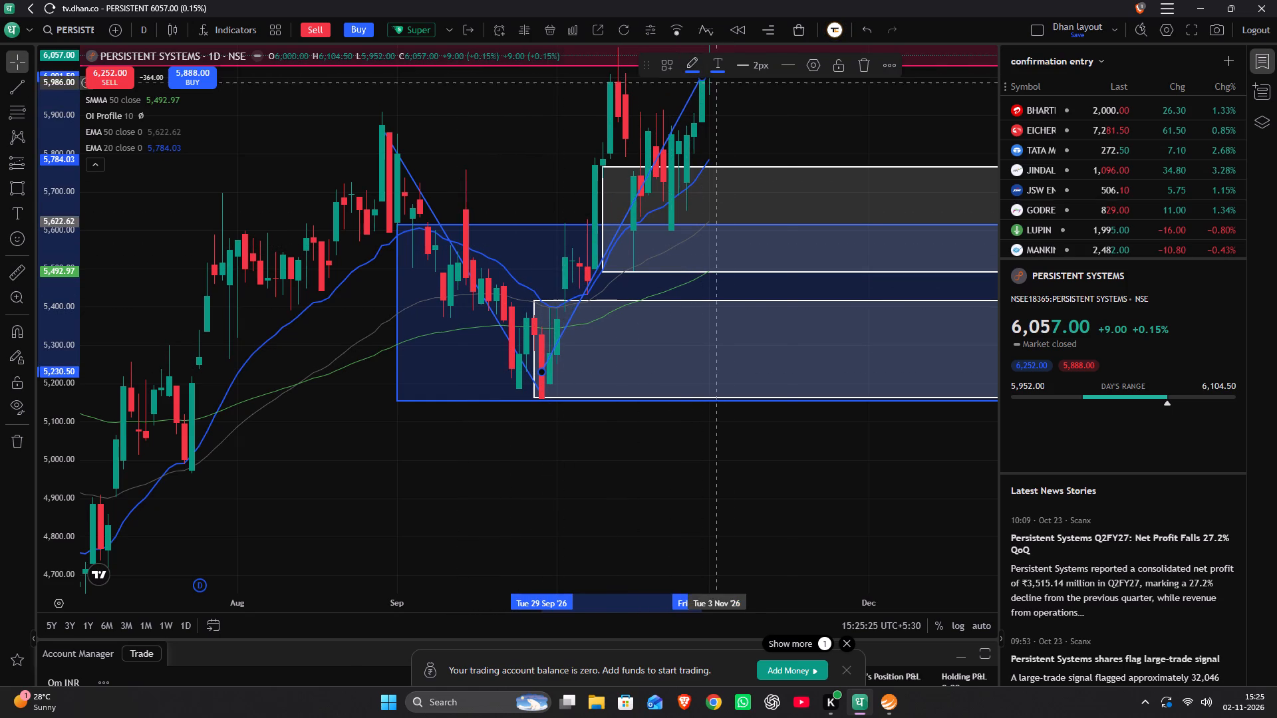
{"action": "left_click", "coordinate": [801, 118]}
Draw a rectangle on the daily chart from 30 September to 17 December 2026 spanning about 5,198 to 5,280.
{"action": "left_click_drag", "start_coordinate": [801, 118], "coordinate": [737, 243]}
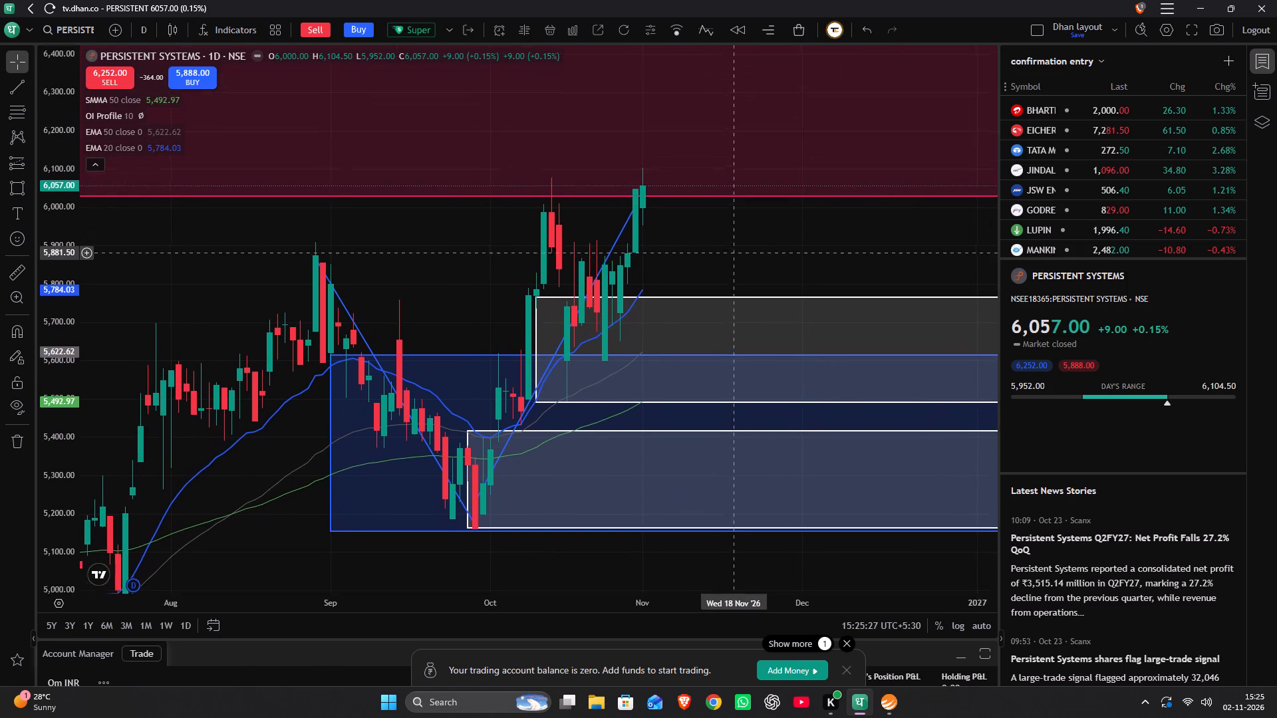
{"action": "left_click_drag", "start_coordinate": [737, 243], "coordinate": [817, 128]}
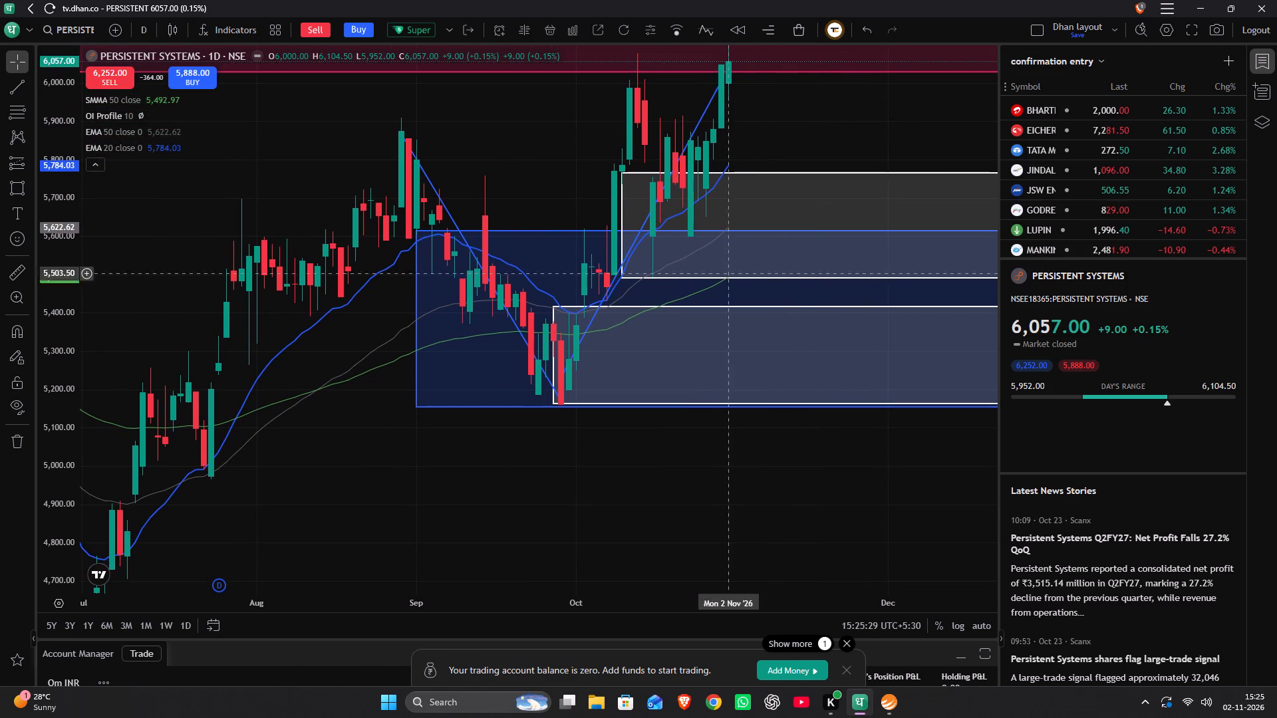
{"action": "scroll", "coordinate": [660, 359], "scroll_direction": "up", "scroll_amount": 3}
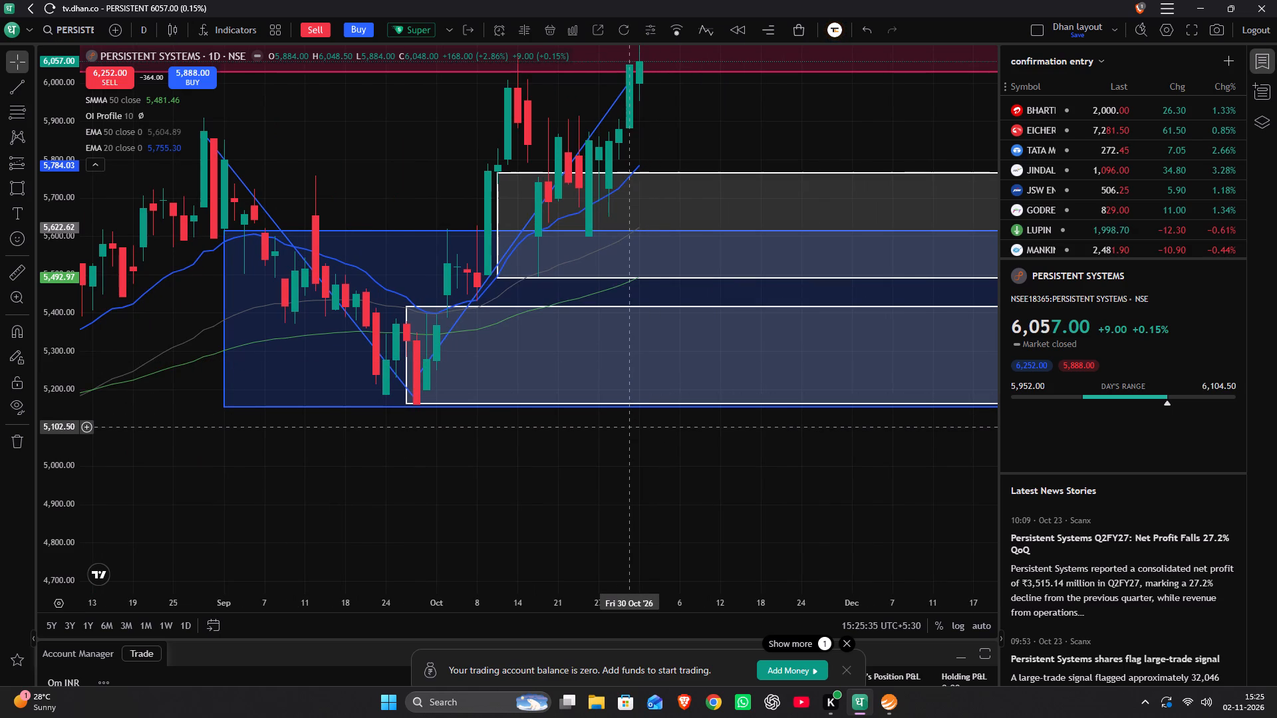
{"action": "key", "text": "alt+shift+r"}
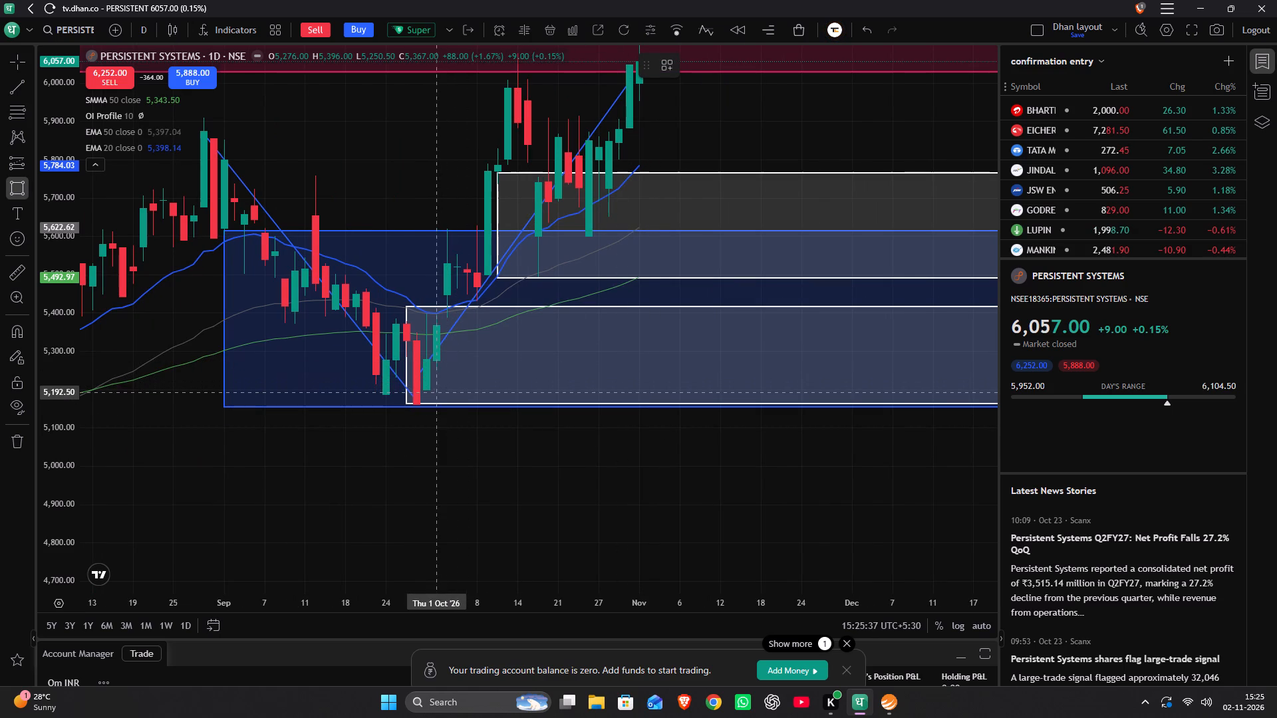
{"action": "left_click_drag", "start_coordinate": [430, 390], "coordinate": [776, 392]}
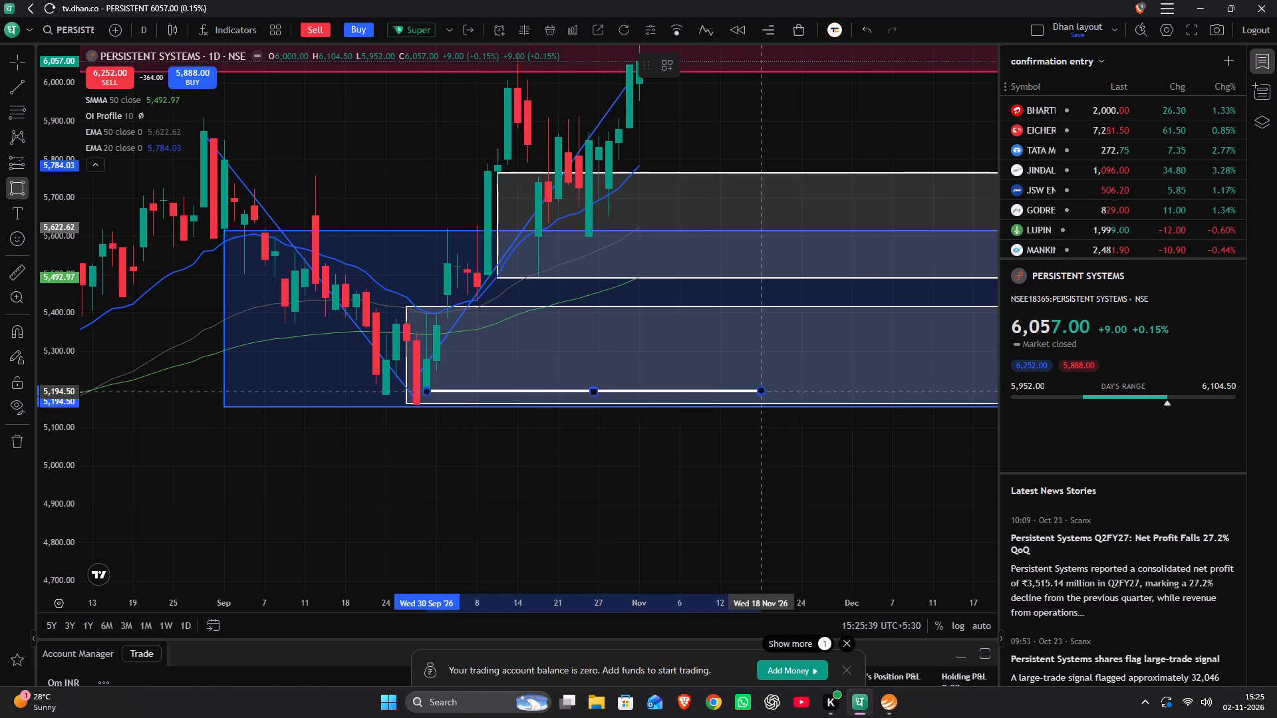
{"action": "left_click_drag", "start_coordinate": [776, 392], "coordinate": [948, 363]}
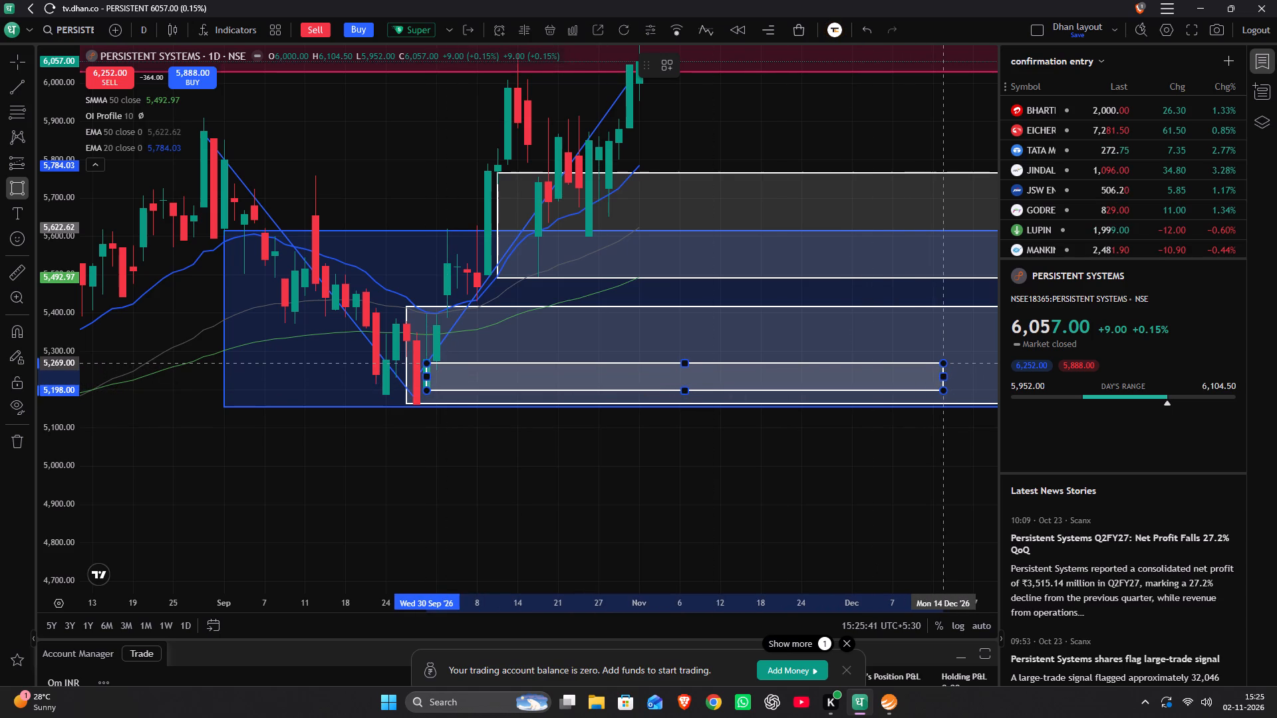
{"action": "left_click_drag", "start_coordinate": [948, 363], "coordinate": [973, 357]}
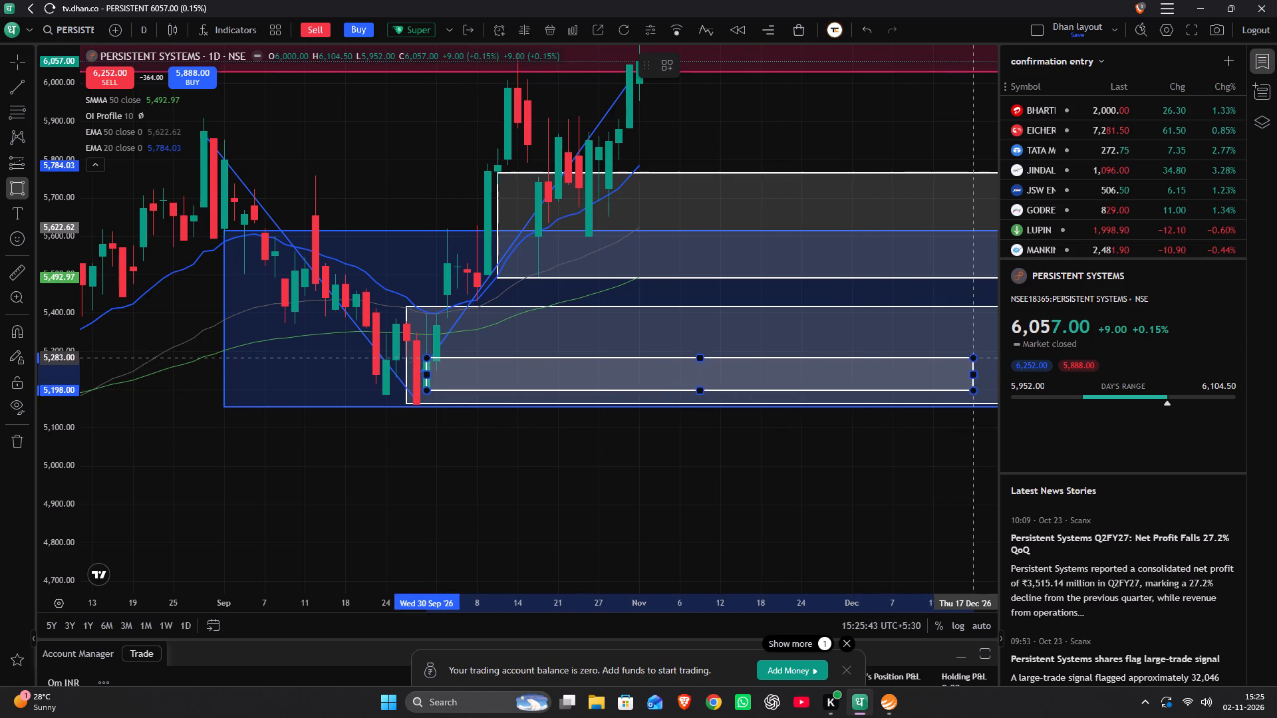
{"action": "left_click_drag", "start_coordinate": [973, 357], "coordinate": [974, 359]}
{"action": "left_click", "coordinate": [974, 359]}
Fine-tune the top edge of the new daily rectangle to about 5,279.50.
{"action": "left_click", "coordinate": [834, 346]}
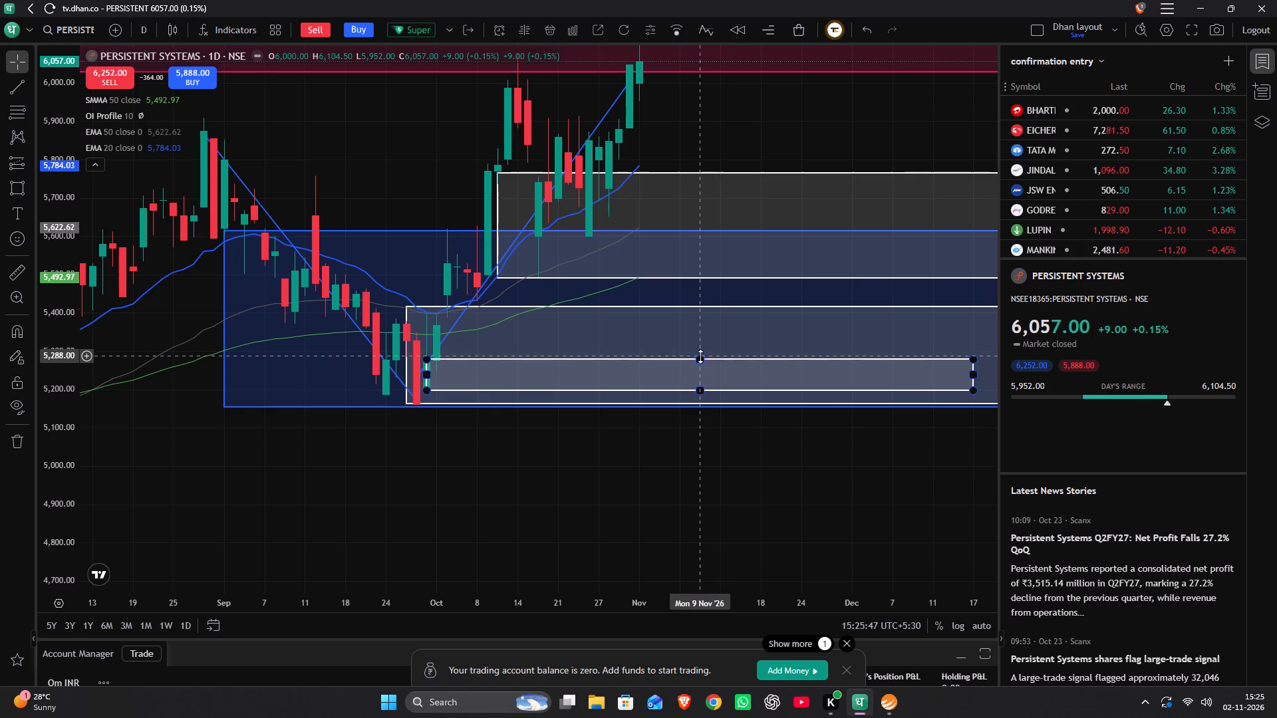
{"action": "left_click", "coordinate": [700, 357]}
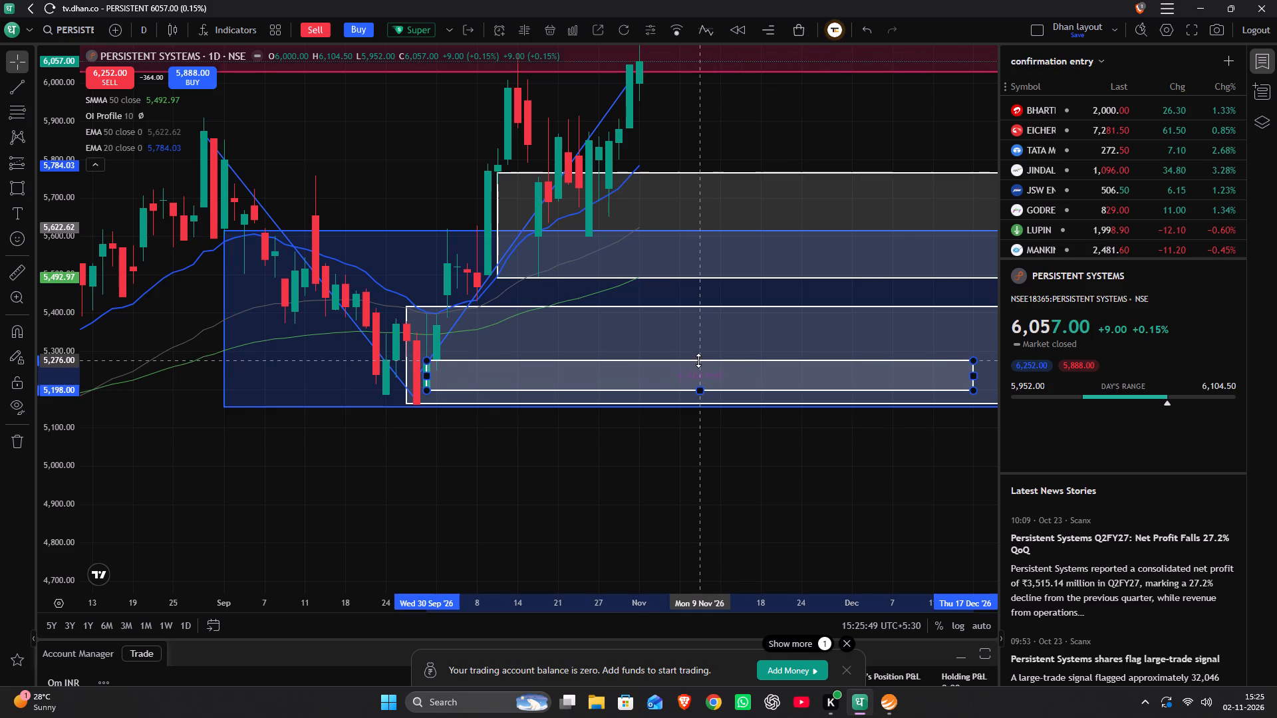
{"action": "left_click", "coordinate": [699, 351]}
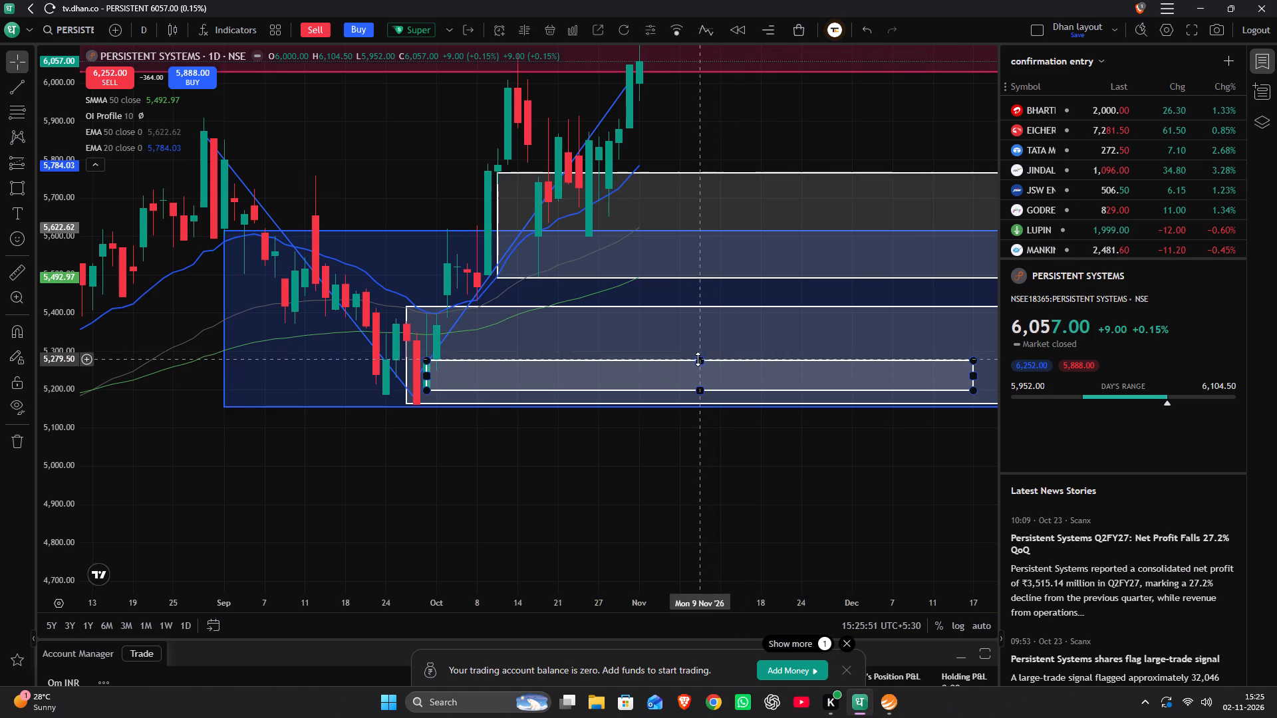
{"action": "left_click", "coordinate": [698, 359]}
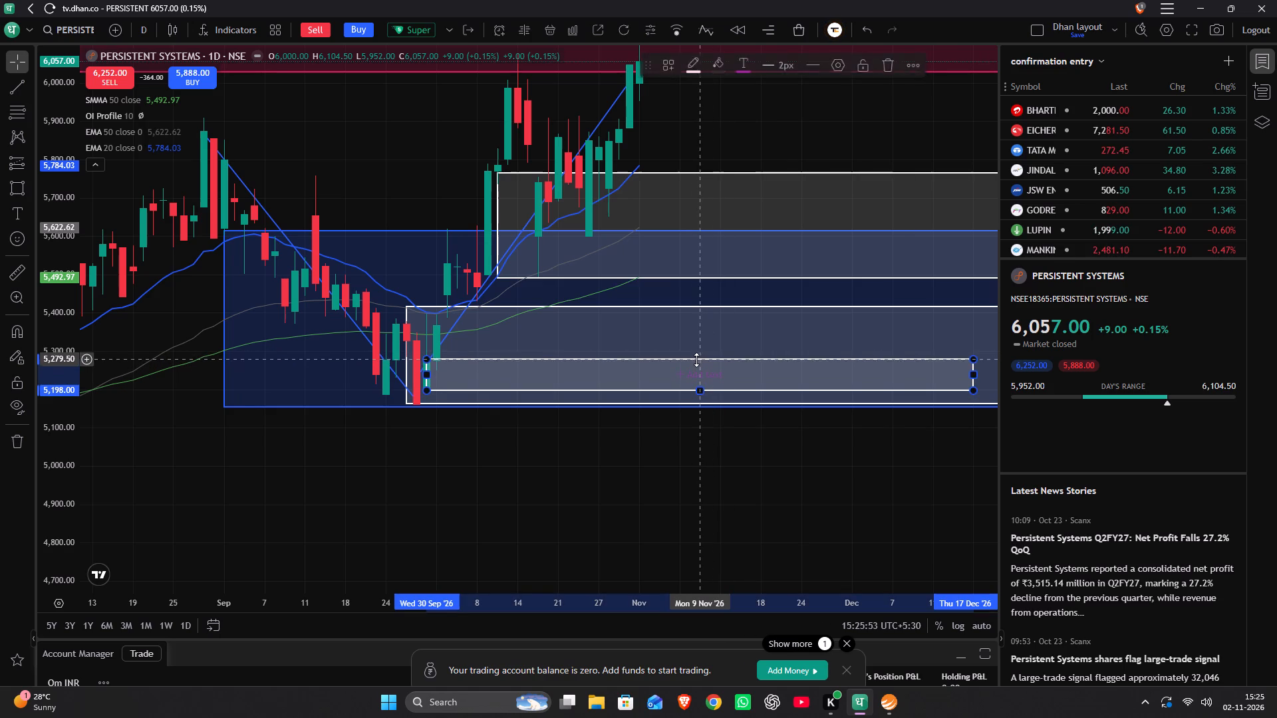
{"action": "left_click", "coordinate": [696, 354]}
Apply the saved DEMAND ZONE style template to the new daily rectangle between about 5,198 and 5,279.50.
{"action": "double_click", "coordinate": [742, 358]}
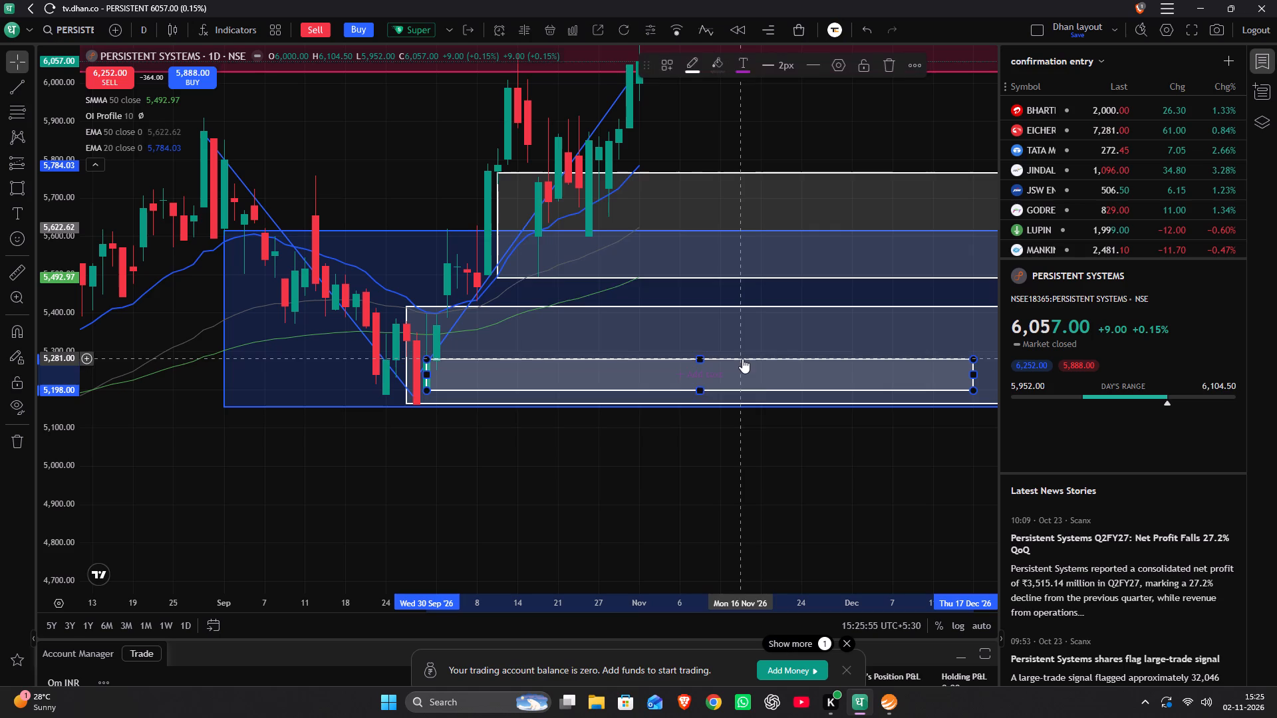
{"action": "left_click", "coordinate": [561, 462]}
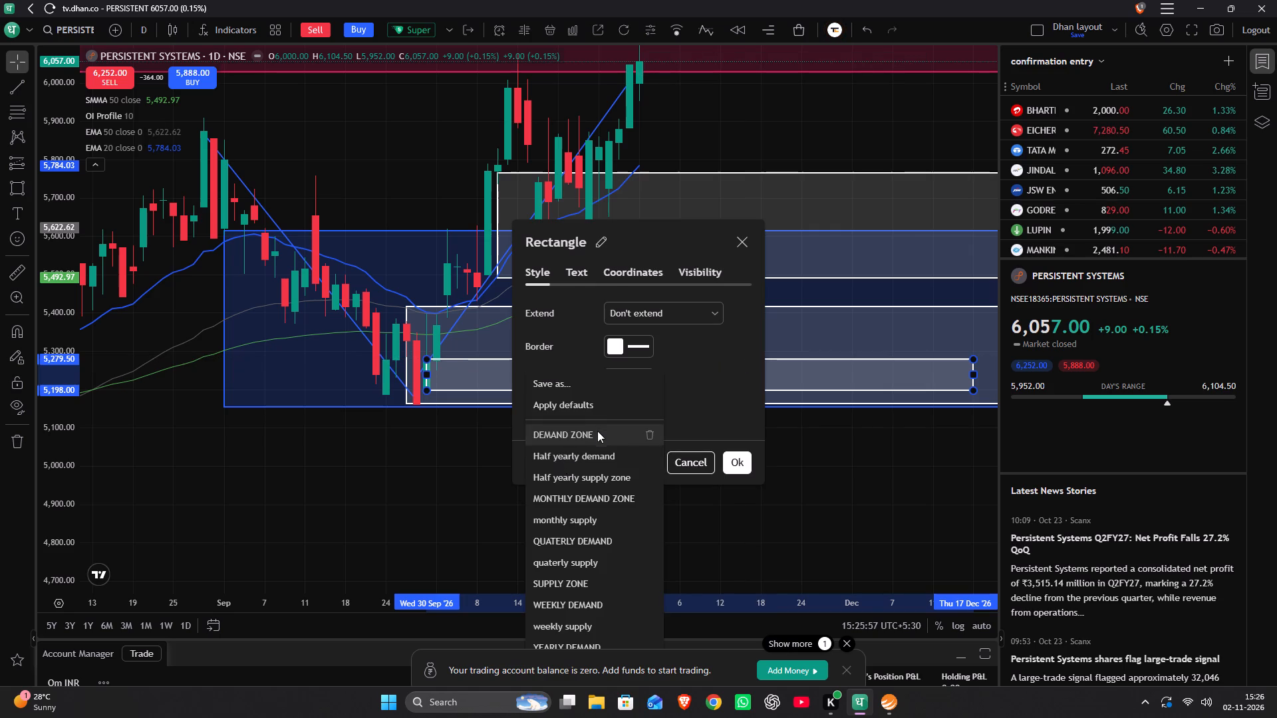
{"action": "left_click", "coordinate": [596, 433]}
{"action": "left_click", "coordinate": [734, 458]}
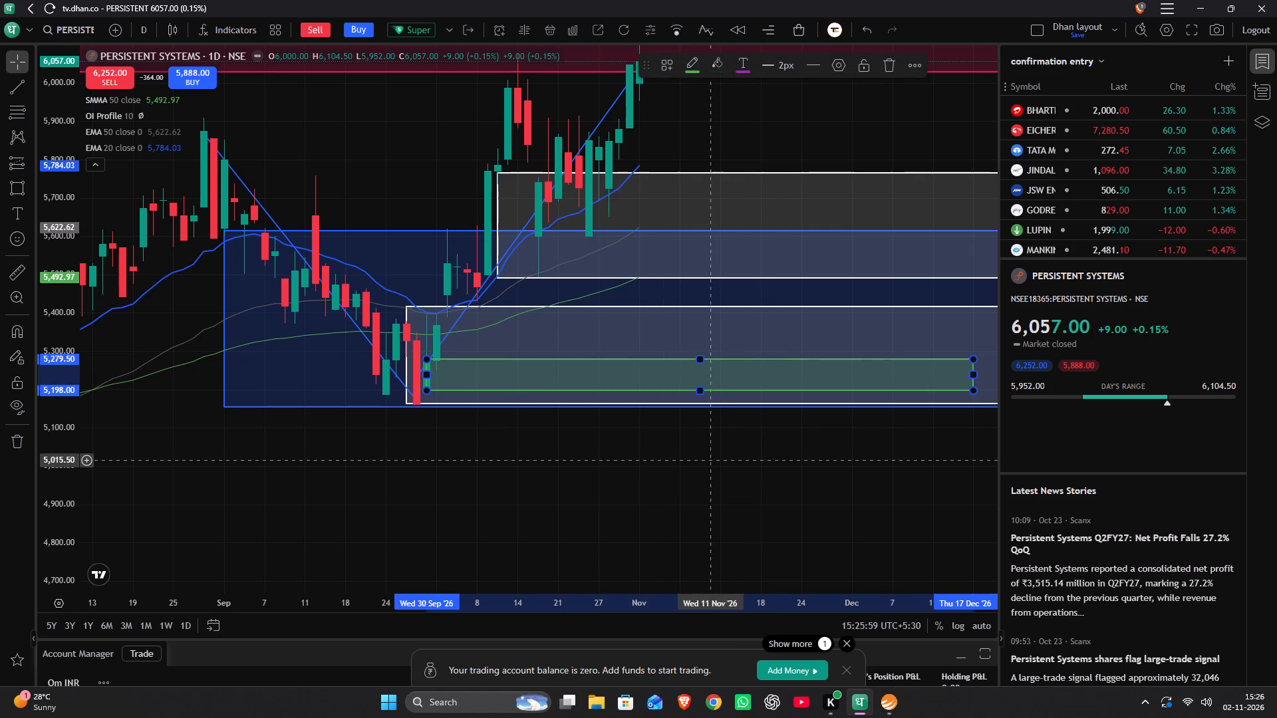
Place a long position at 19 November 2026 with entry about 5,281, stop about 5,118 and target about 5,607.50 for a risk/reward ratio of 2.
{"action": "left_click", "coordinate": [8, 162]}
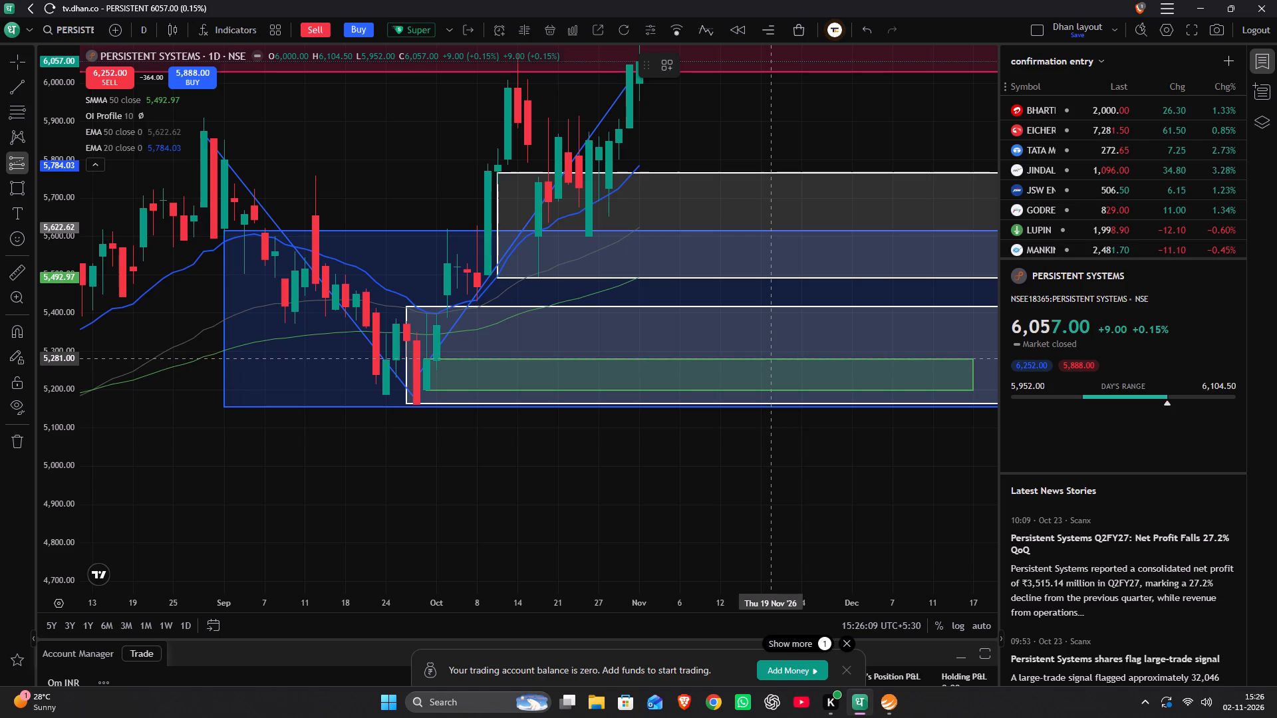
{"action": "left_click", "coordinate": [770, 358]}
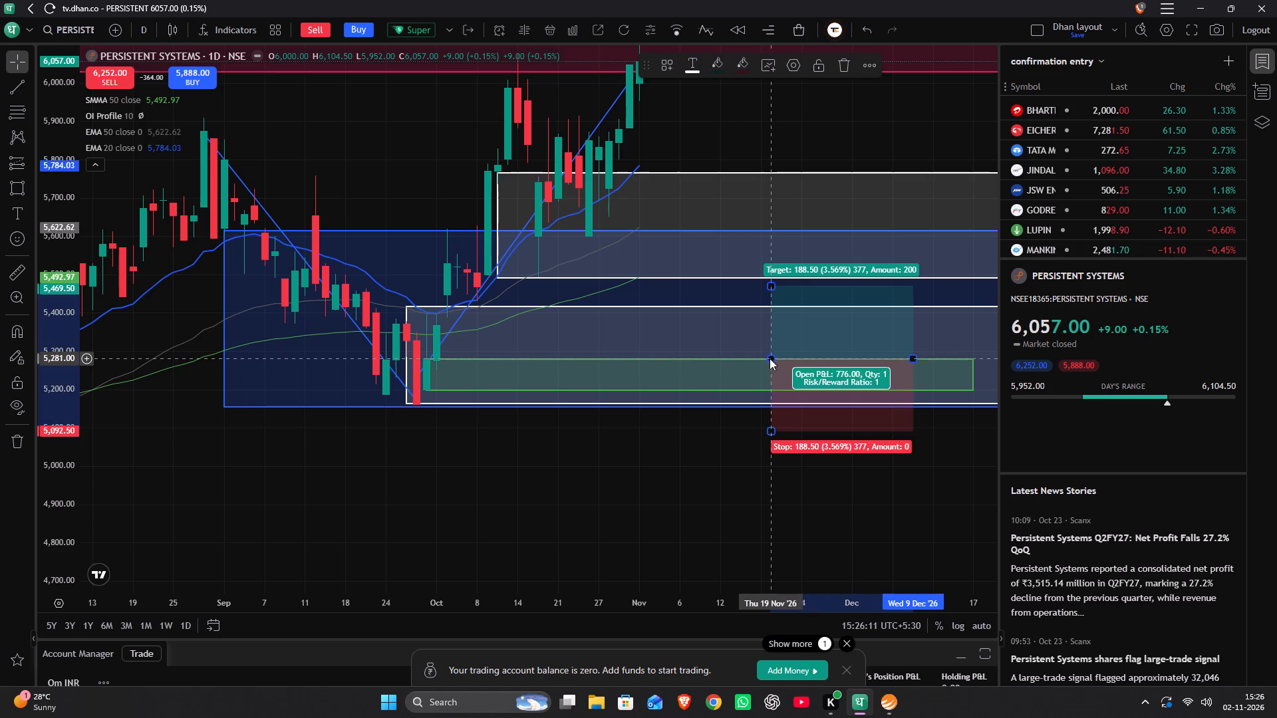
{"action": "left_click_drag", "start_coordinate": [772, 431], "coordinate": [774, 423]}
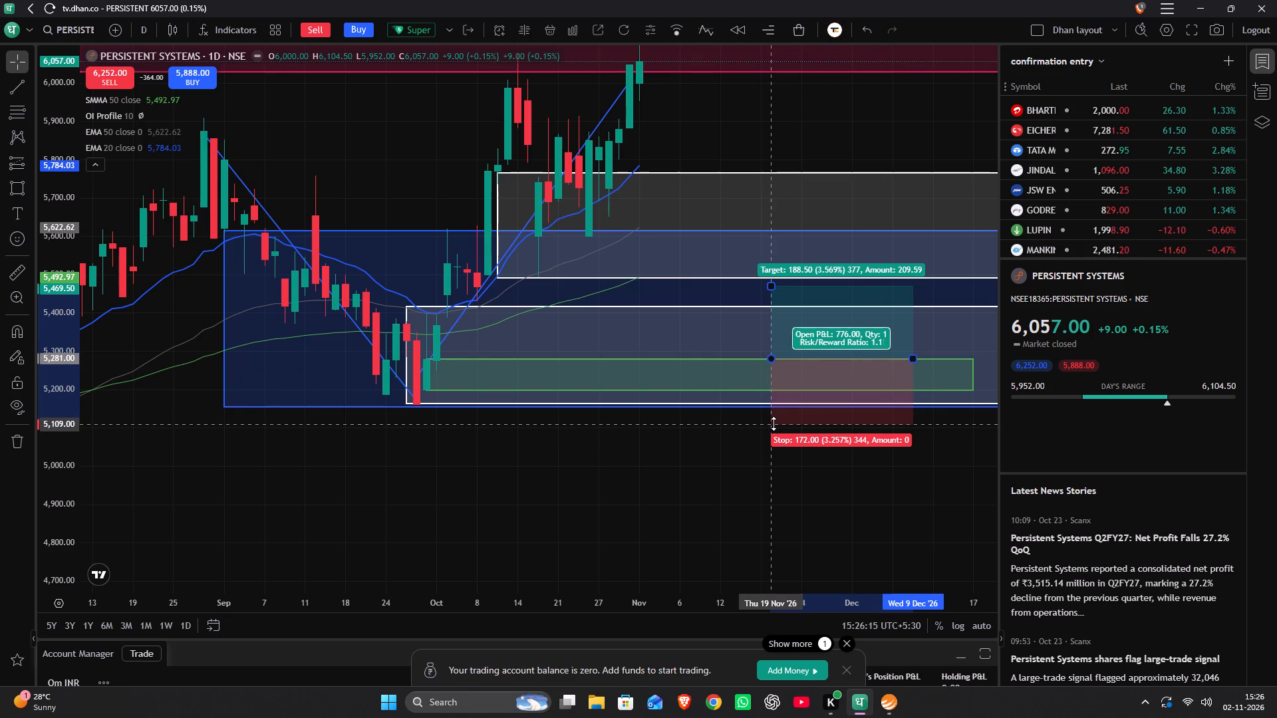
{"action": "left_click_drag", "start_coordinate": [774, 423], "coordinate": [776, 421]}
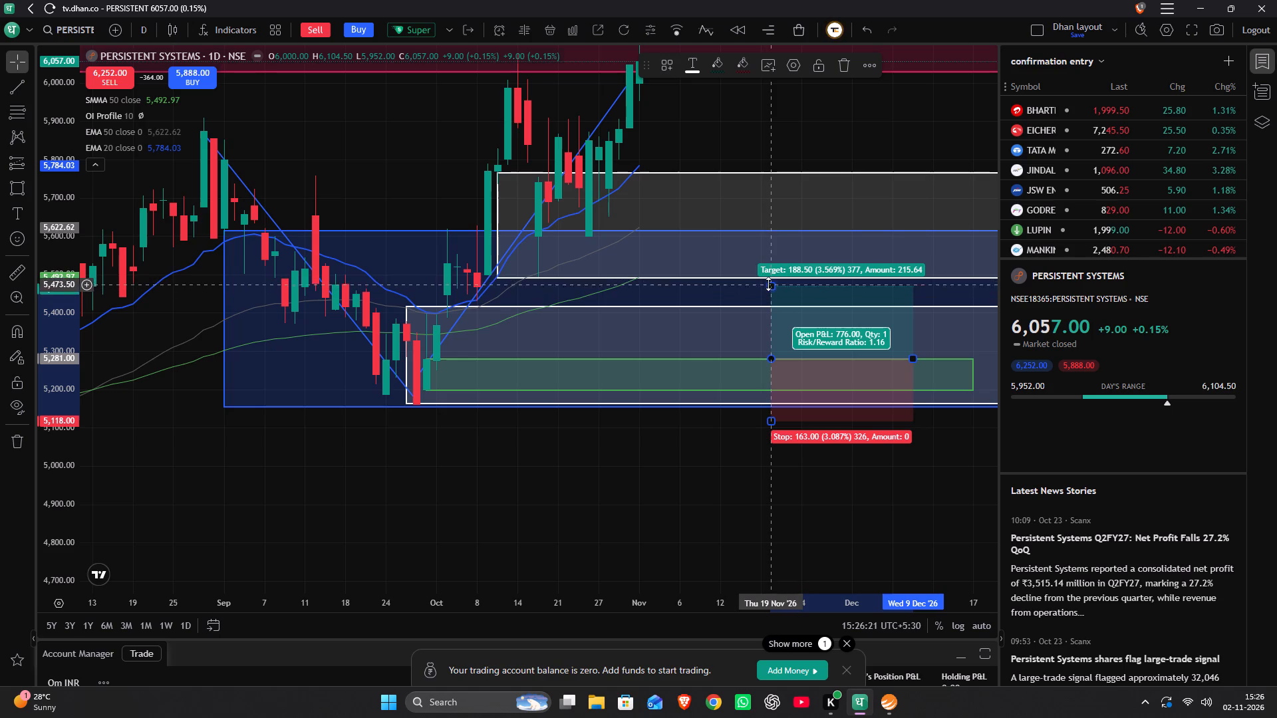
{"action": "left_click_drag", "start_coordinate": [768, 284], "coordinate": [771, 259]}
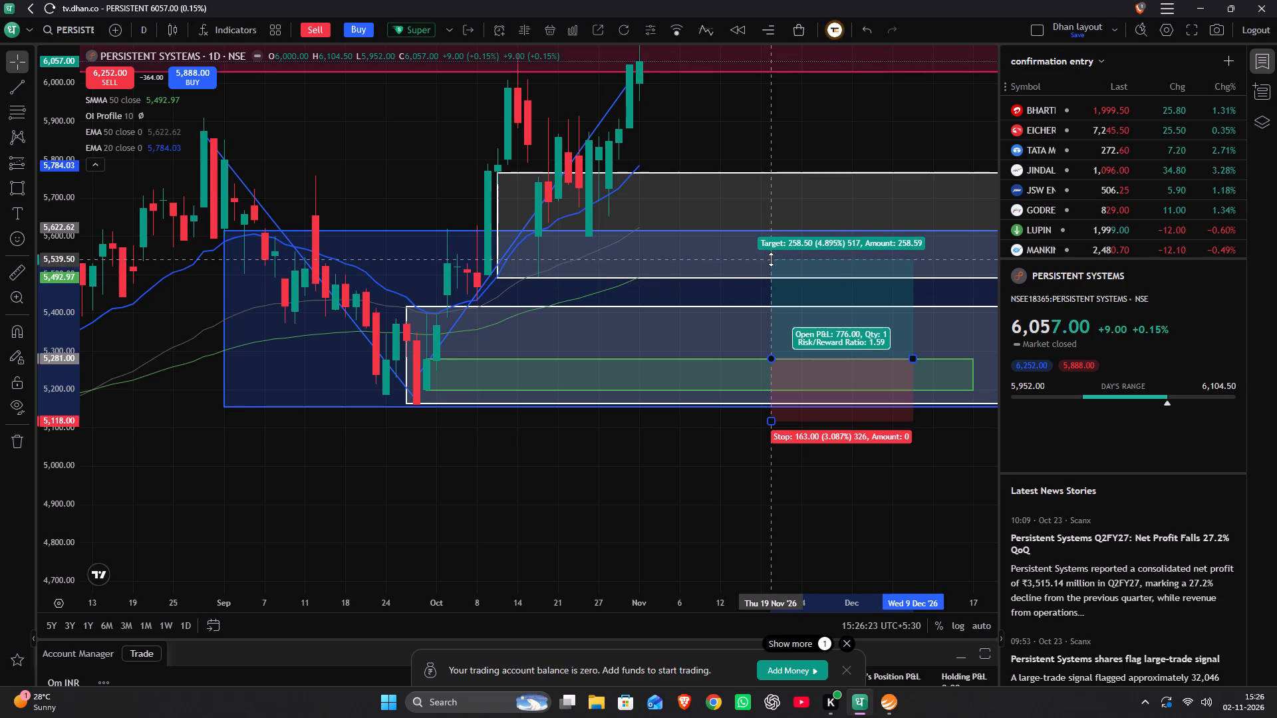
{"action": "left_click_drag", "start_coordinate": [771, 259], "coordinate": [781, 236]}
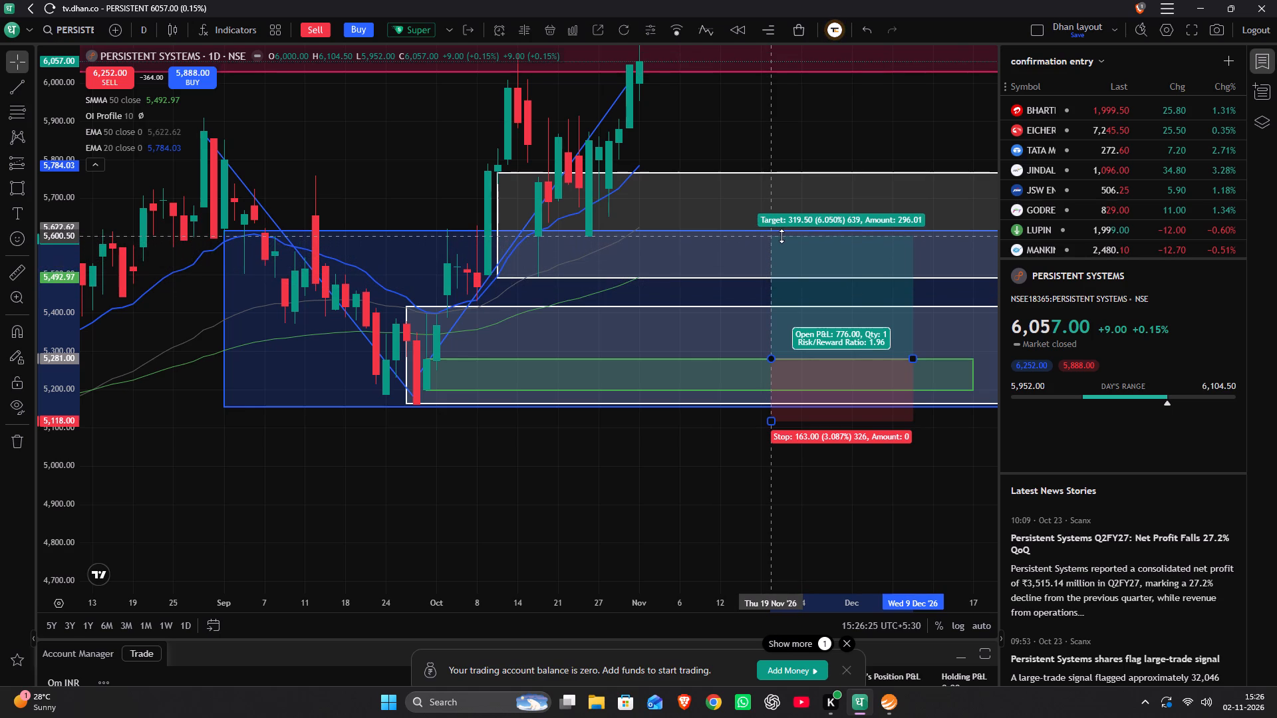
{"action": "left_click_drag", "start_coordinate": [781, 236], "coordinate": [783, 233]}
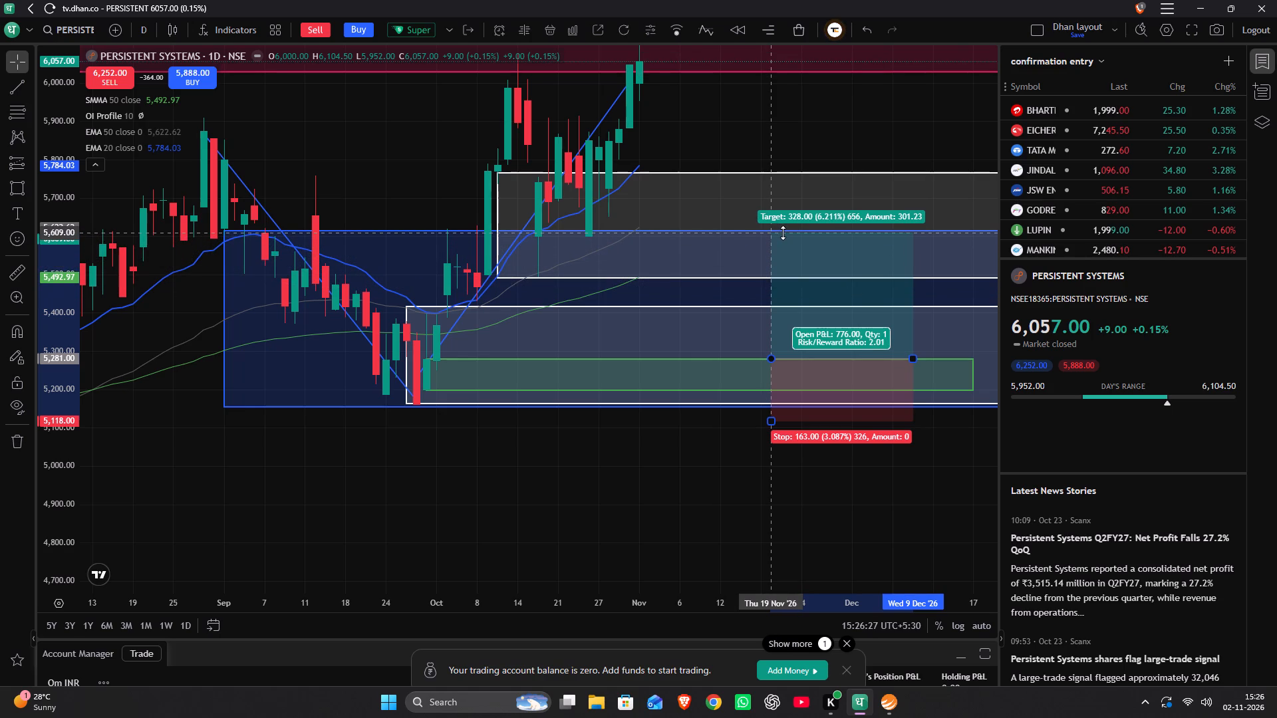
{"action": "left_click_drag", "start_coordinate": [783, 233], "coordinate": [783, 233]}
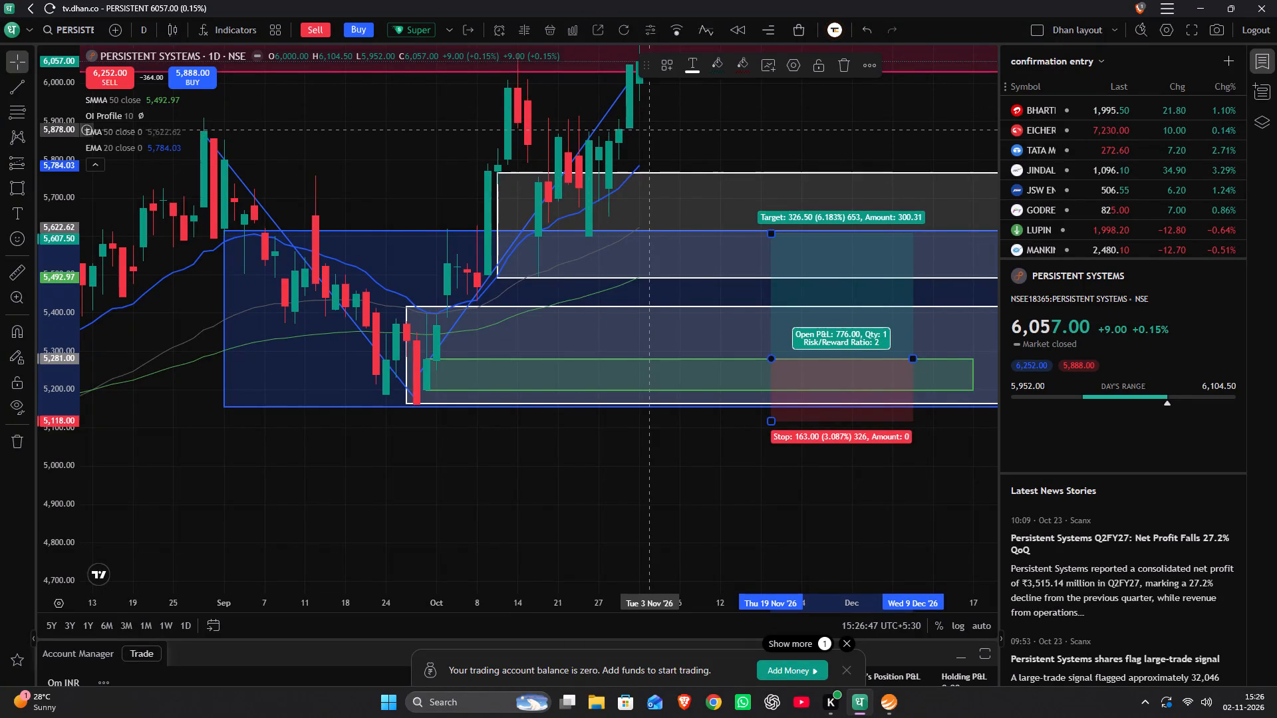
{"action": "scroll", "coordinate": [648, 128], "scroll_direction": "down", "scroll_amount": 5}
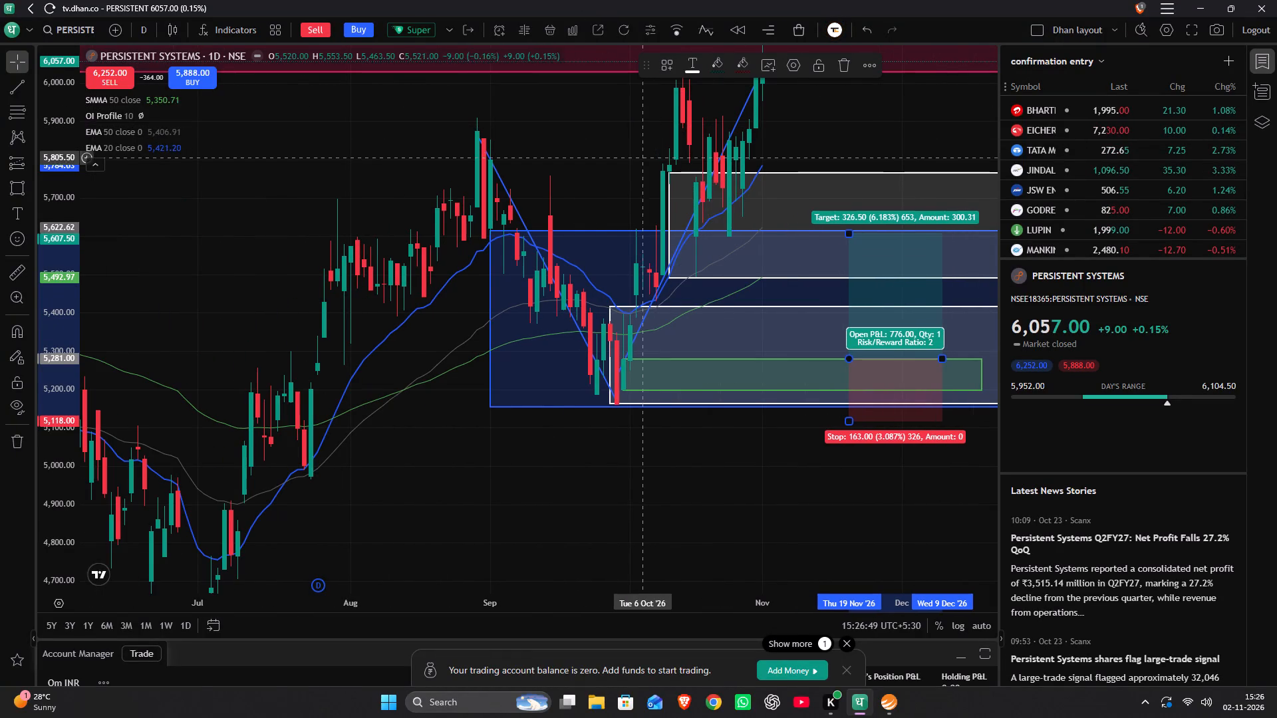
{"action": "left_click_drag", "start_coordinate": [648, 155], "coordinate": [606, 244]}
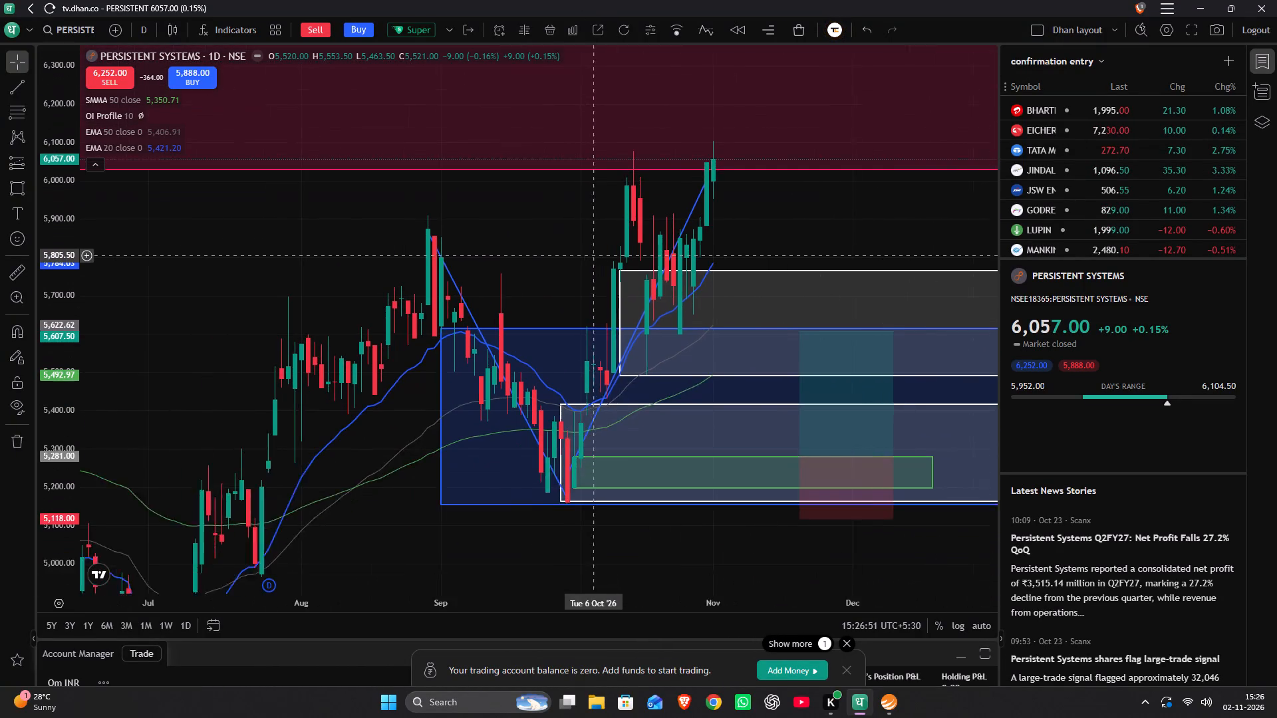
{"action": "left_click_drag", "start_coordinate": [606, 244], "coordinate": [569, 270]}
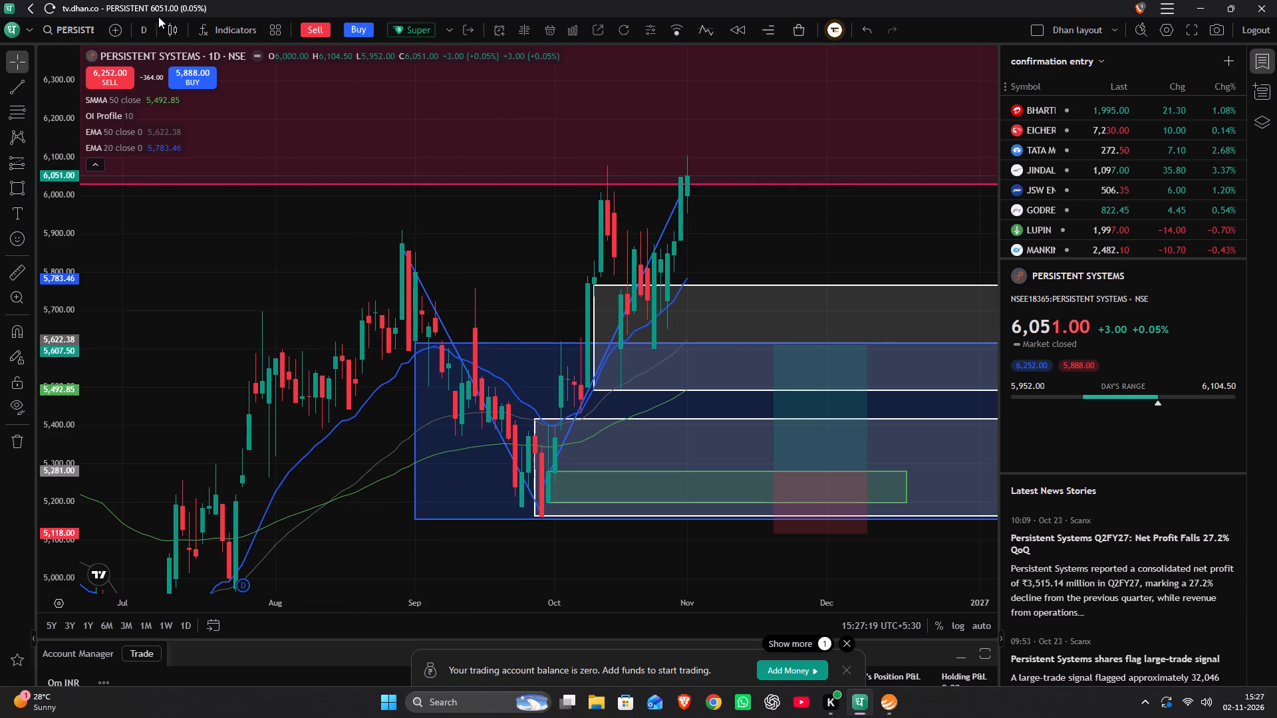
Add Persistent Systems to the confirmation entry watchlist.
{"action": "left_click", "coordinate": [255, 54]}
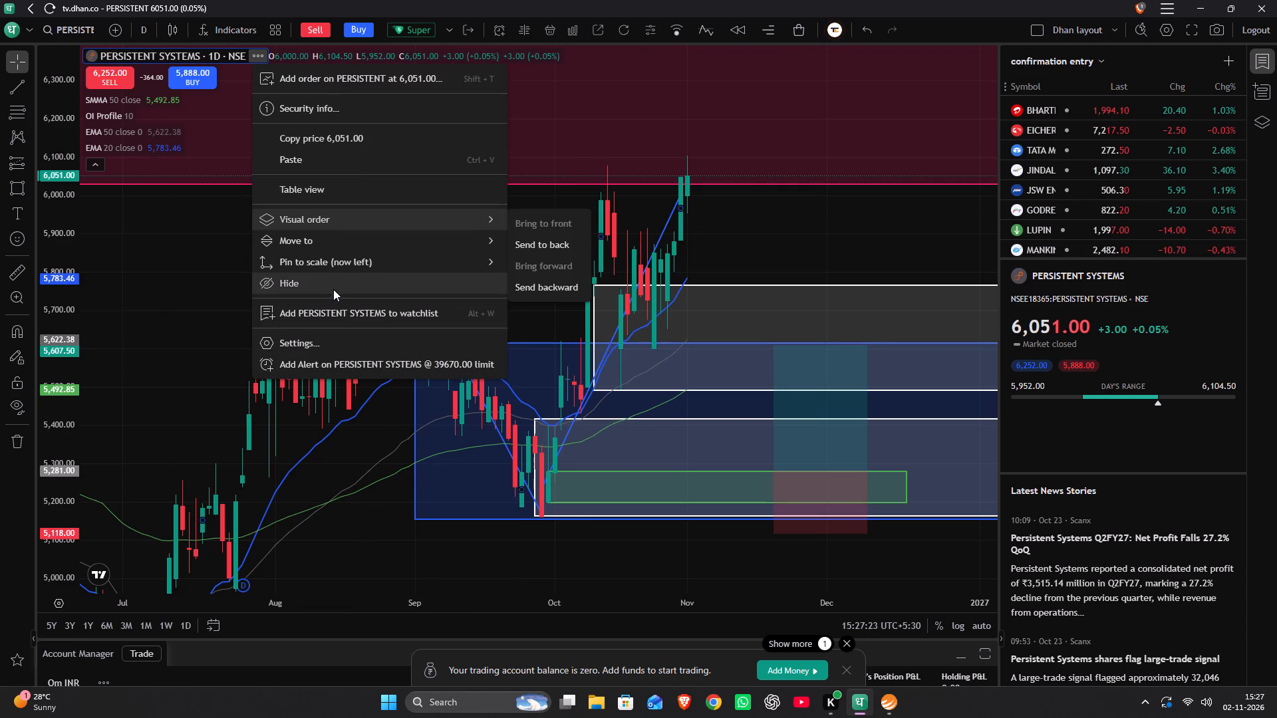
{"action": "left_click", "coordinate": [328, 307]}
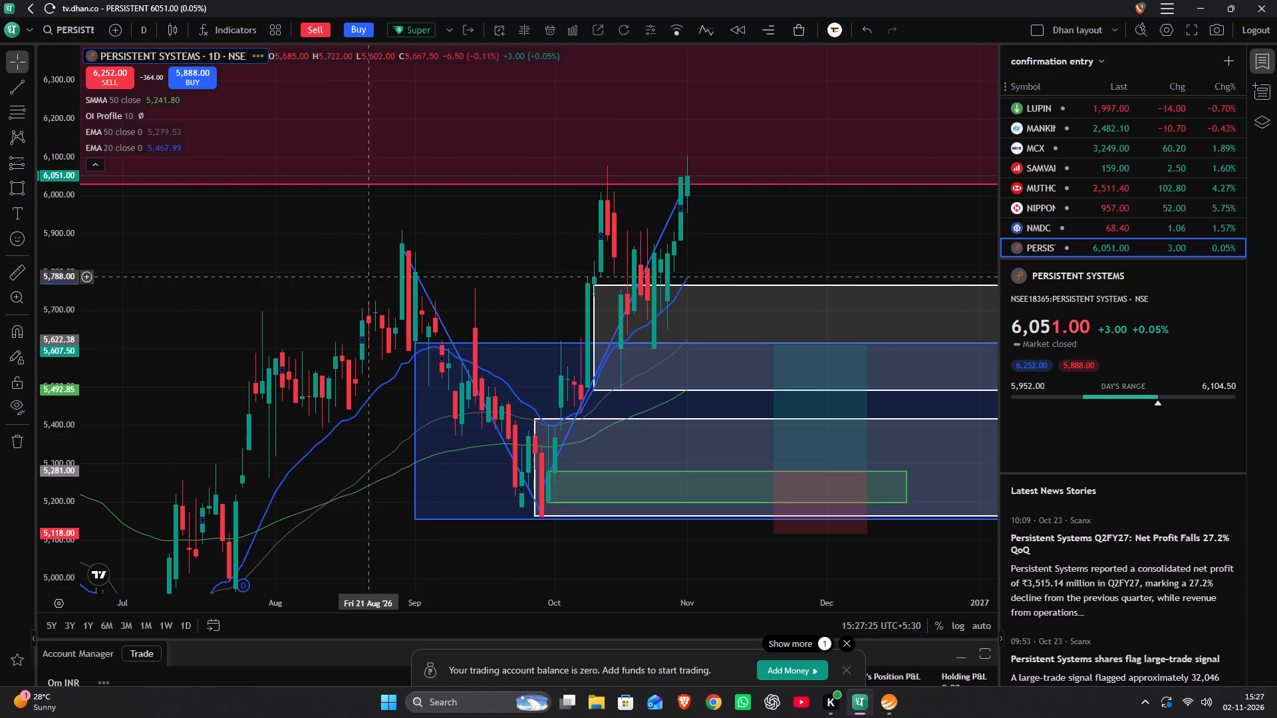
Switch to the MAHABHARAT watchlist and add Persistent Systems to it.
{"action": "left_click", "coordinate": [1079, 59]}
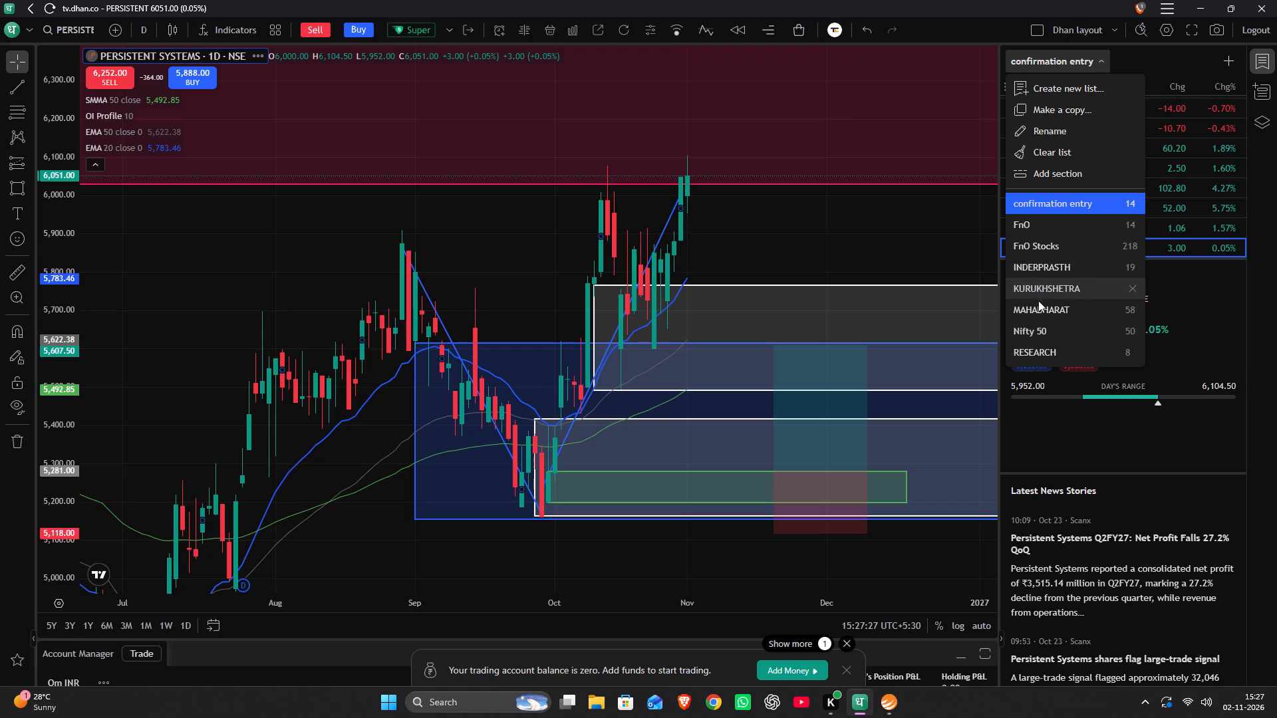
{"action": "left_click", "coordinate": [1038, 313]}
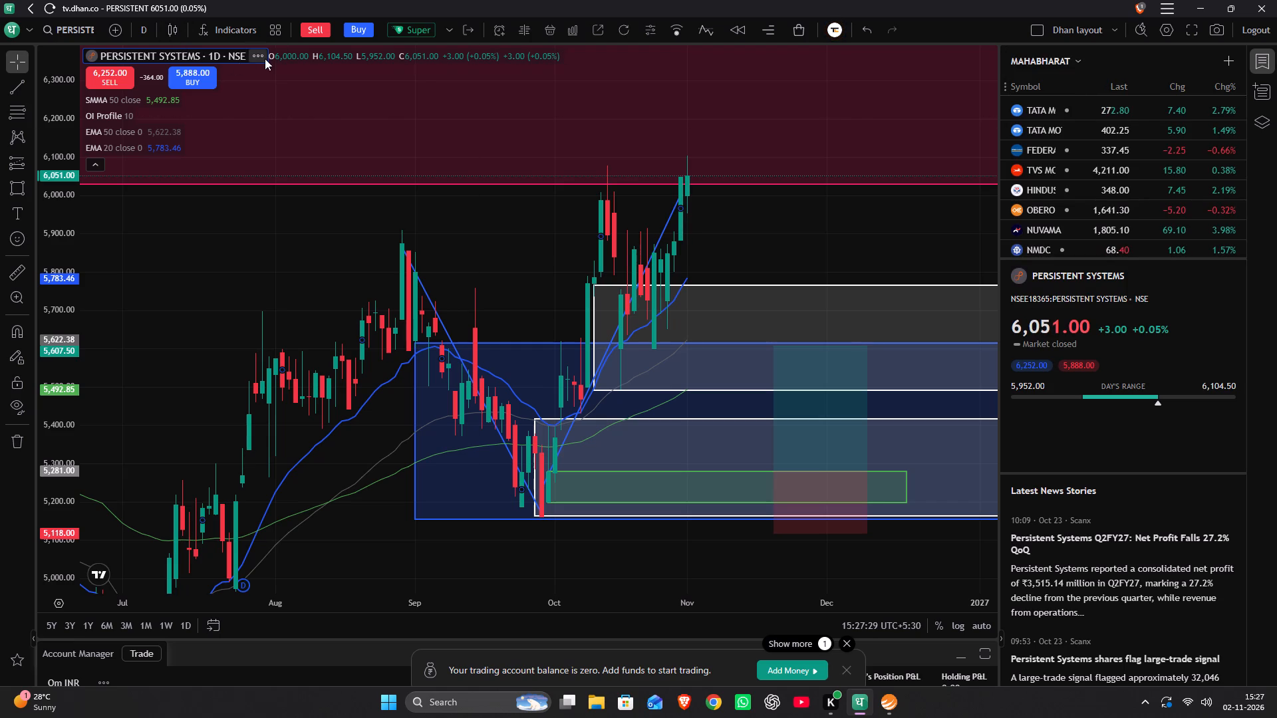
{"action": "left_click", "coordinate": [261, 53]}
{"action": "left_click", "coordinate": [384, 322]}
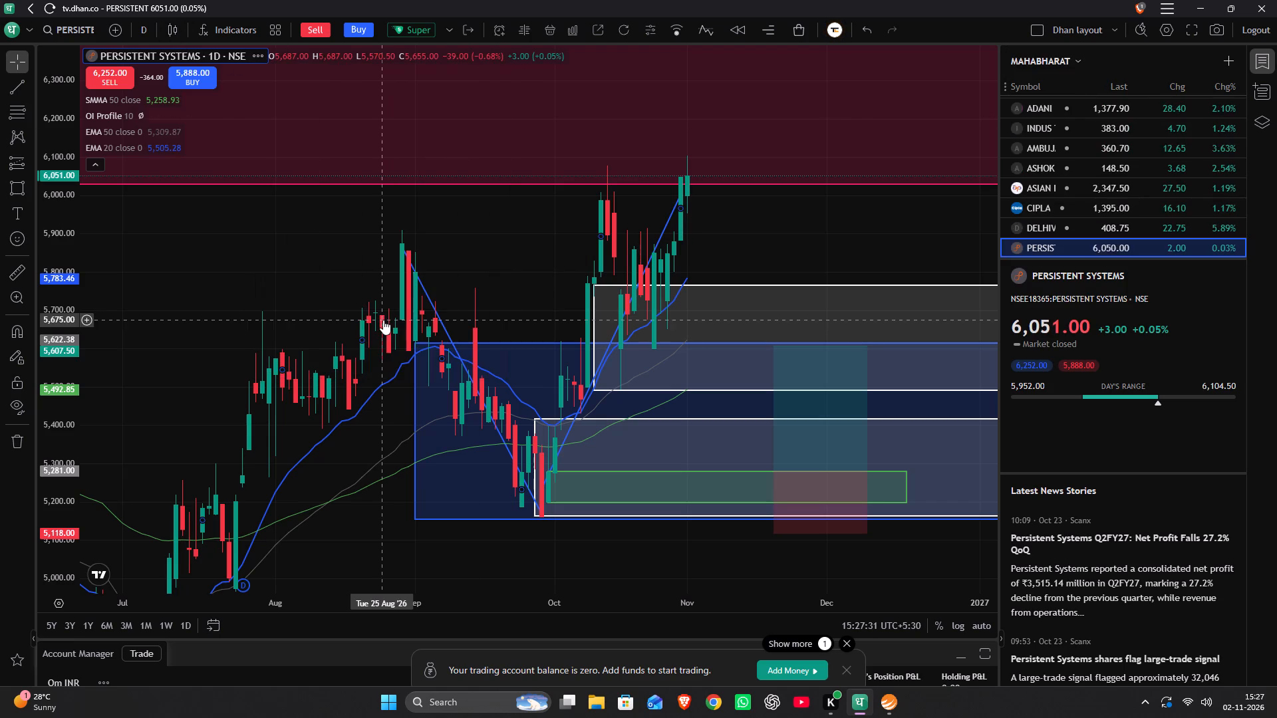
{"action": "left_click", "coordinate": [848, 245]}
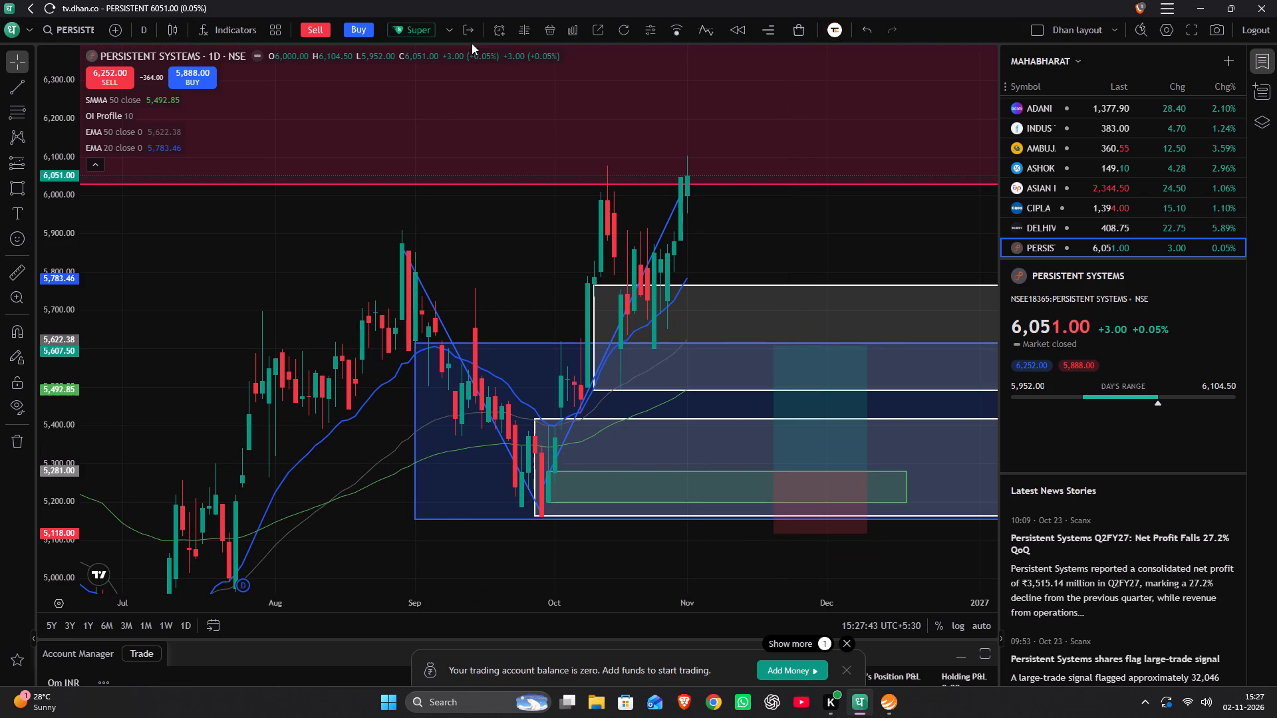
Create a price alert on Persistent Systems for crossing 5300 and close the alerts list.
{"action": "left_click", "coordinate": [502, 33]}
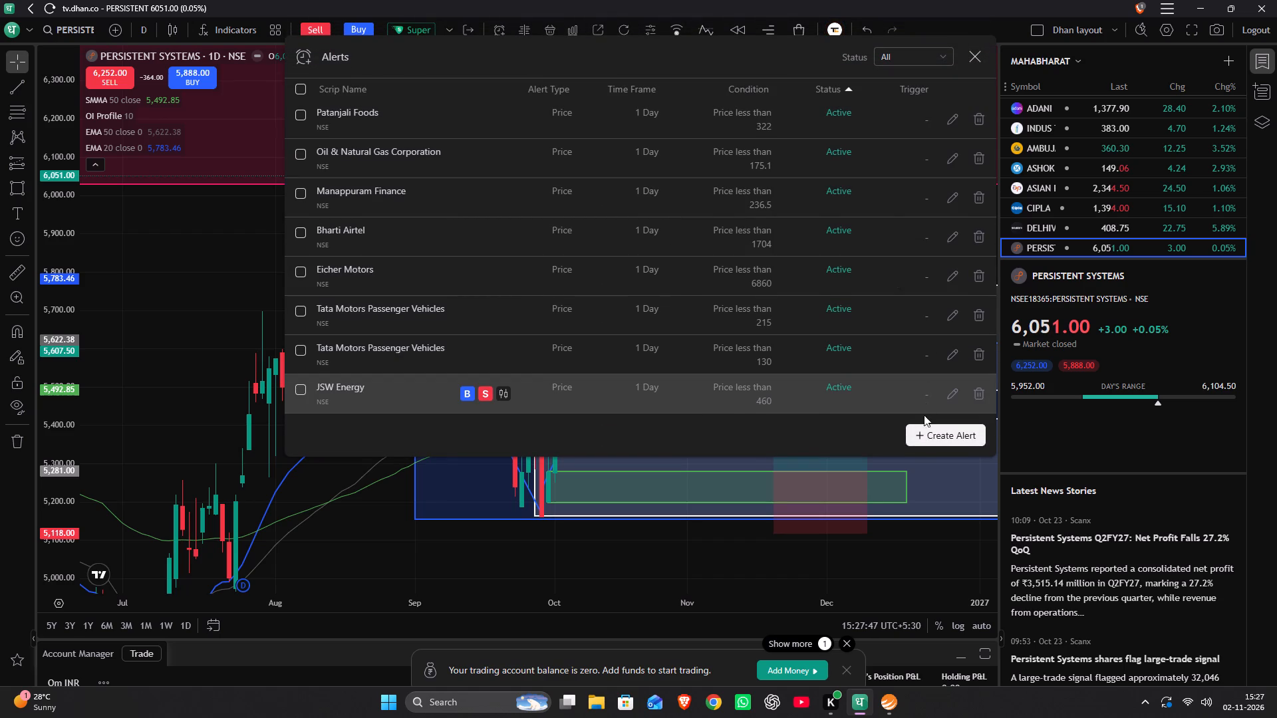
{"action": "left_click", "coordinate": [922, 439]}
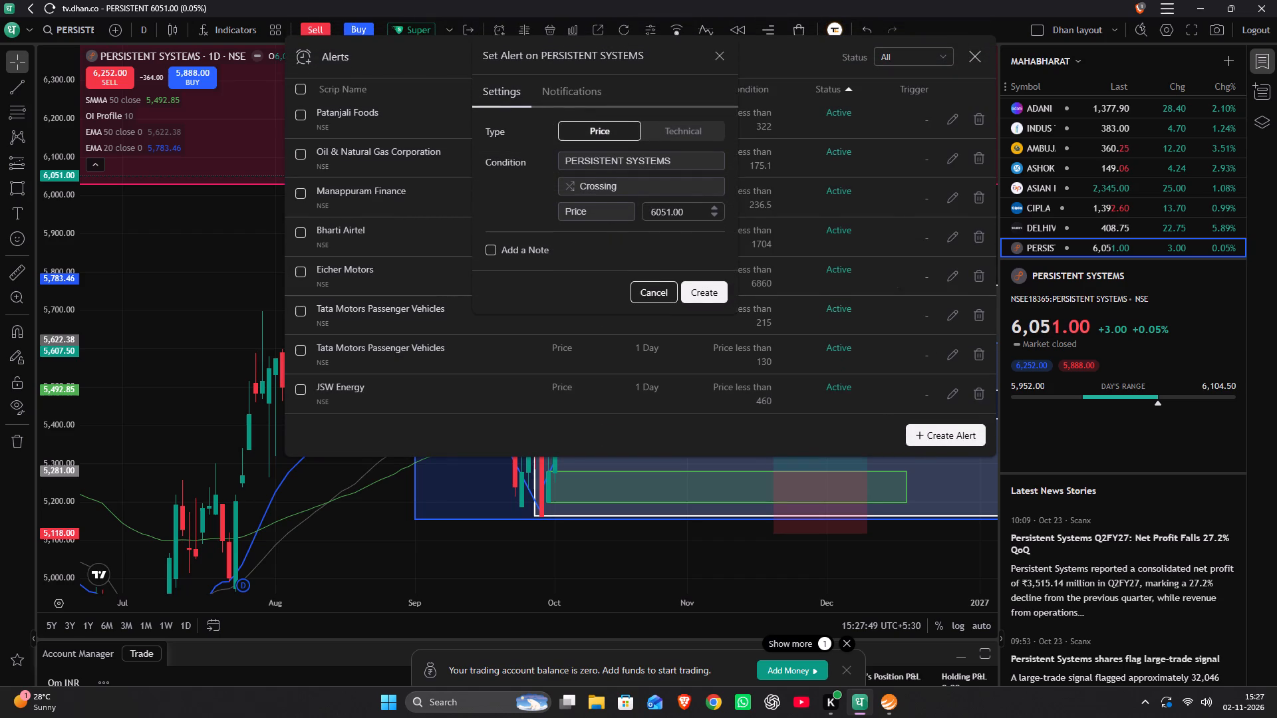
{"action": "left_click_drag", "start_coordinate": [685, 213], "coordinate": [635, 223]}
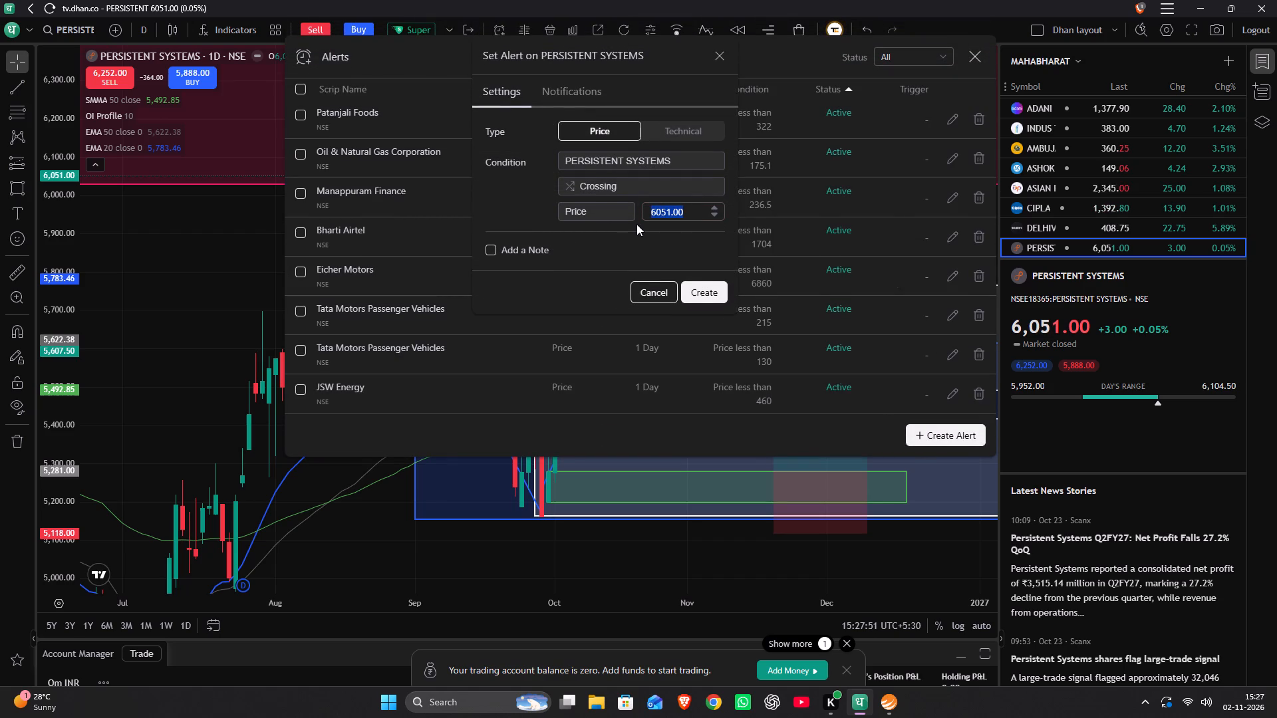
{"action": "key", "text": "BackSpace"}
{"action": "type", "text": "5300"}
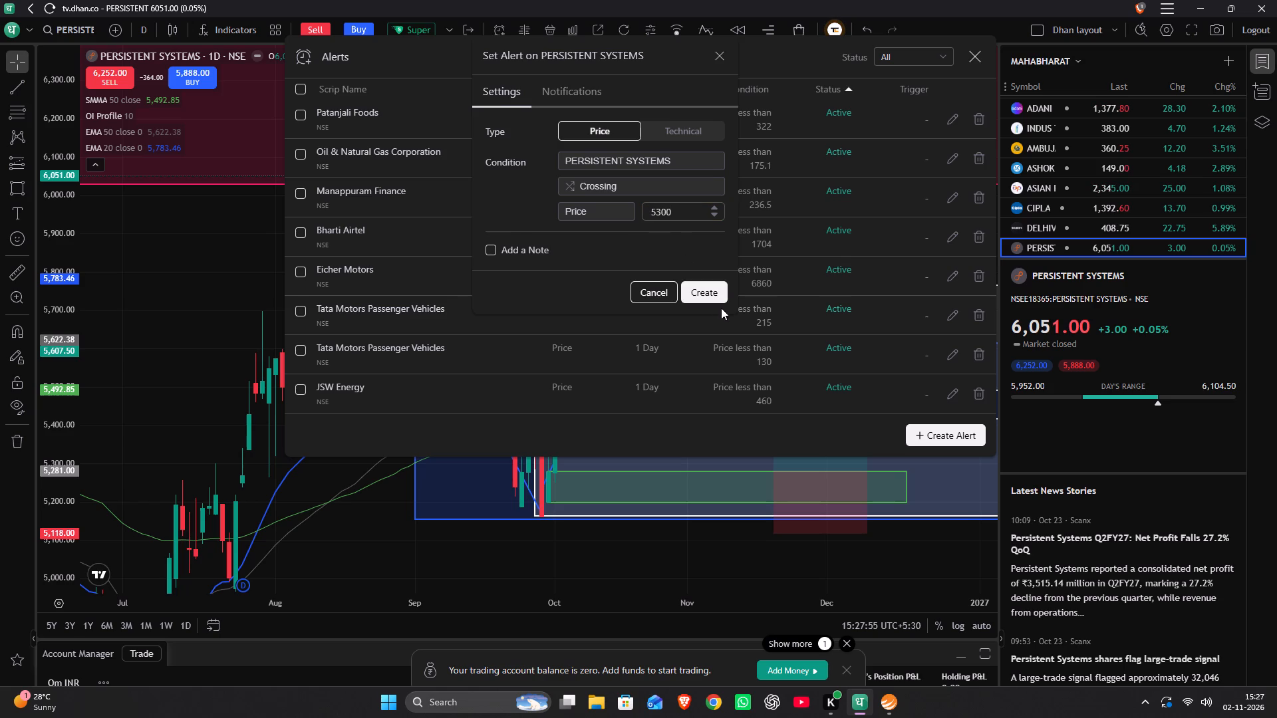
{"action": "left_click", "coordinate": [706, 290]}
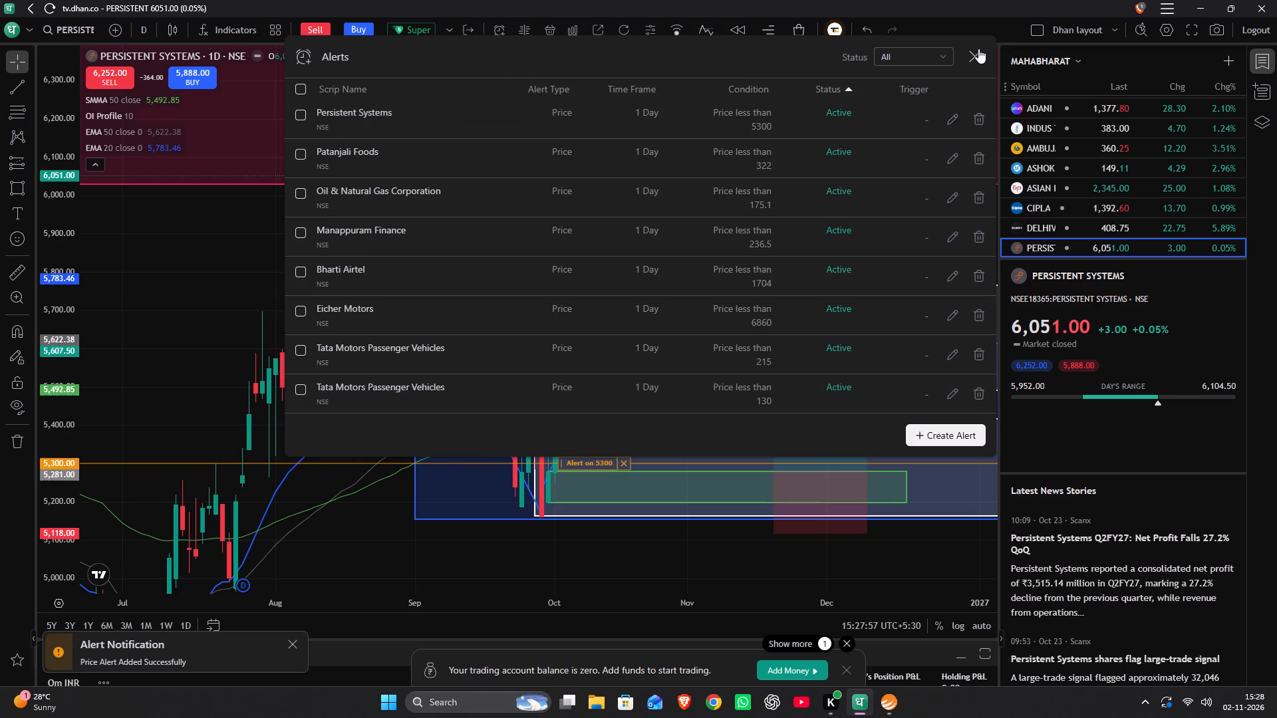
{"action": "left_click", "coordinate": [978, 49]}
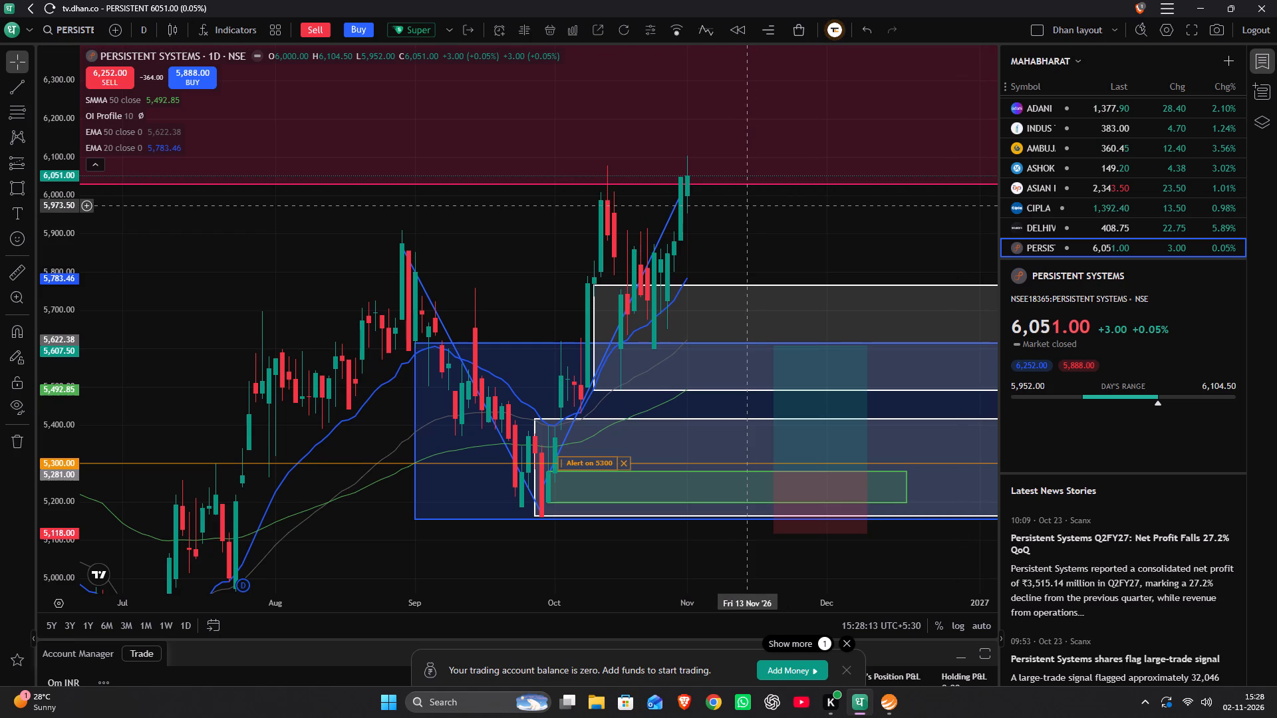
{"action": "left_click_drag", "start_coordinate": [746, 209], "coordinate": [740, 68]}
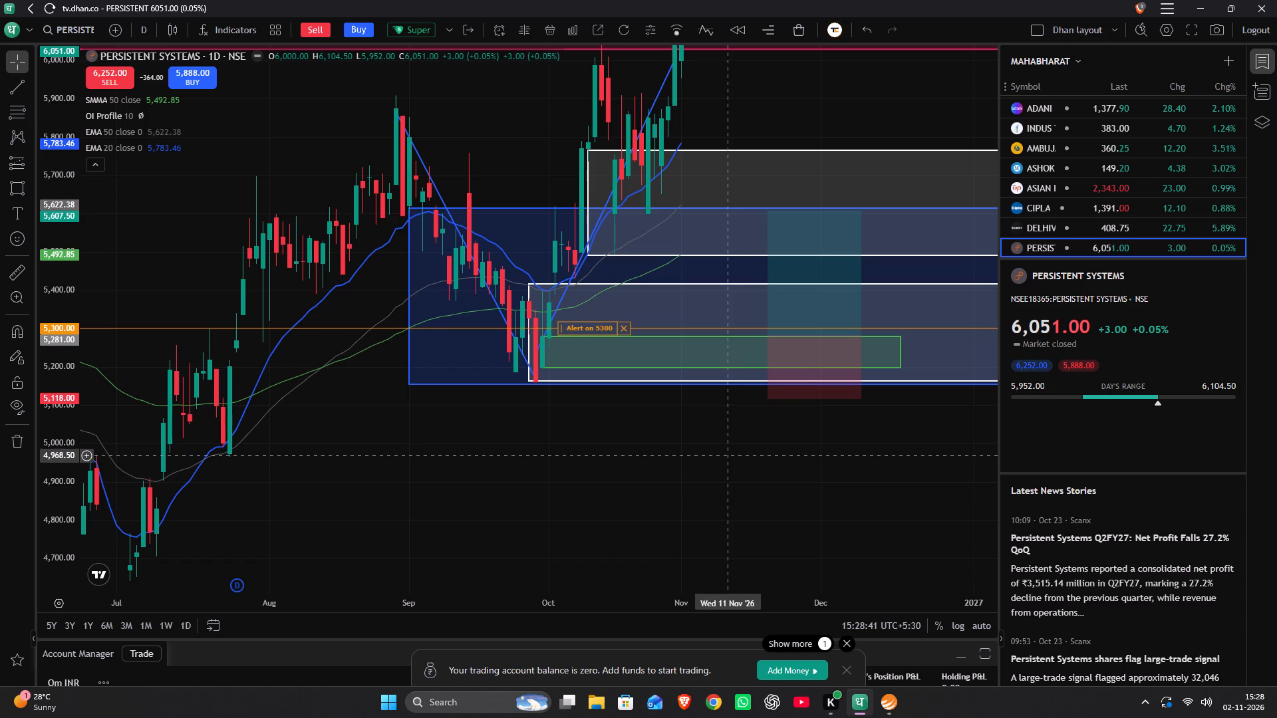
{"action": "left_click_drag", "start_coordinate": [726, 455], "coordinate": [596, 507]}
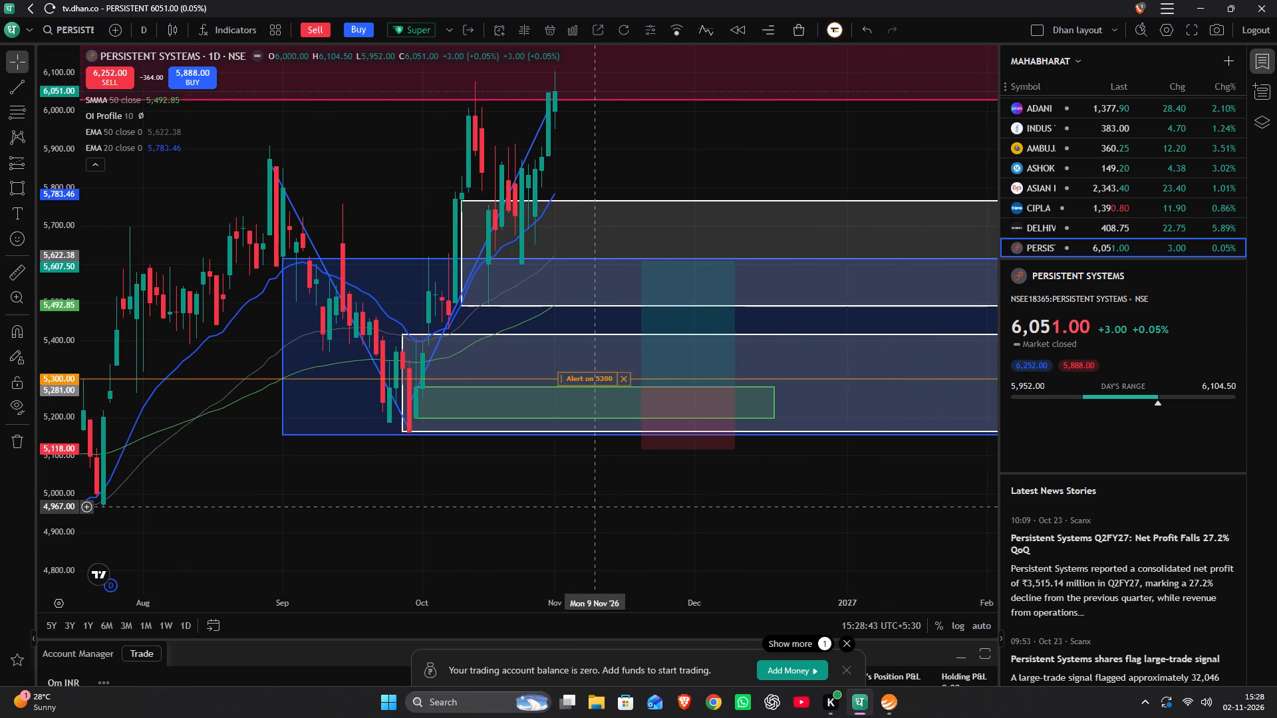
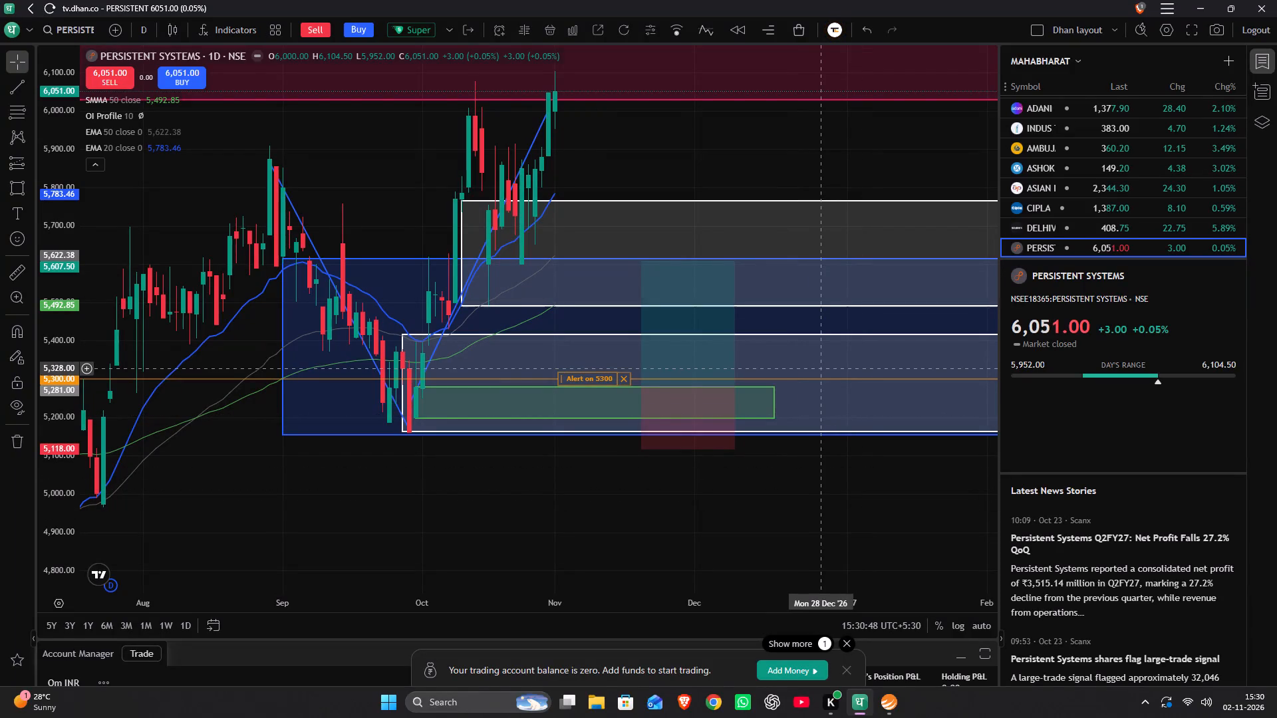
Review Persistent Systems' daily price action against the marked demand zones, the planned long position and the 5300 alert level.
{"action": "scroll", "coordinate": [811, 485], "scroll_direction": "down", "scroll_amount": 5}
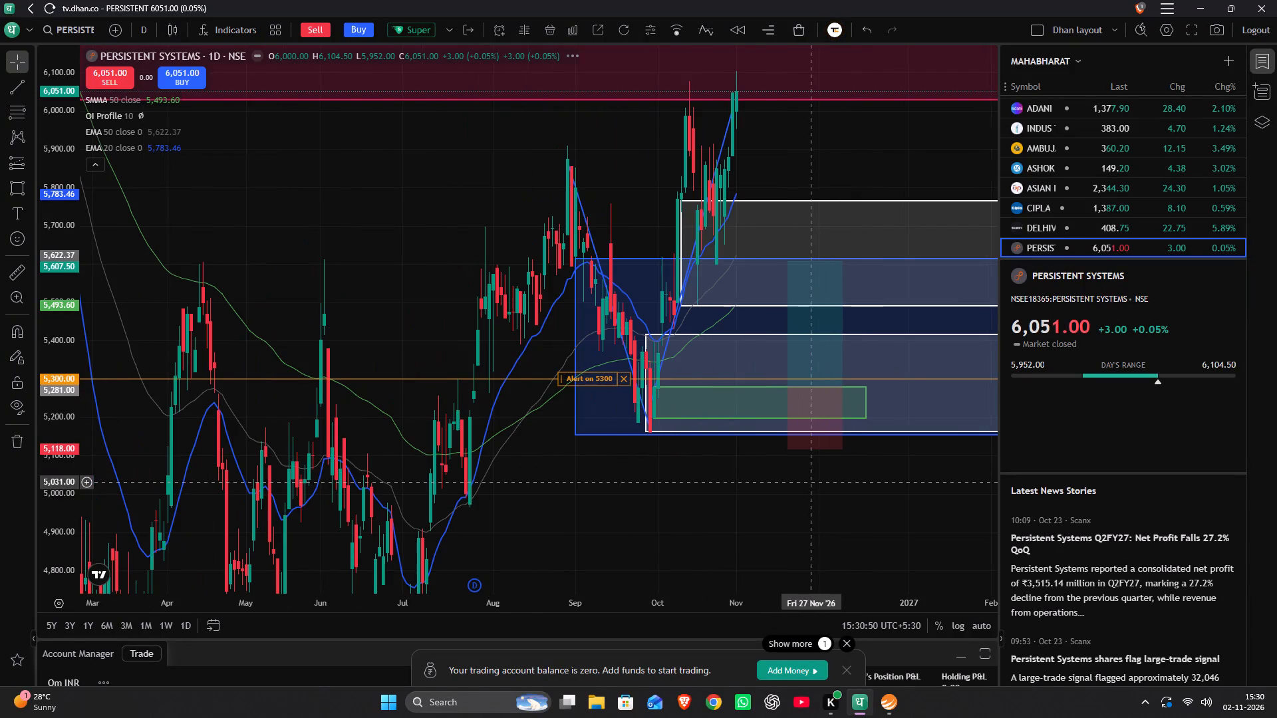
{"action": "scroll", "coordinate": [784, 505], "scroll_direction": "up", "scroll_amount": 3}
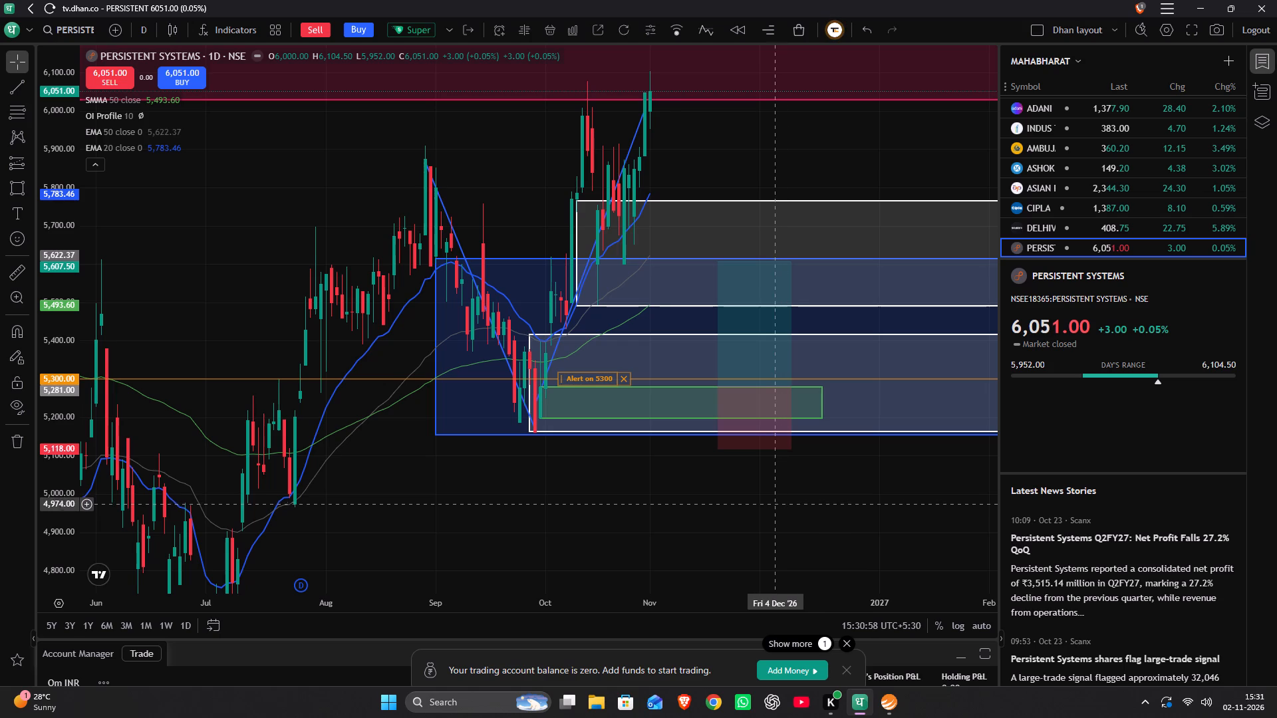
{"action": "scroll", "coordinate": [805, 513], "scroll_direction": "down", "scroll_amount": 3}
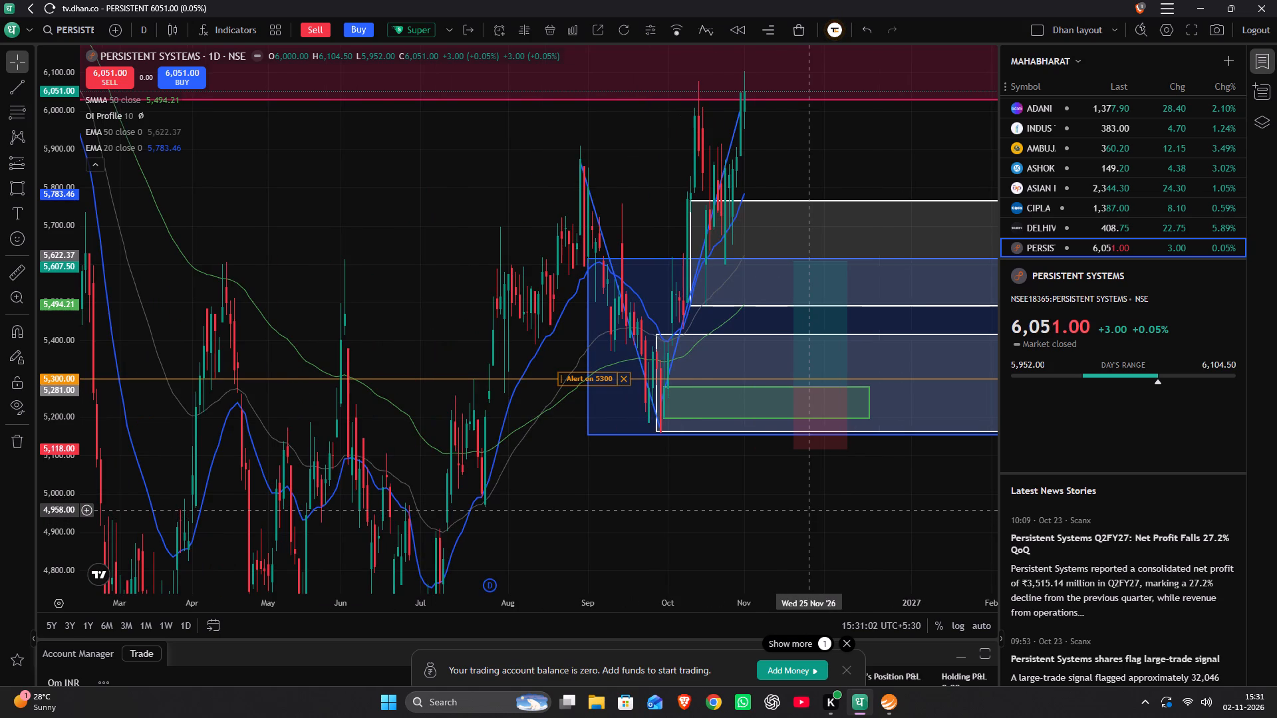
{"action": "scroll", "coordinate": [811, 505], "scroll_direction": "up", "scroll_amount": 1}
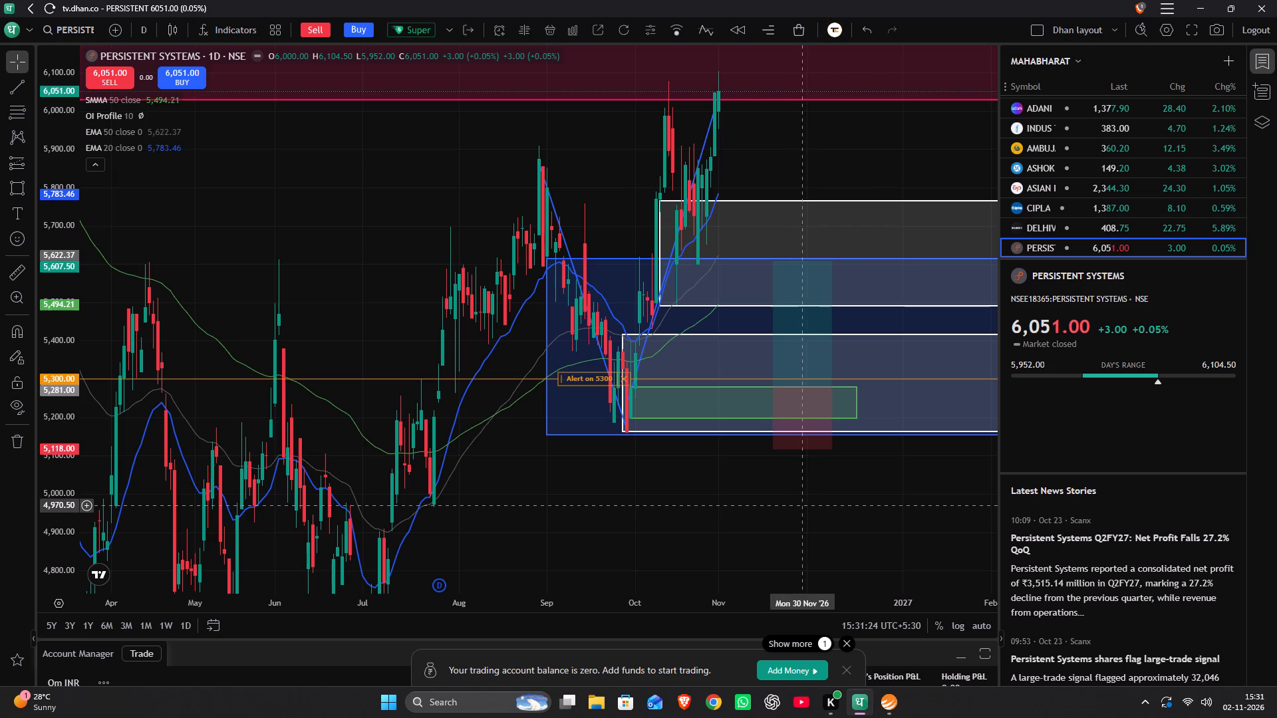
{"action": "scroll", "coordinate": [801, 505], "scroll_direction": "up", "scroll_amount": 3}
{"action": "scroll", "coordinate": [799, 505], "scroll_direction": "down", "scroll_amount": 5}
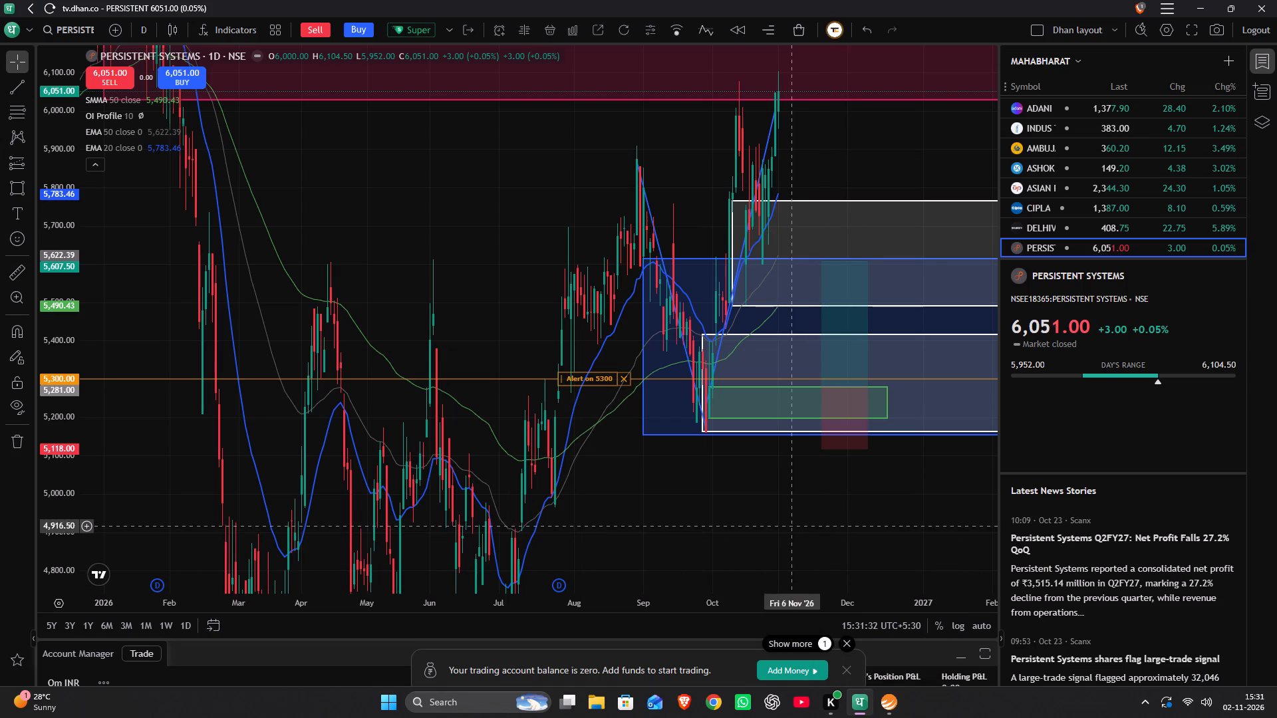
{"action": "left_click_drag", "start_coordinate": [873, 513], "coordinate": [551, 546]}
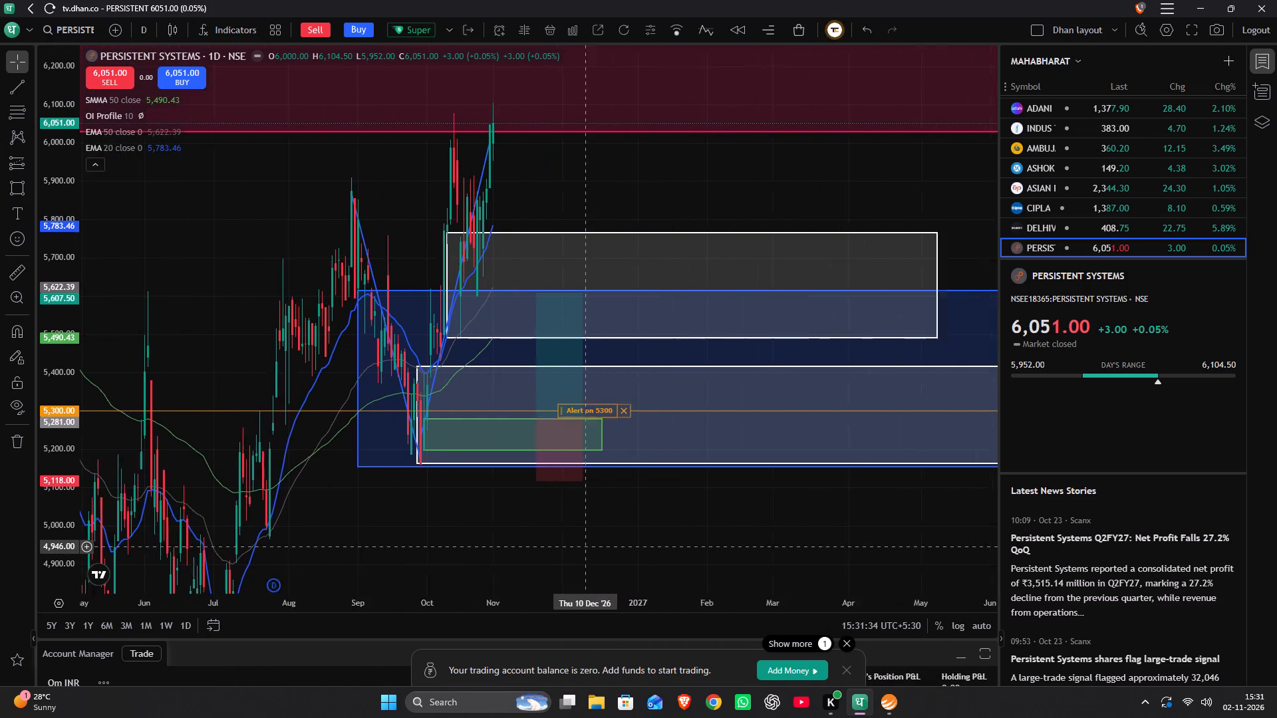
{"action": "left_click_drag", "start_coordinate": [551, 546], "coordinate": [422, 548]}
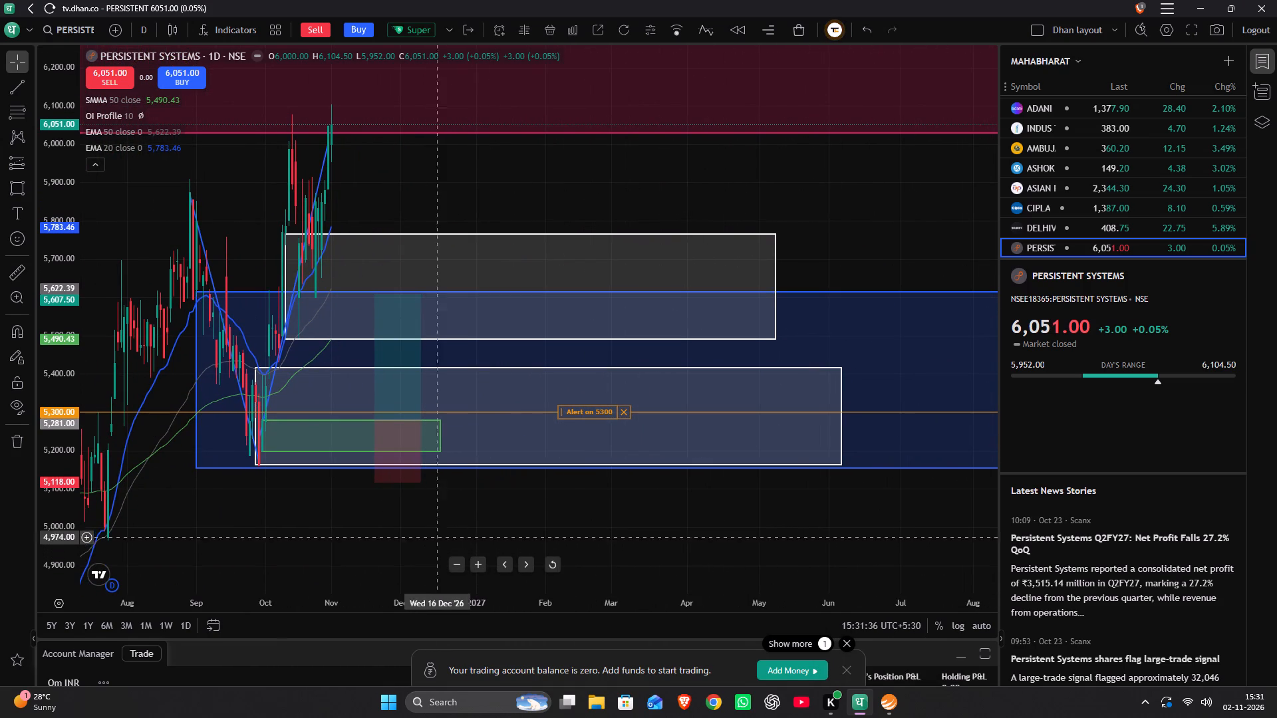